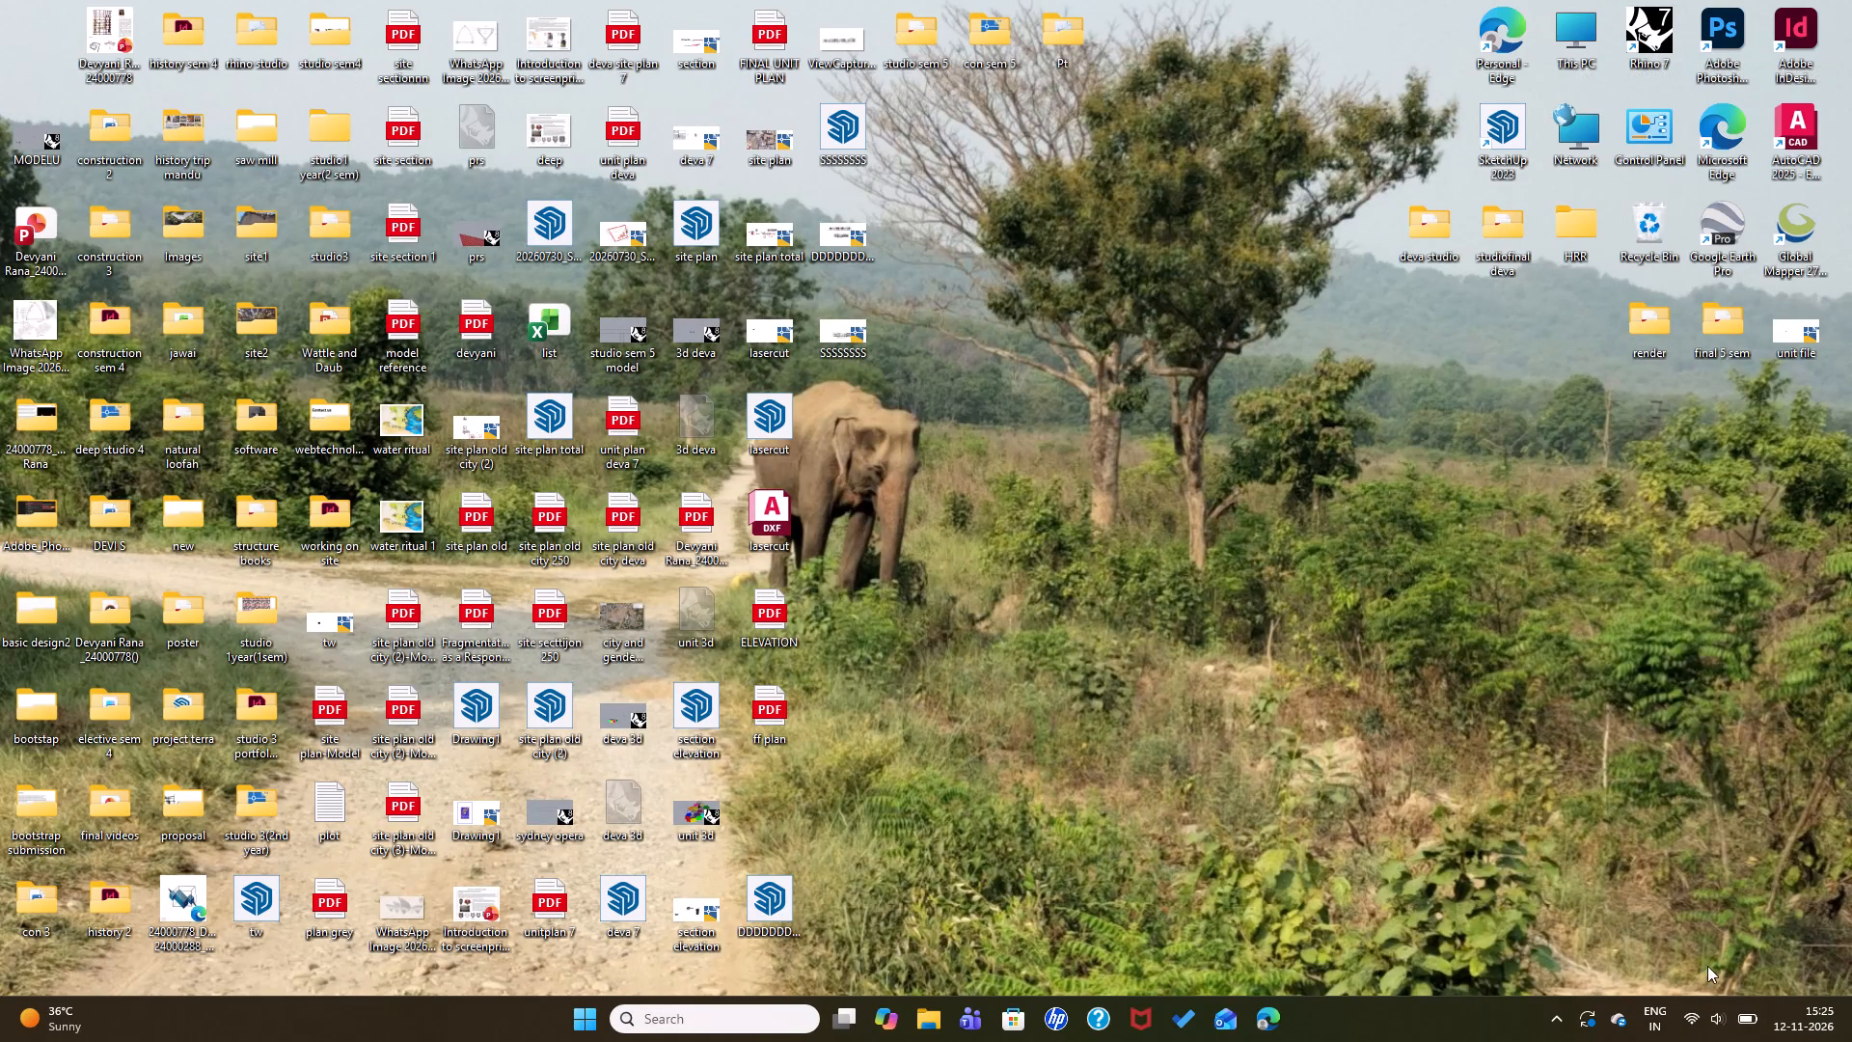
Turn off the computer's Wi-Fi connection in the quick settings.
left_click(1705, 1026)
left_click(1736, 1019)
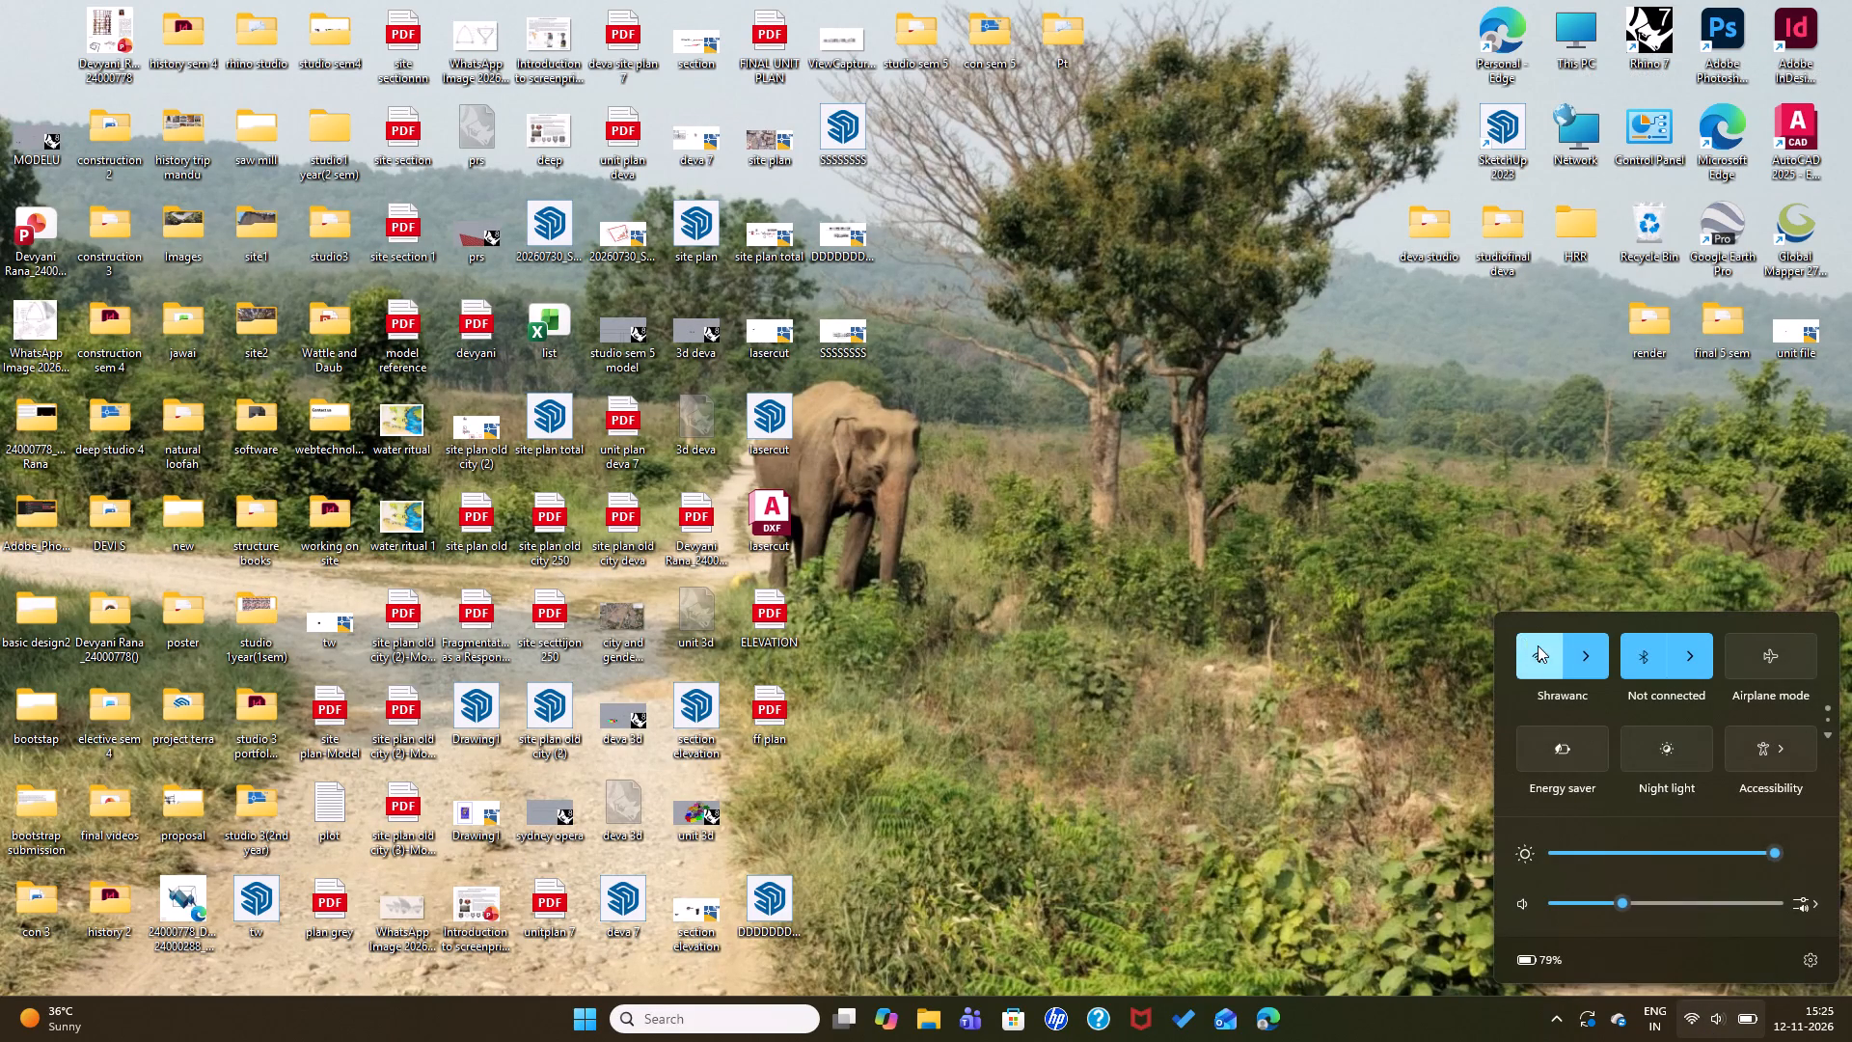
left_click(1538, 645)
left_click(1369, 585)
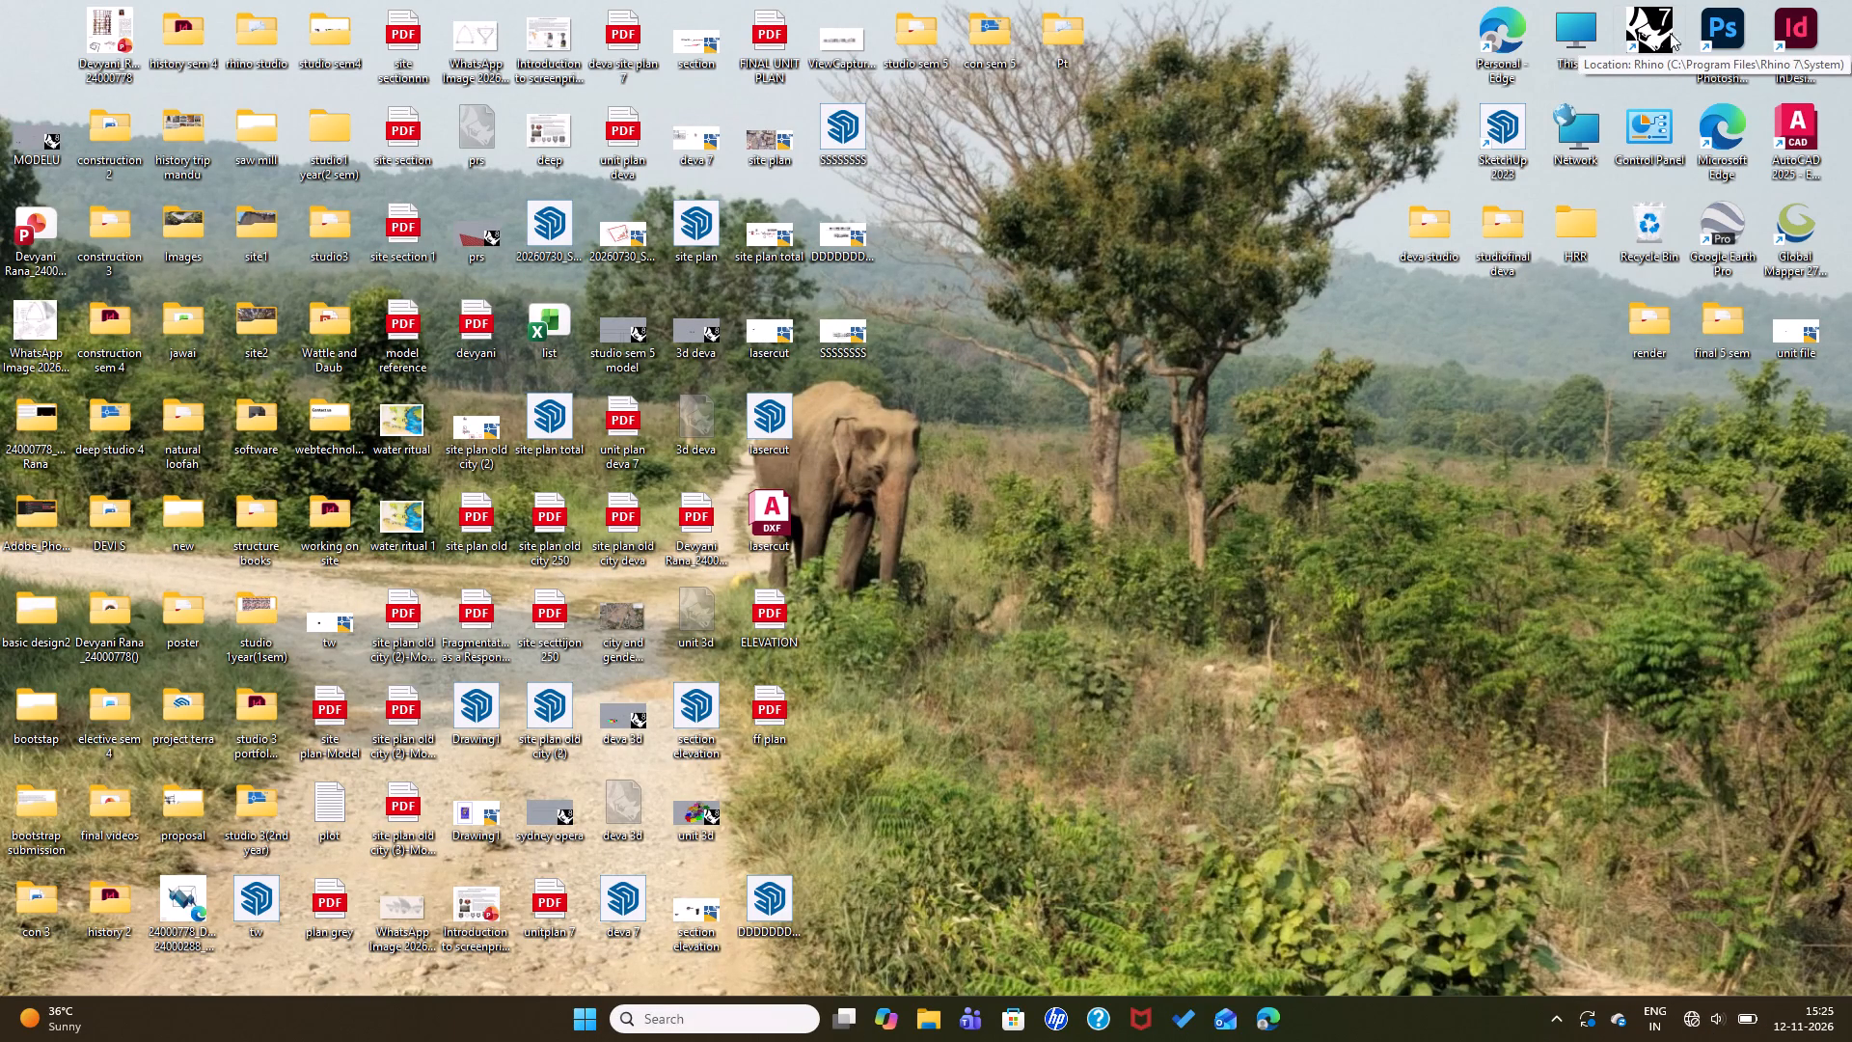
Launch Adobe Photoshop from the desktop.
double_click(1732, 47)
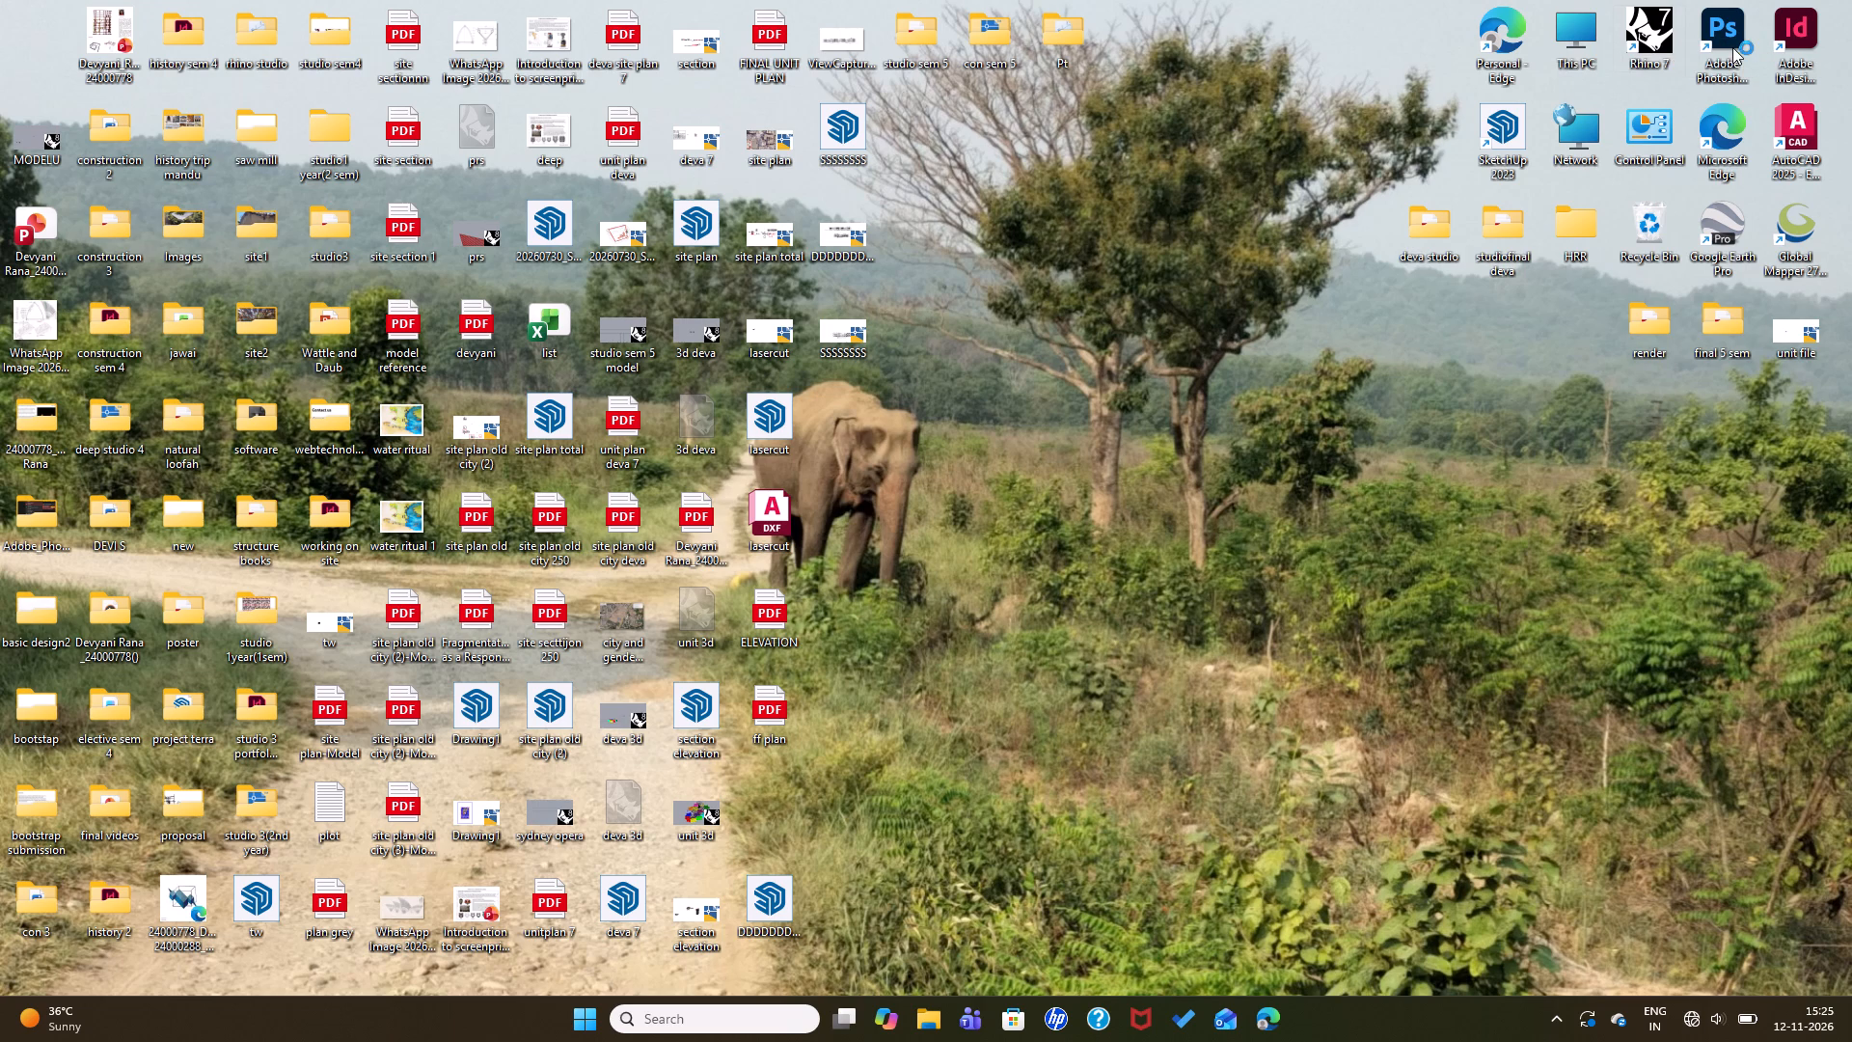
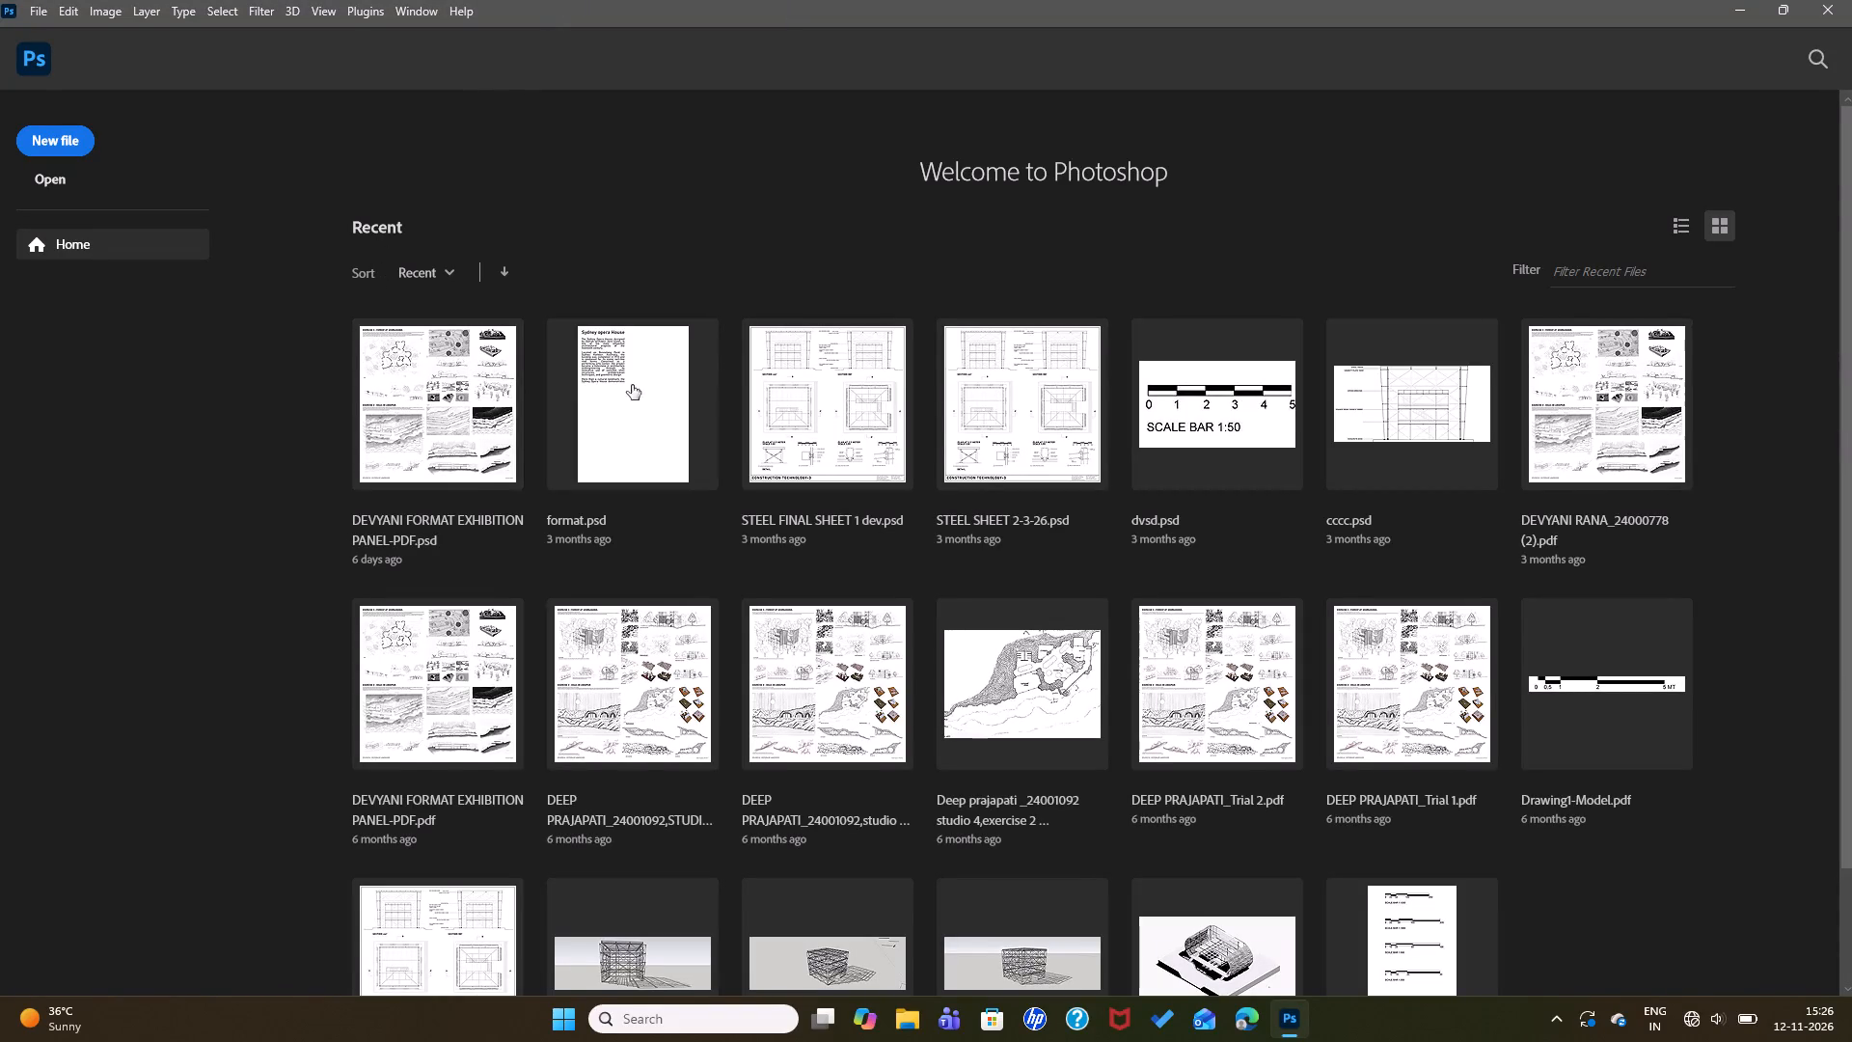
Close Photoshop from its home screen without opening any of the recent files.
scroll(1192, 395, "down", 9)
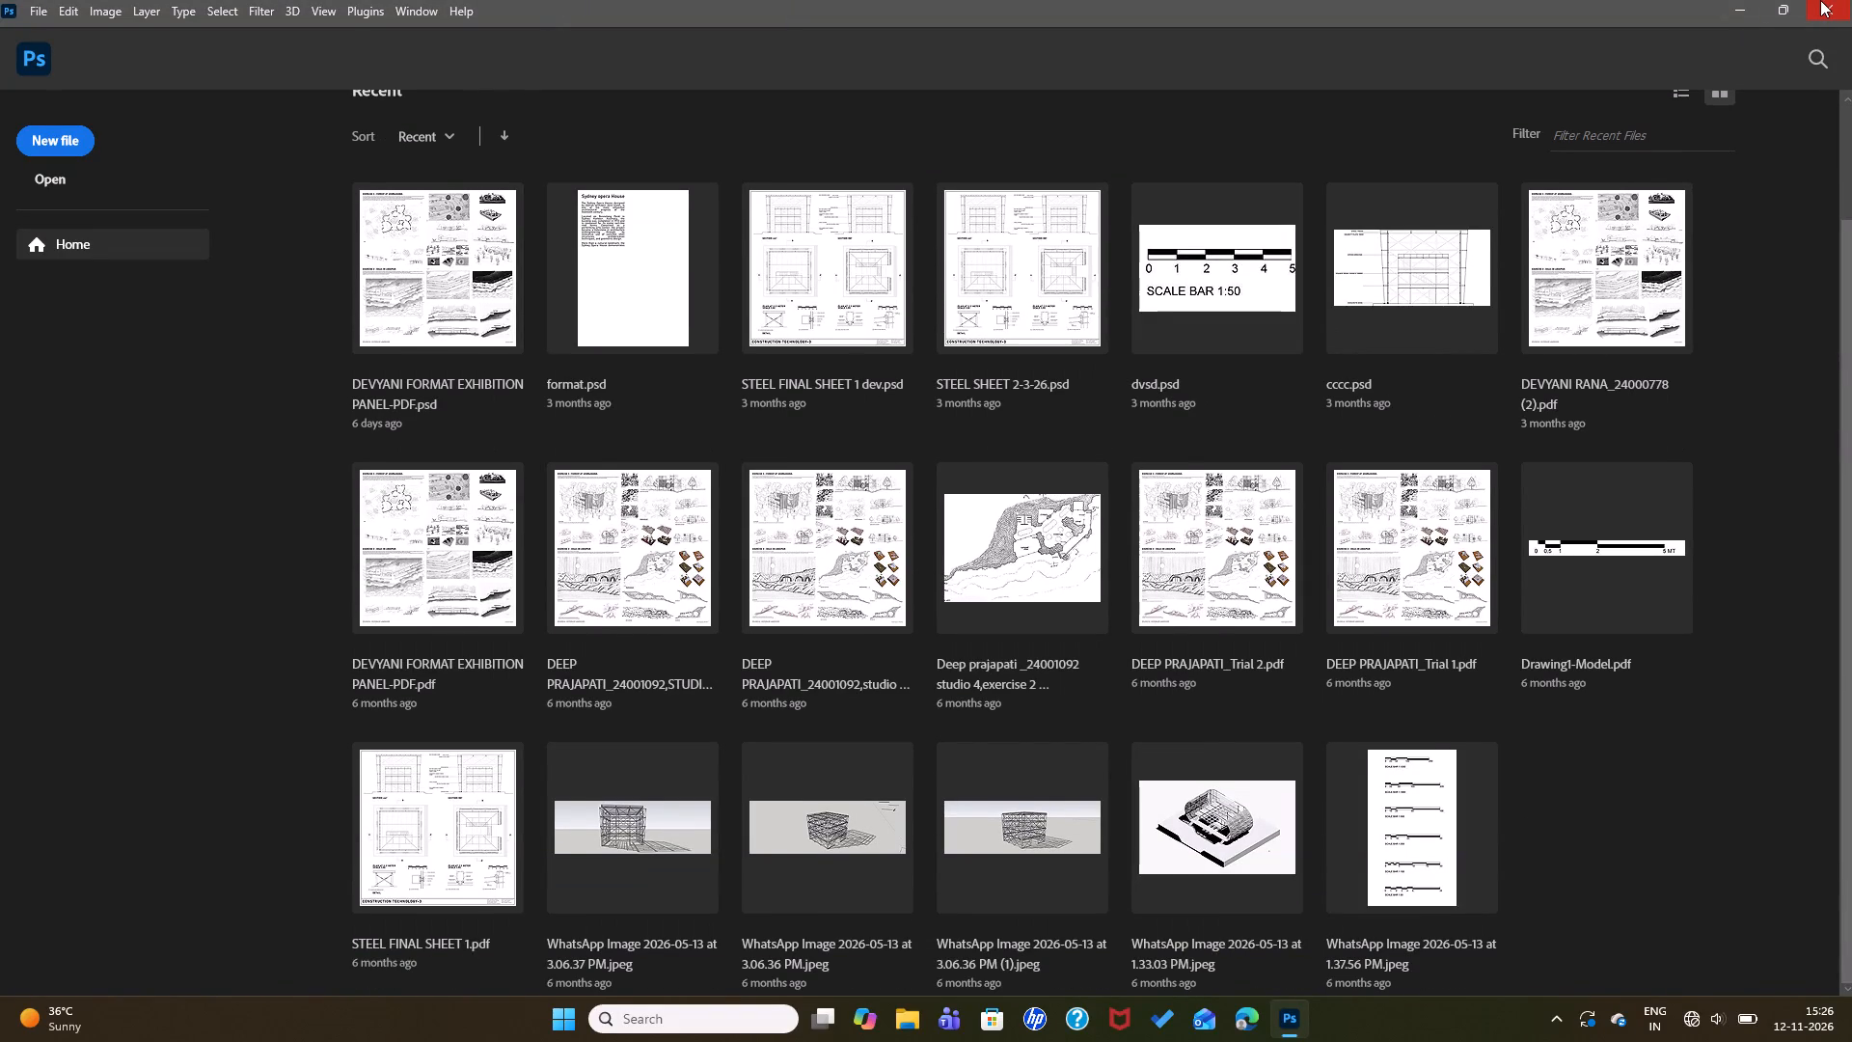
left_click(1820, 0)
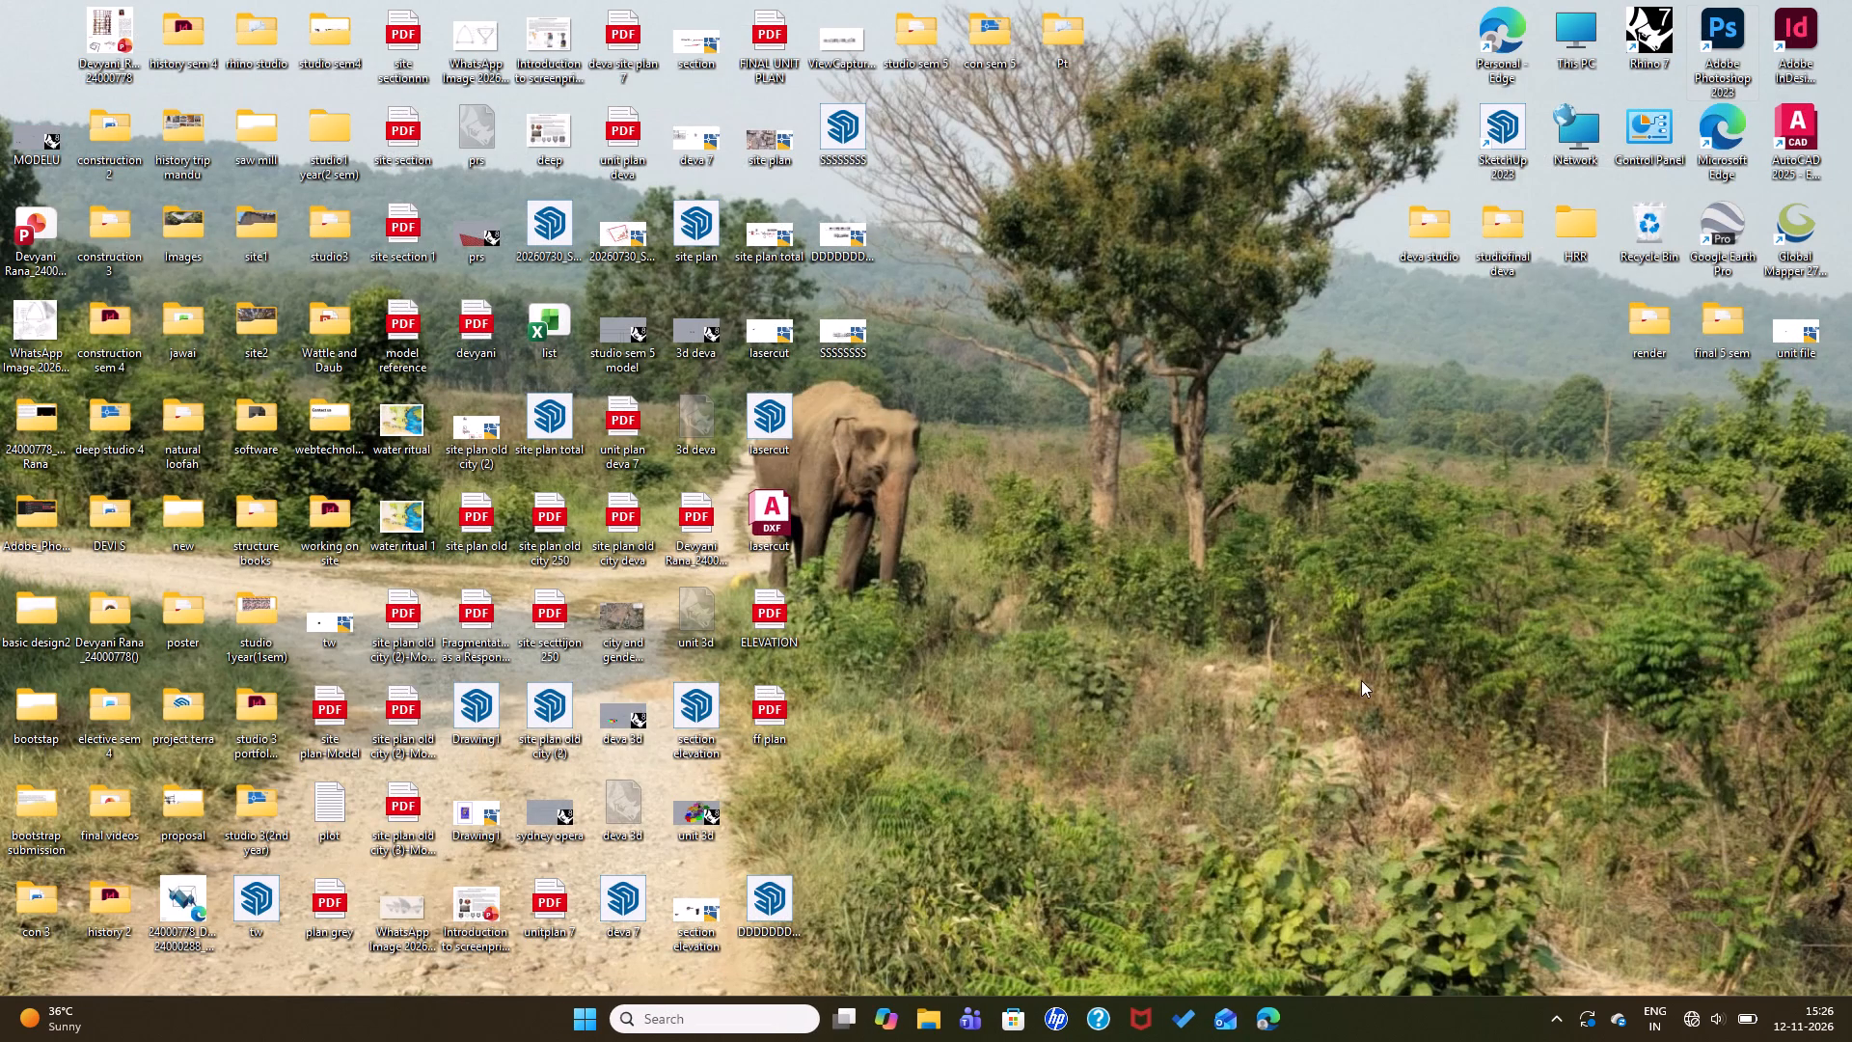
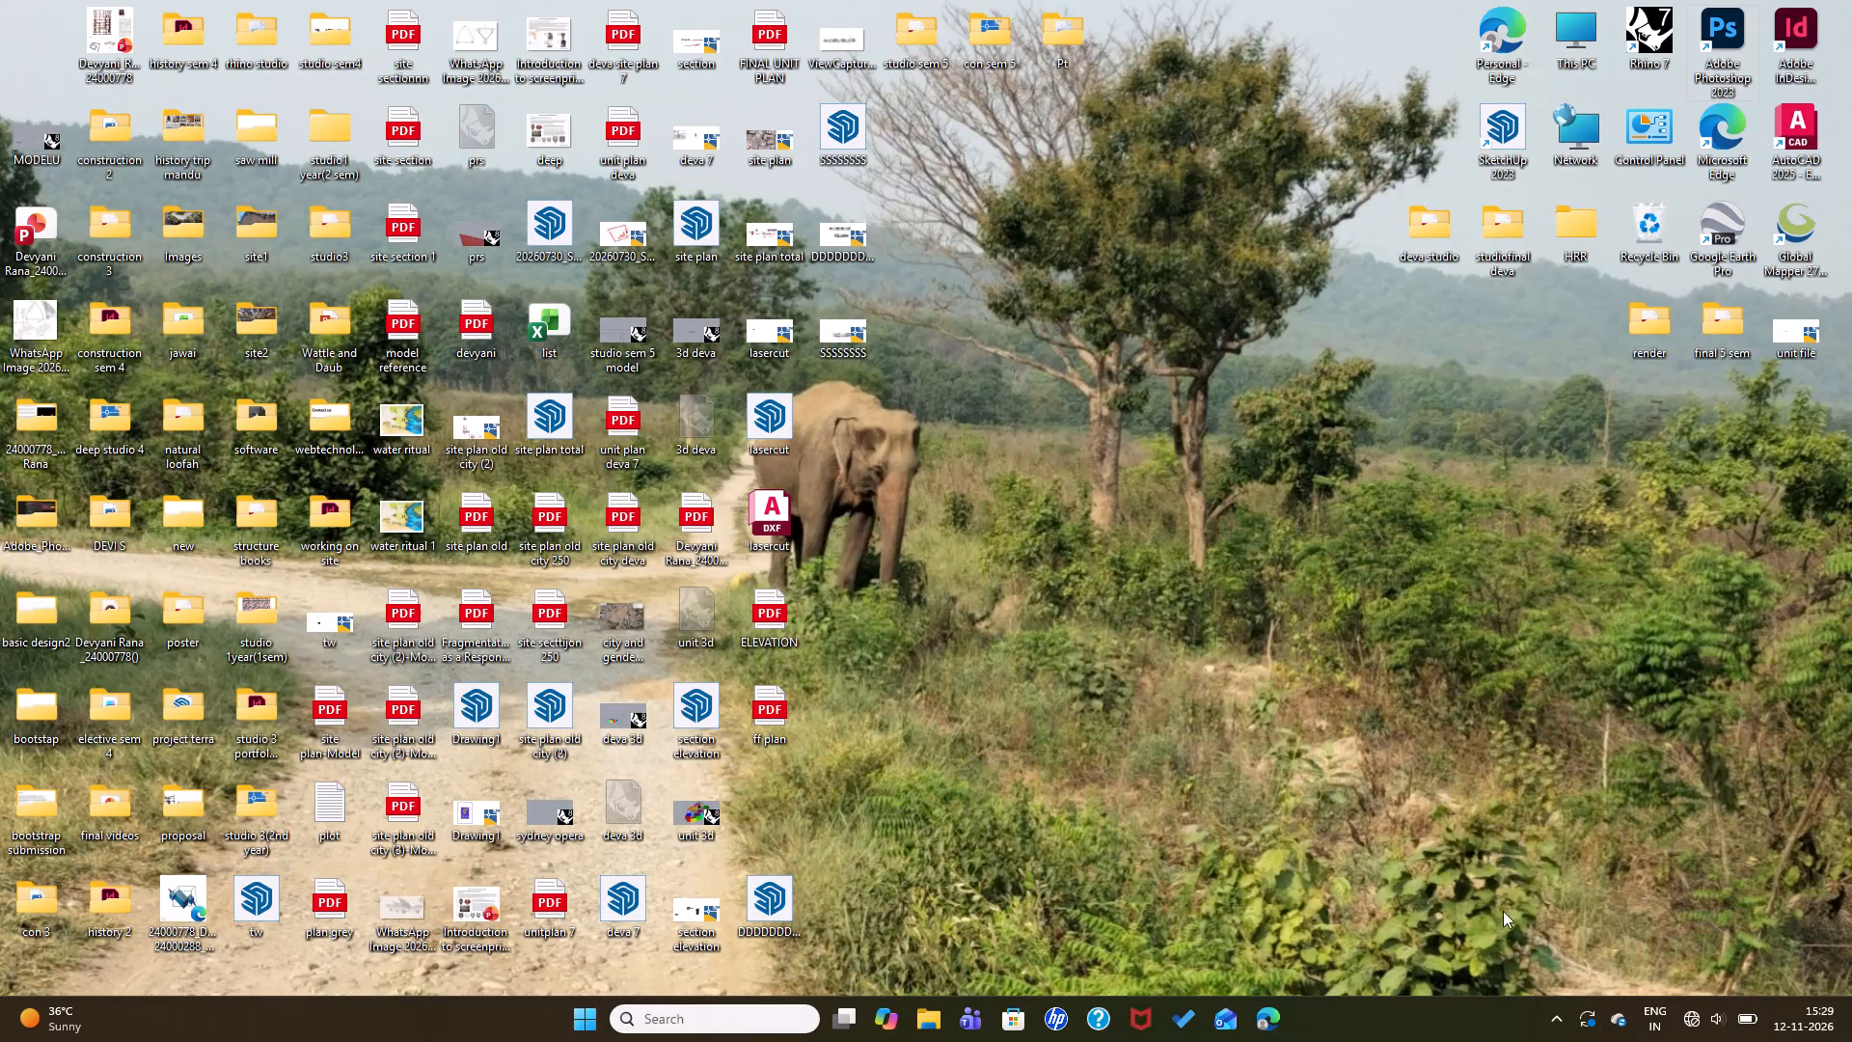
Launch Adobe Photoshop 2023 from the desktop.
double_click(1721, 20)
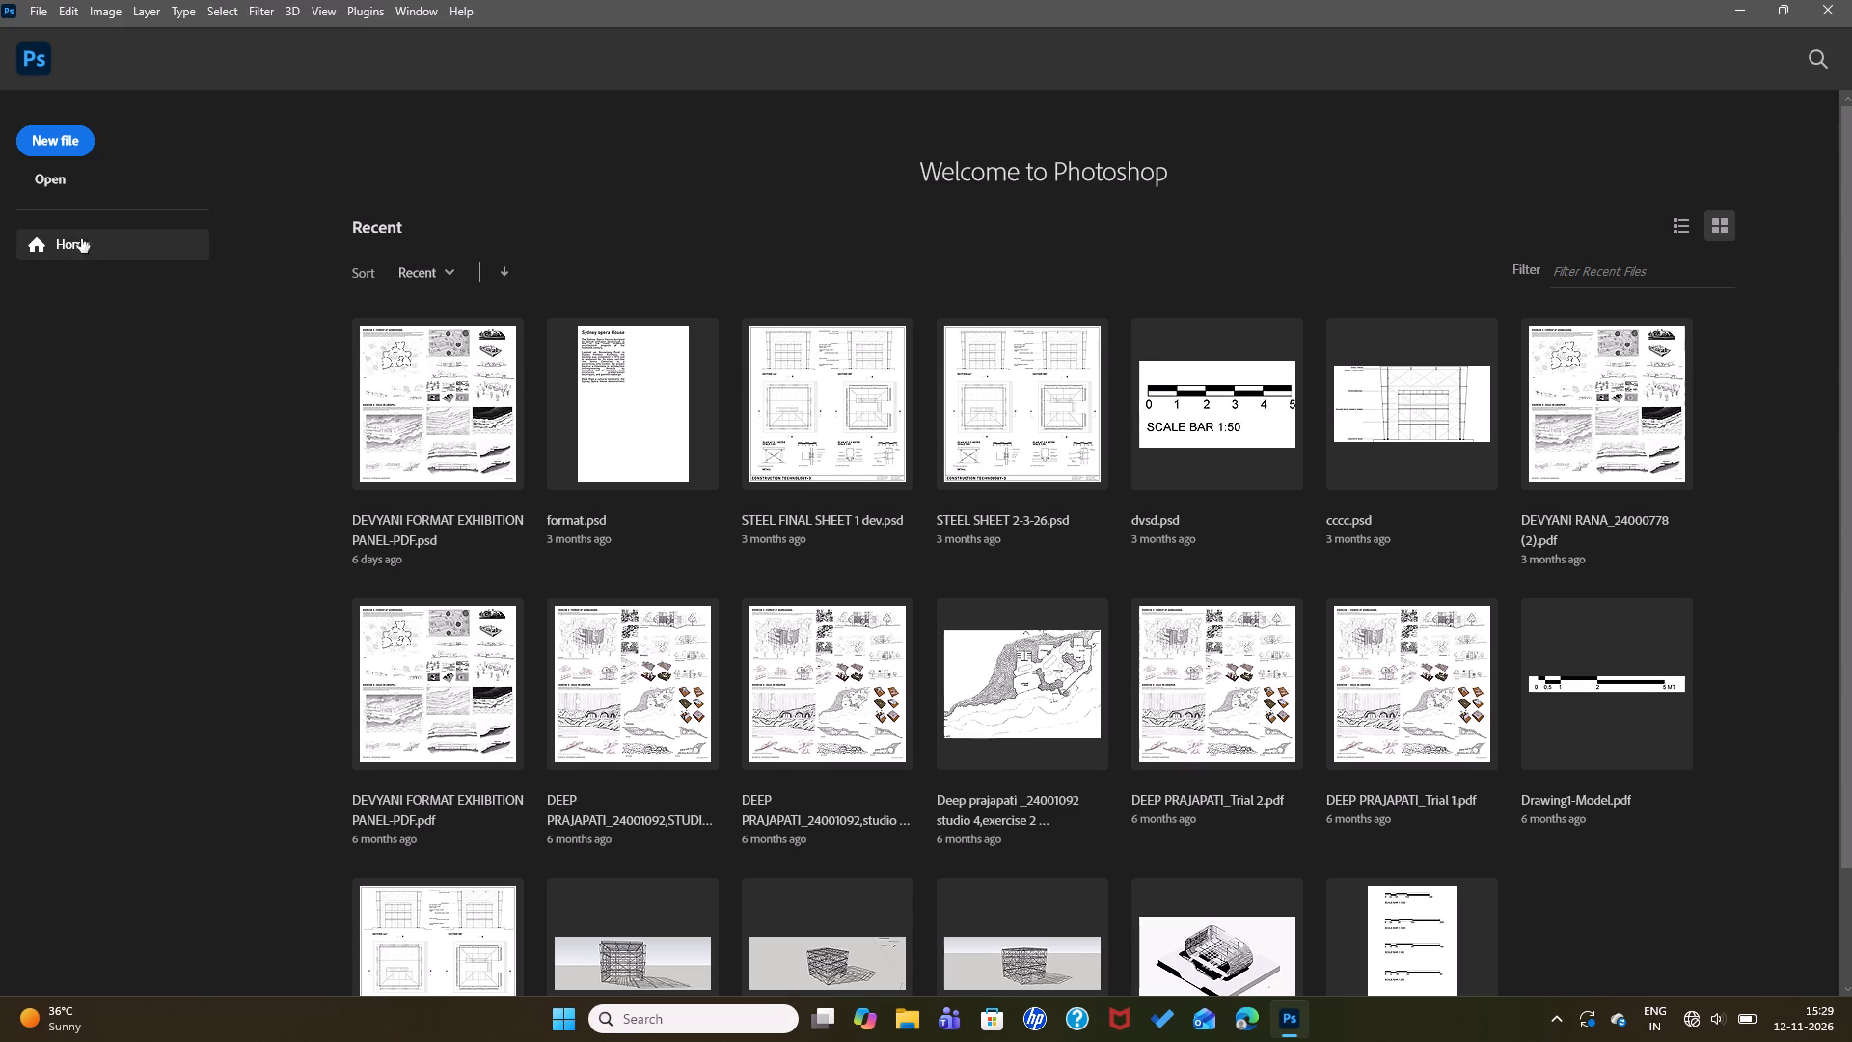
Start a new document and set its width to 420 pixels.
left_click(59, 132)
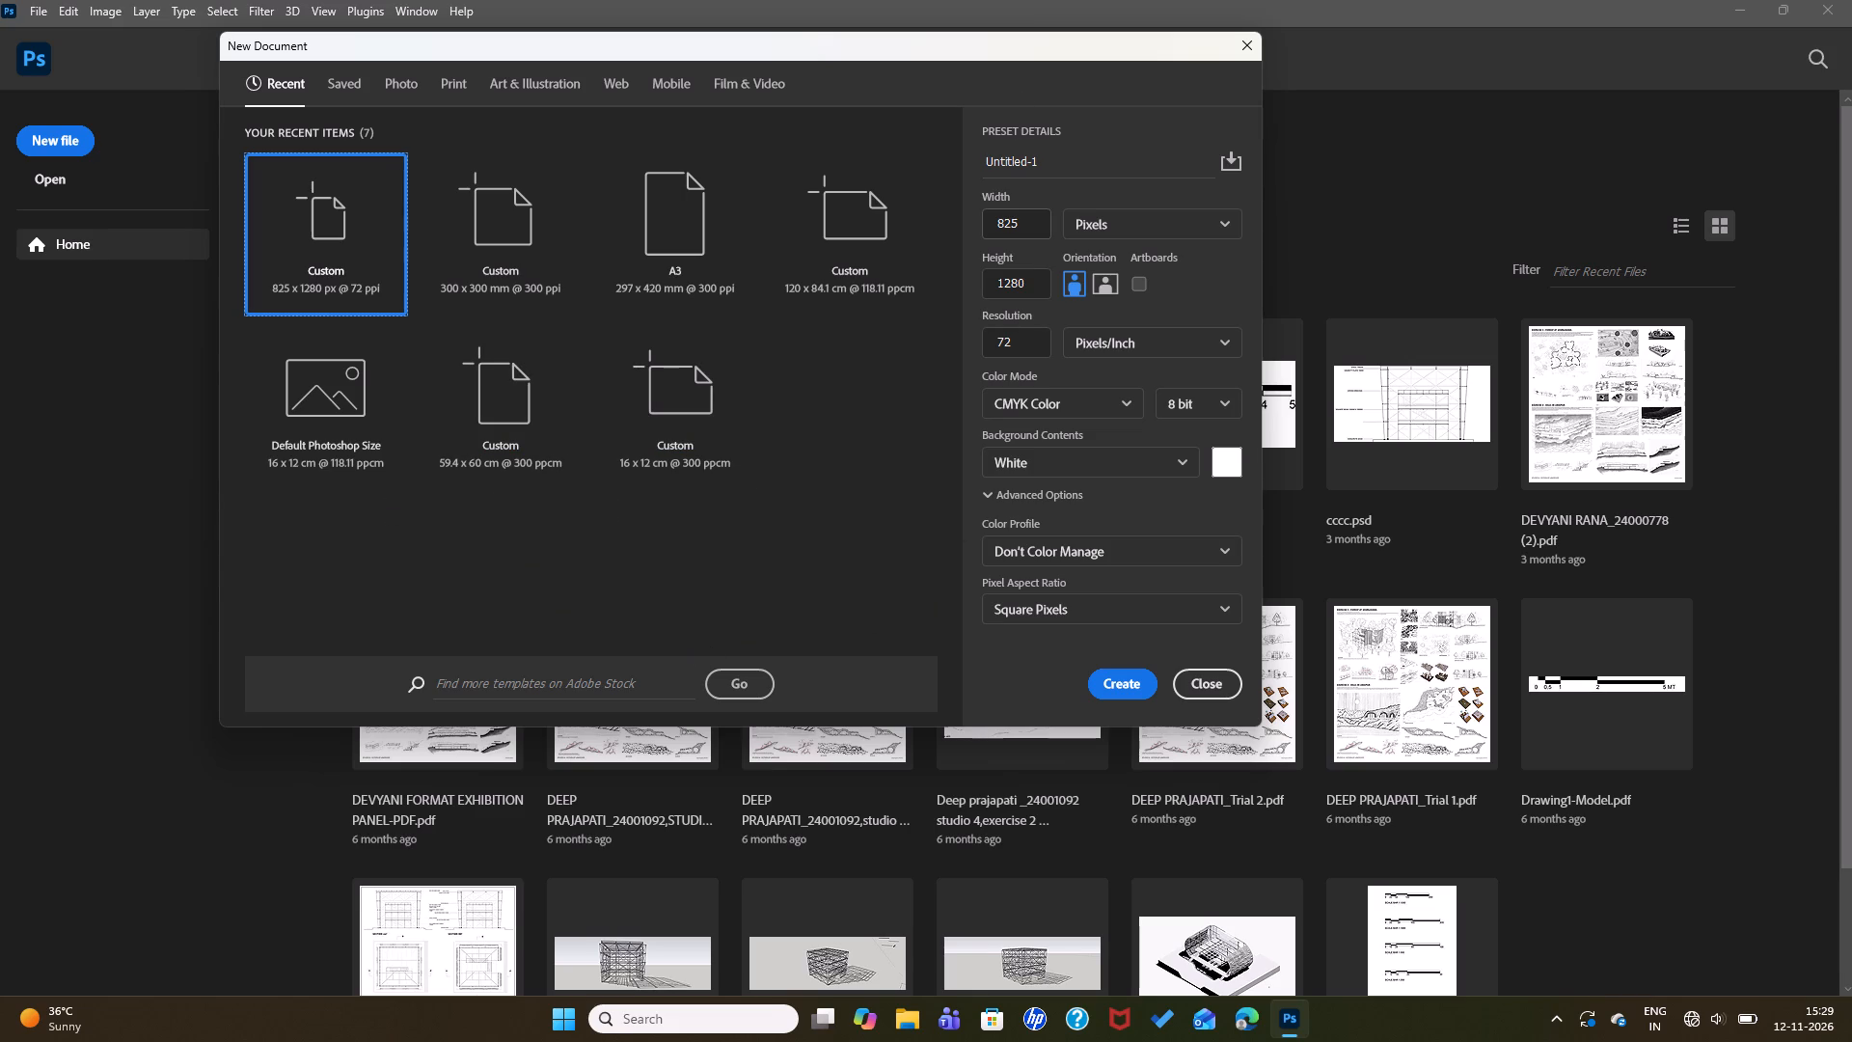
left_click_drag(1022, 226, 975, 226)
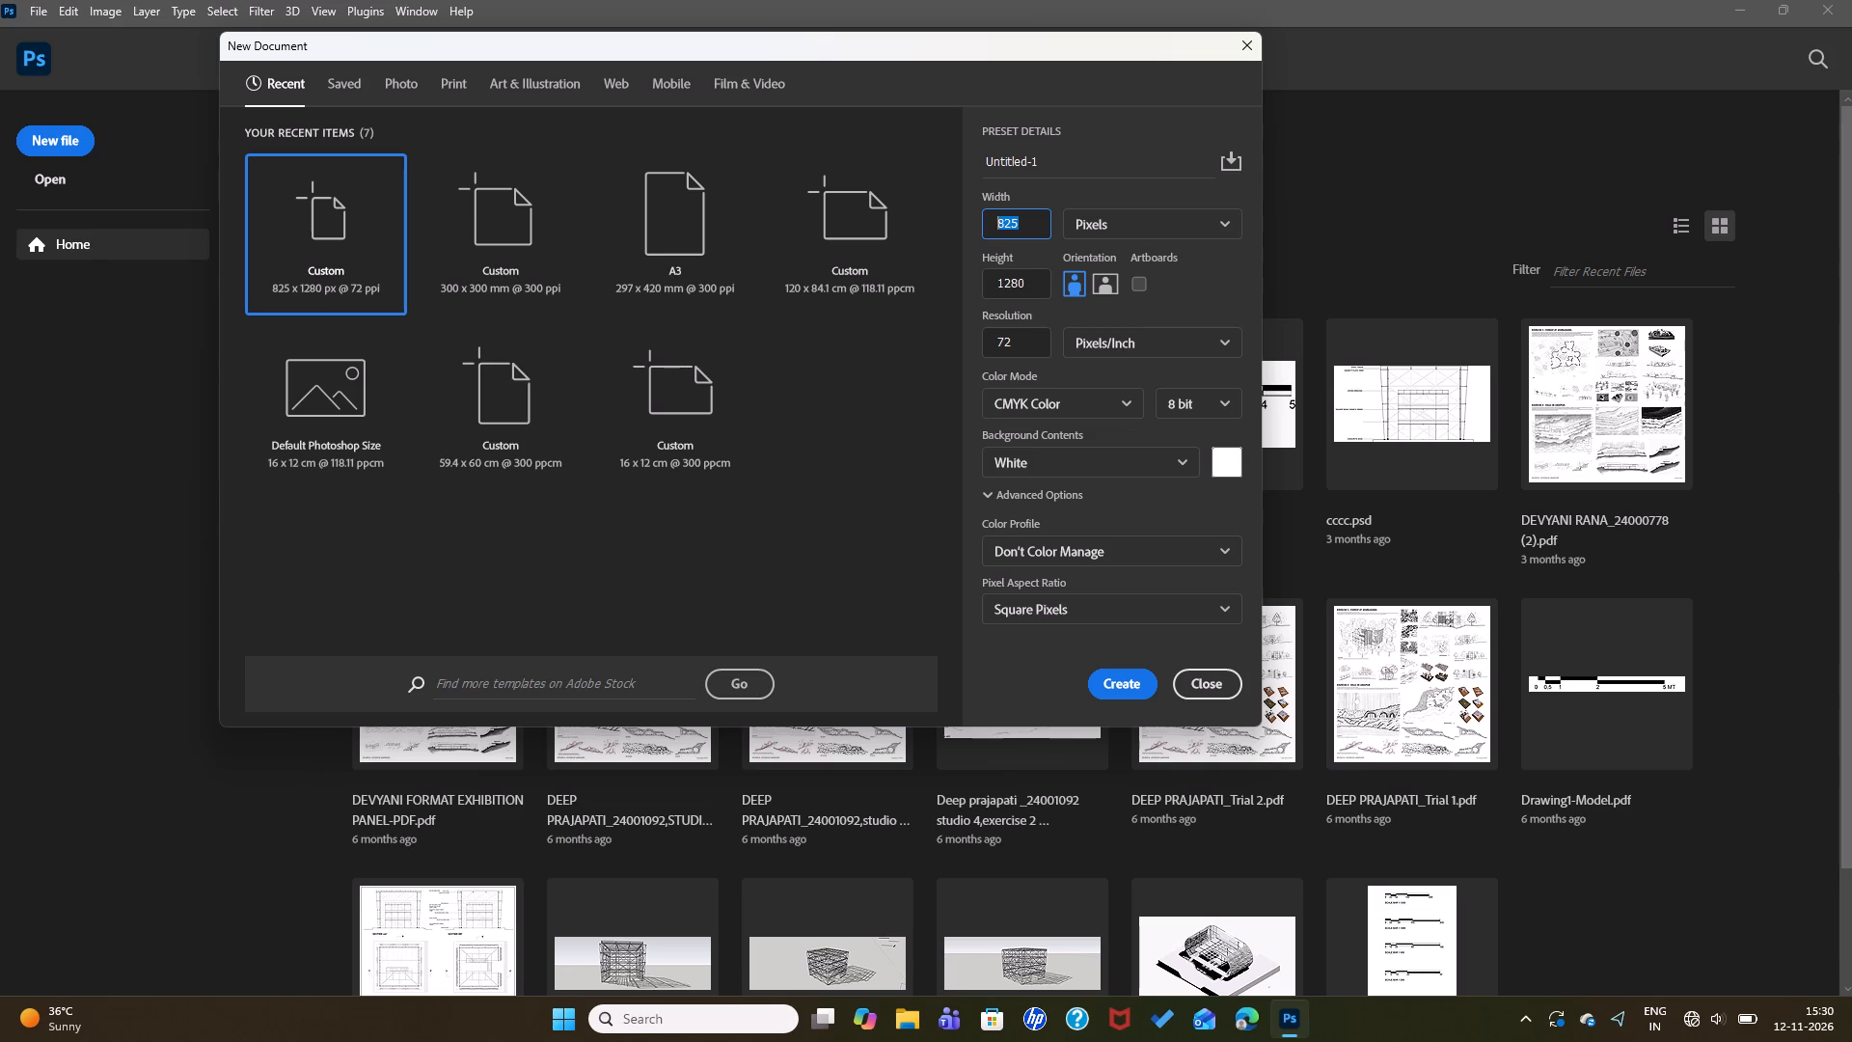
key("BackSpace")
key("5")
key("9")
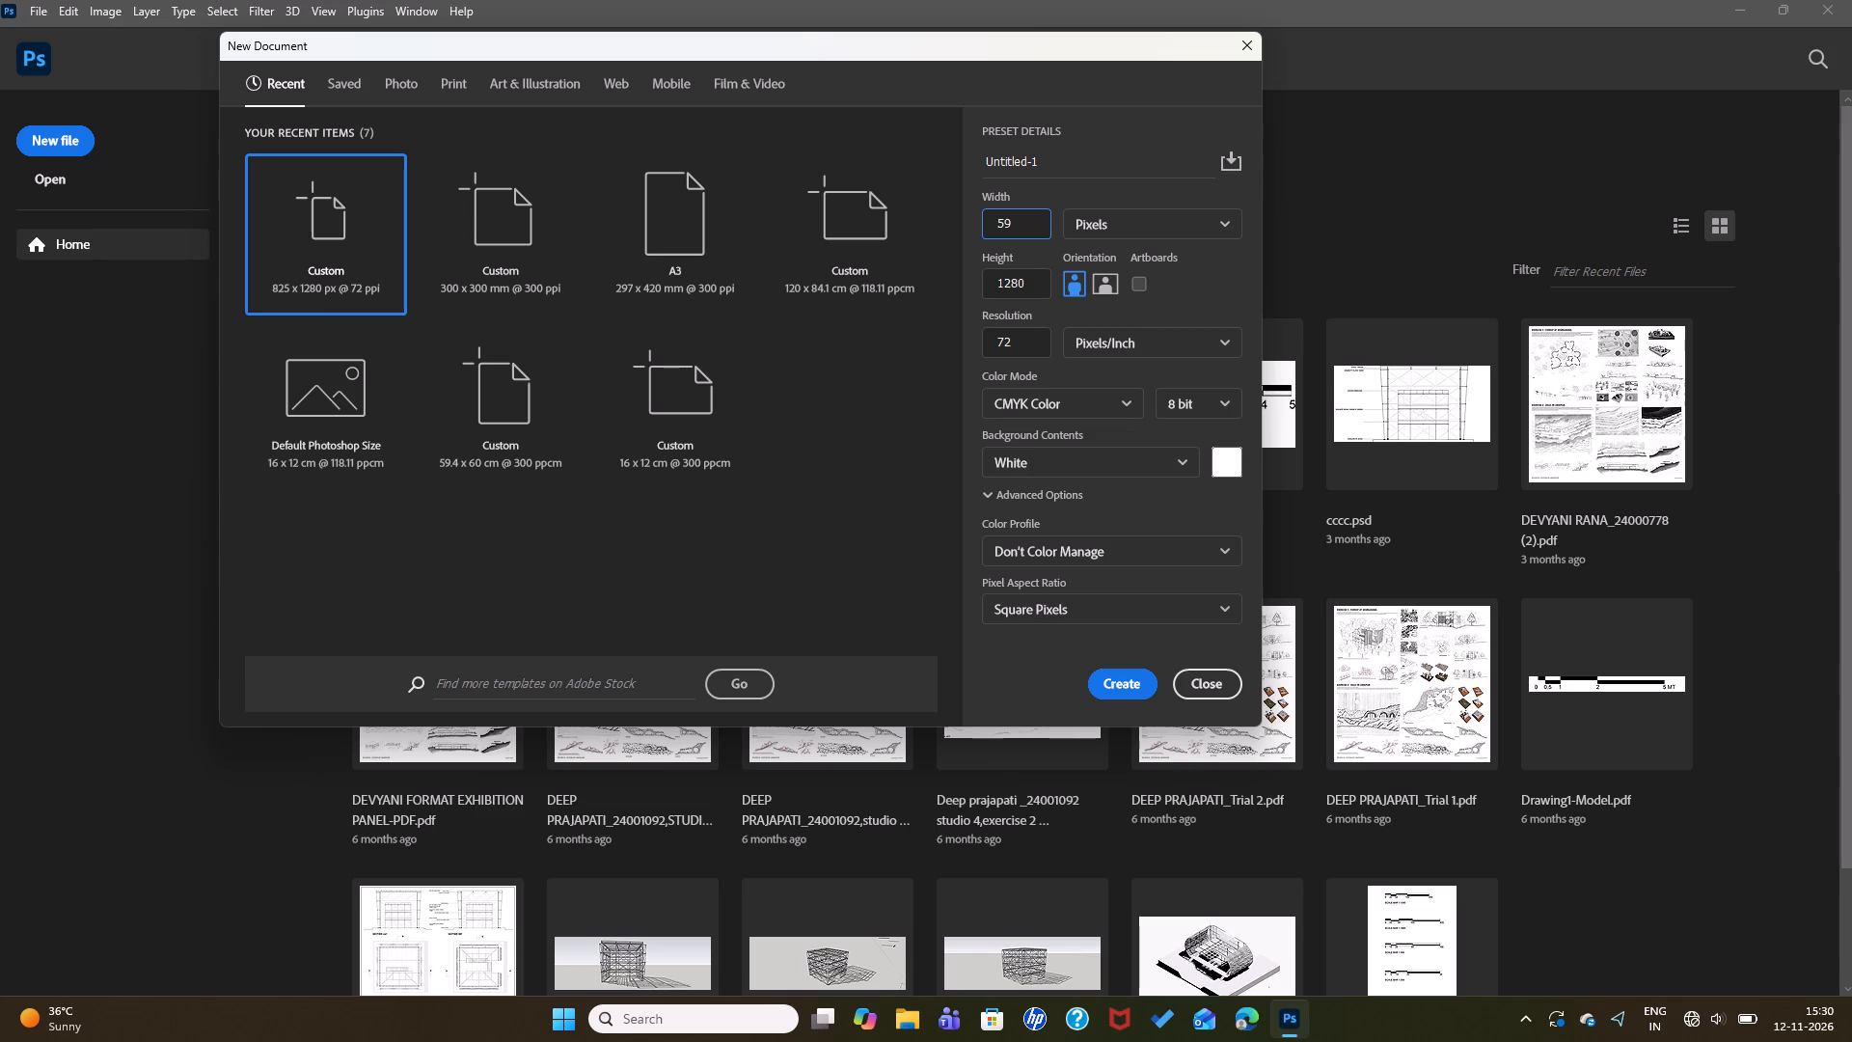
key("4")
key("BackSpace")
key("BackSpace")
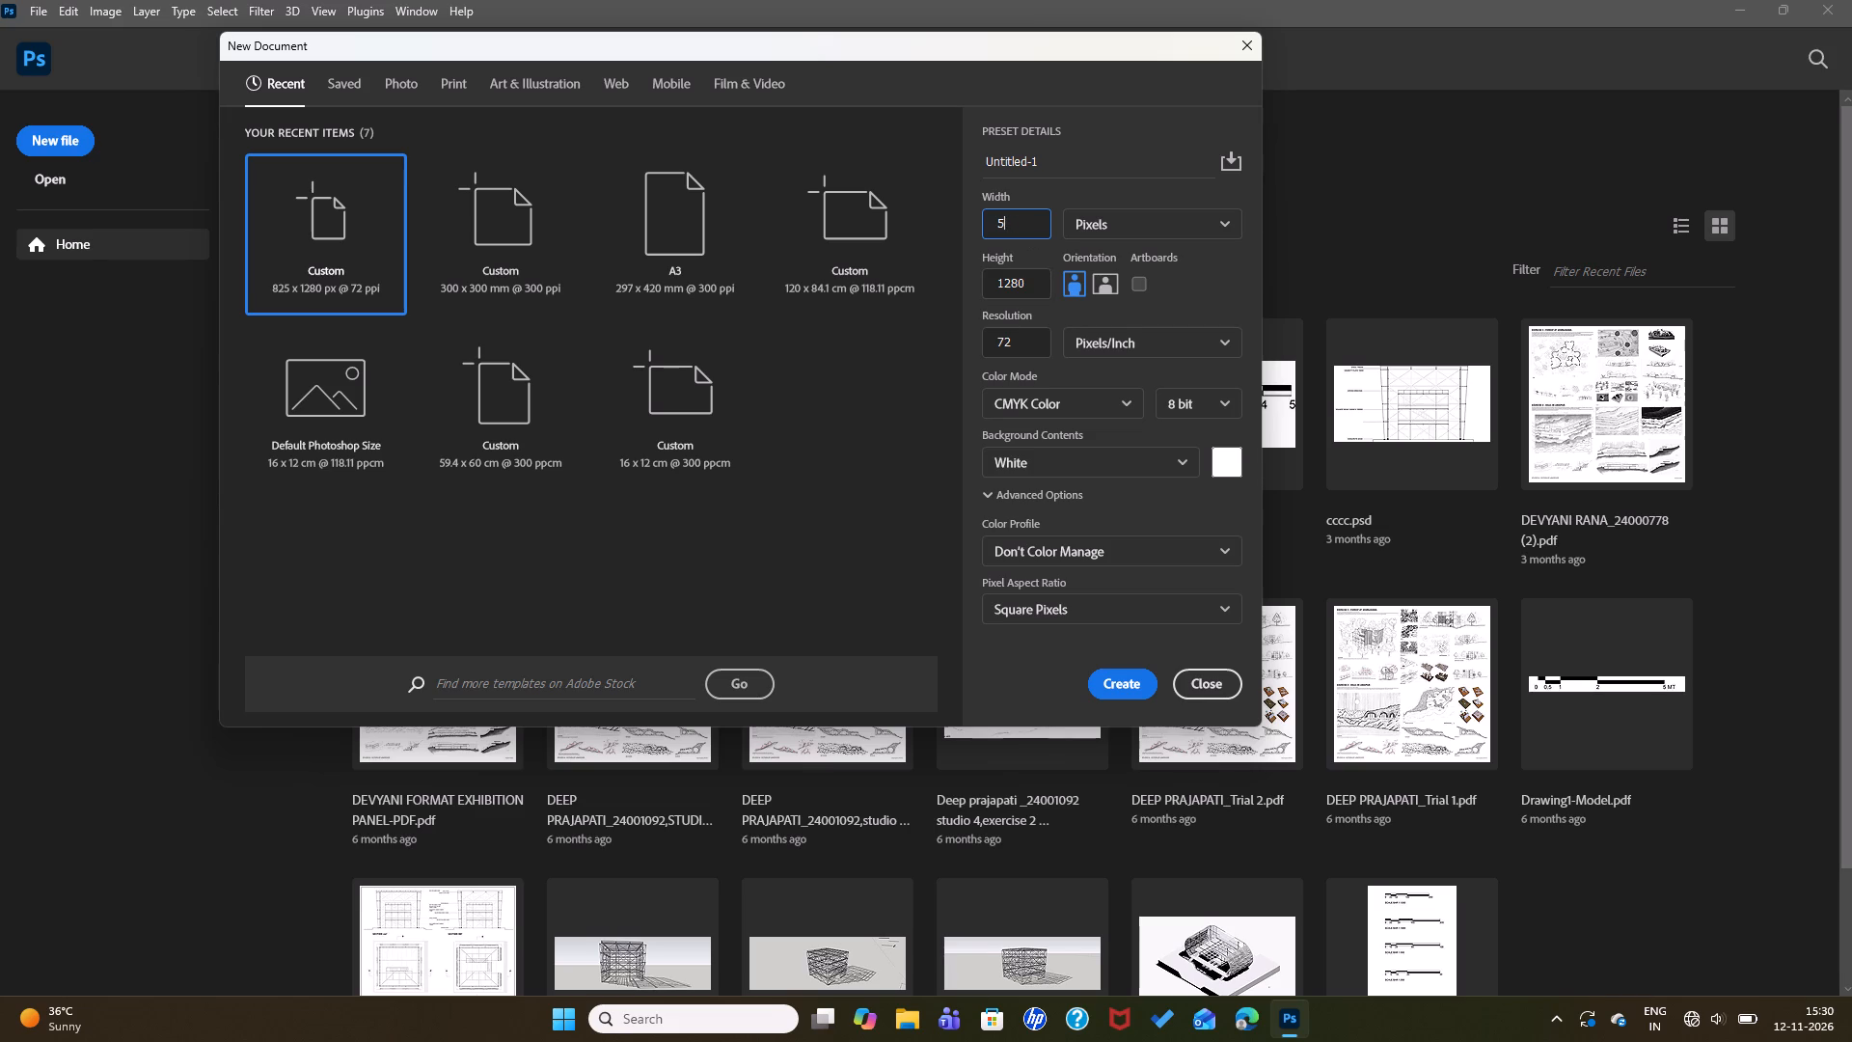
key("BackSpace")
key("BackSpace")
type("420")
Set the new document's height to 594 pixels.
left_click_drag(1038, 280, 957, 280)
key("BackSpace")
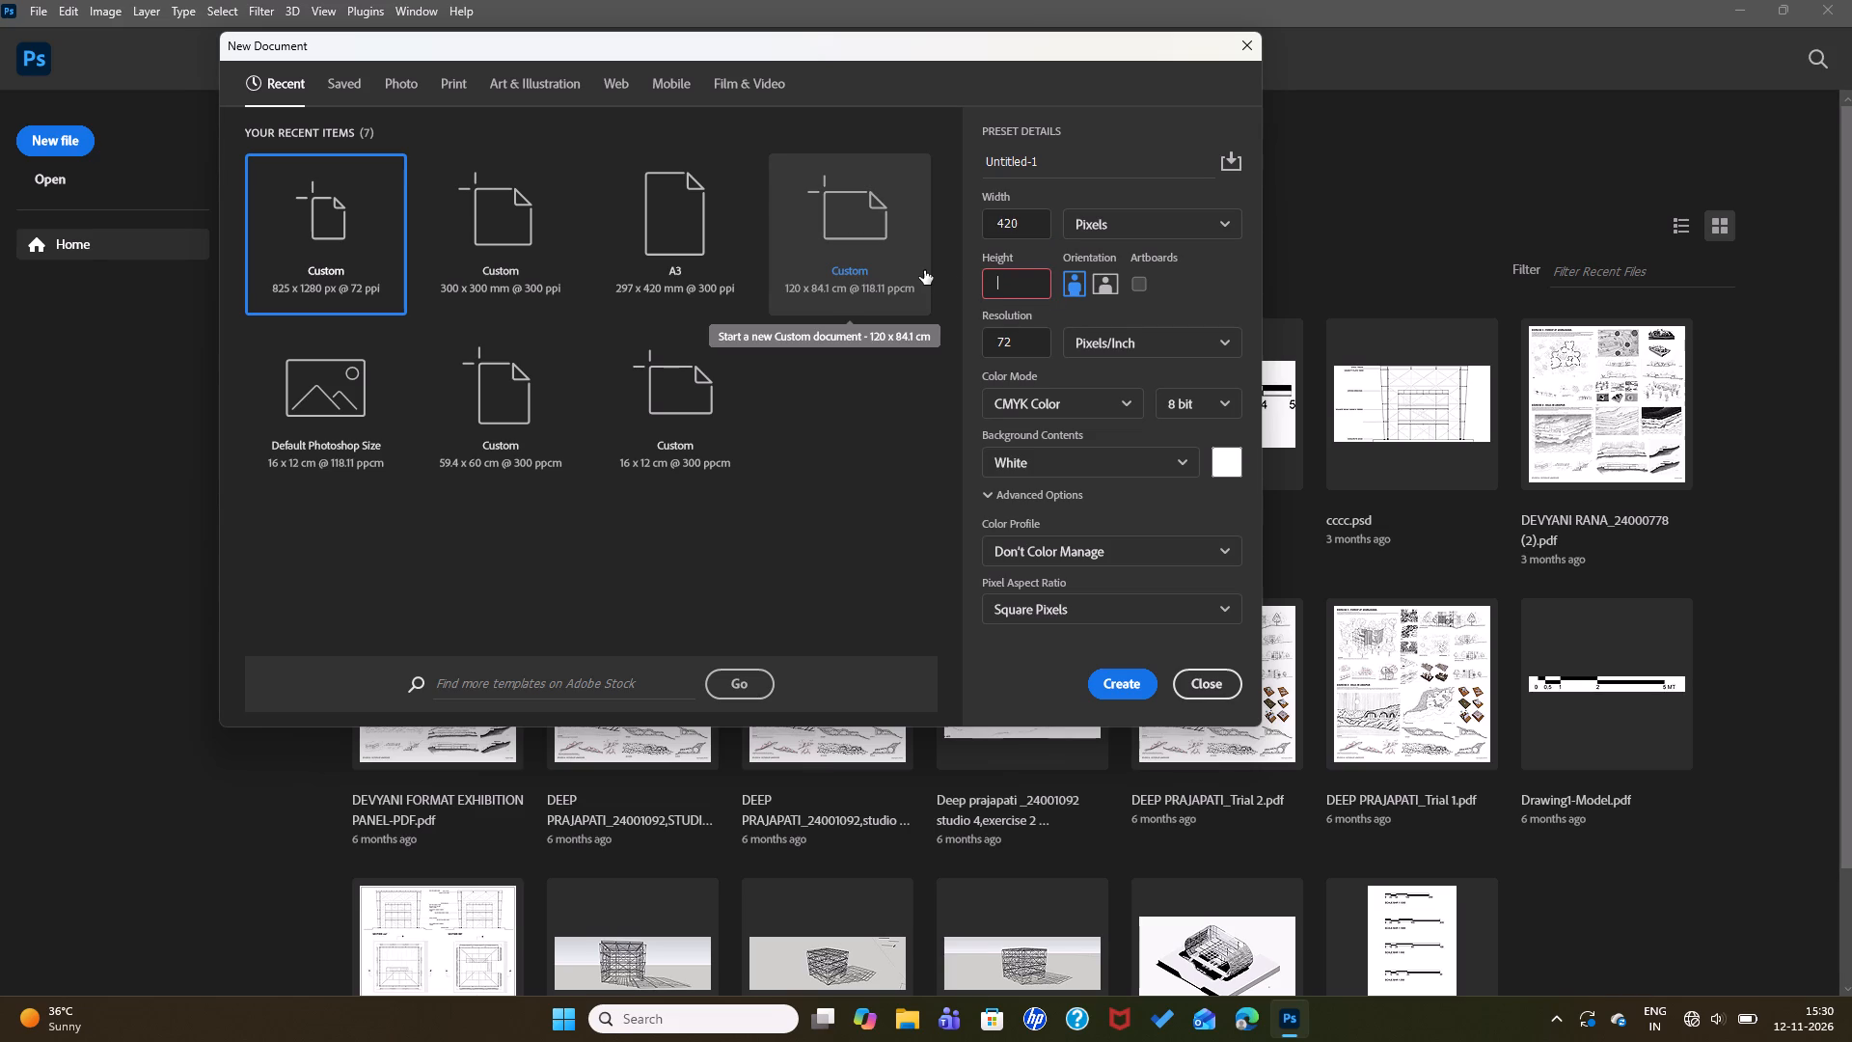
type("540")
key("BackSpace")
key("BackSpace")
type("94")
Set the color profile to Working CMYK: U.S. Web Coated (SWOP) v2 and create the document.
left_click(1100, 553)
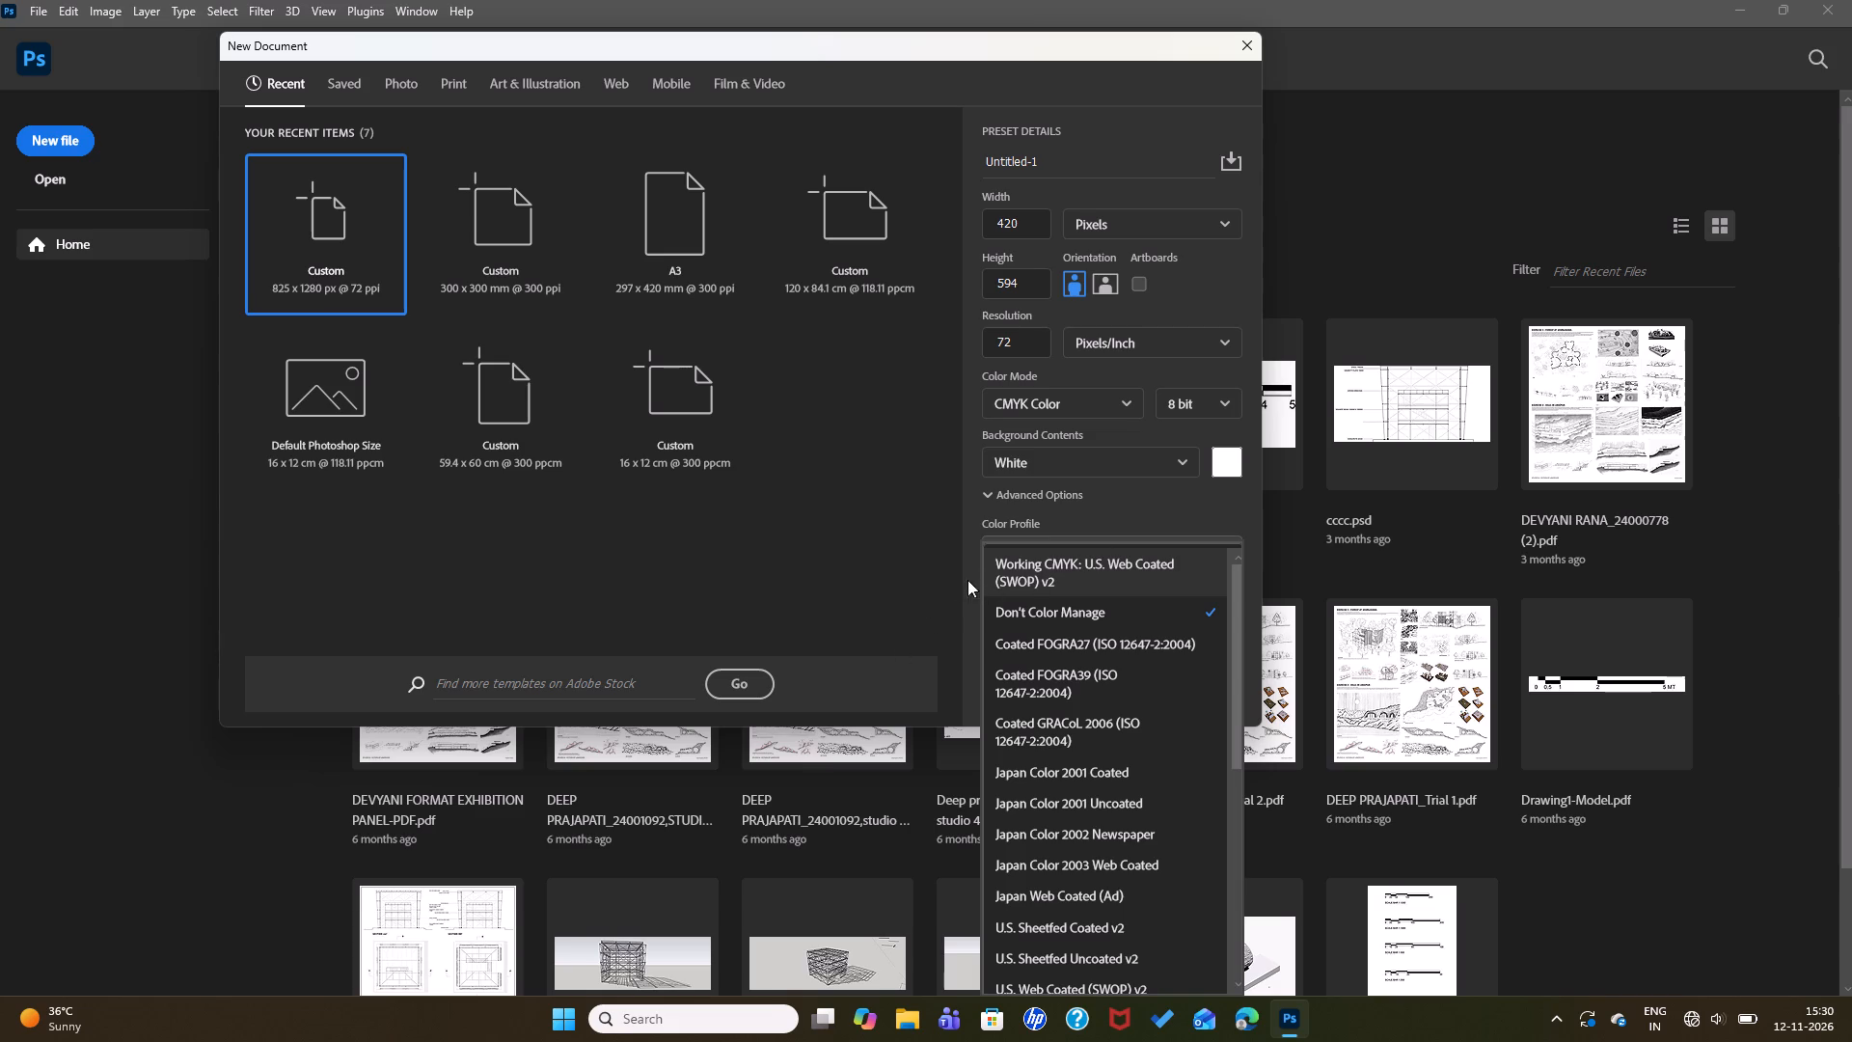
left_click(1027, 570)
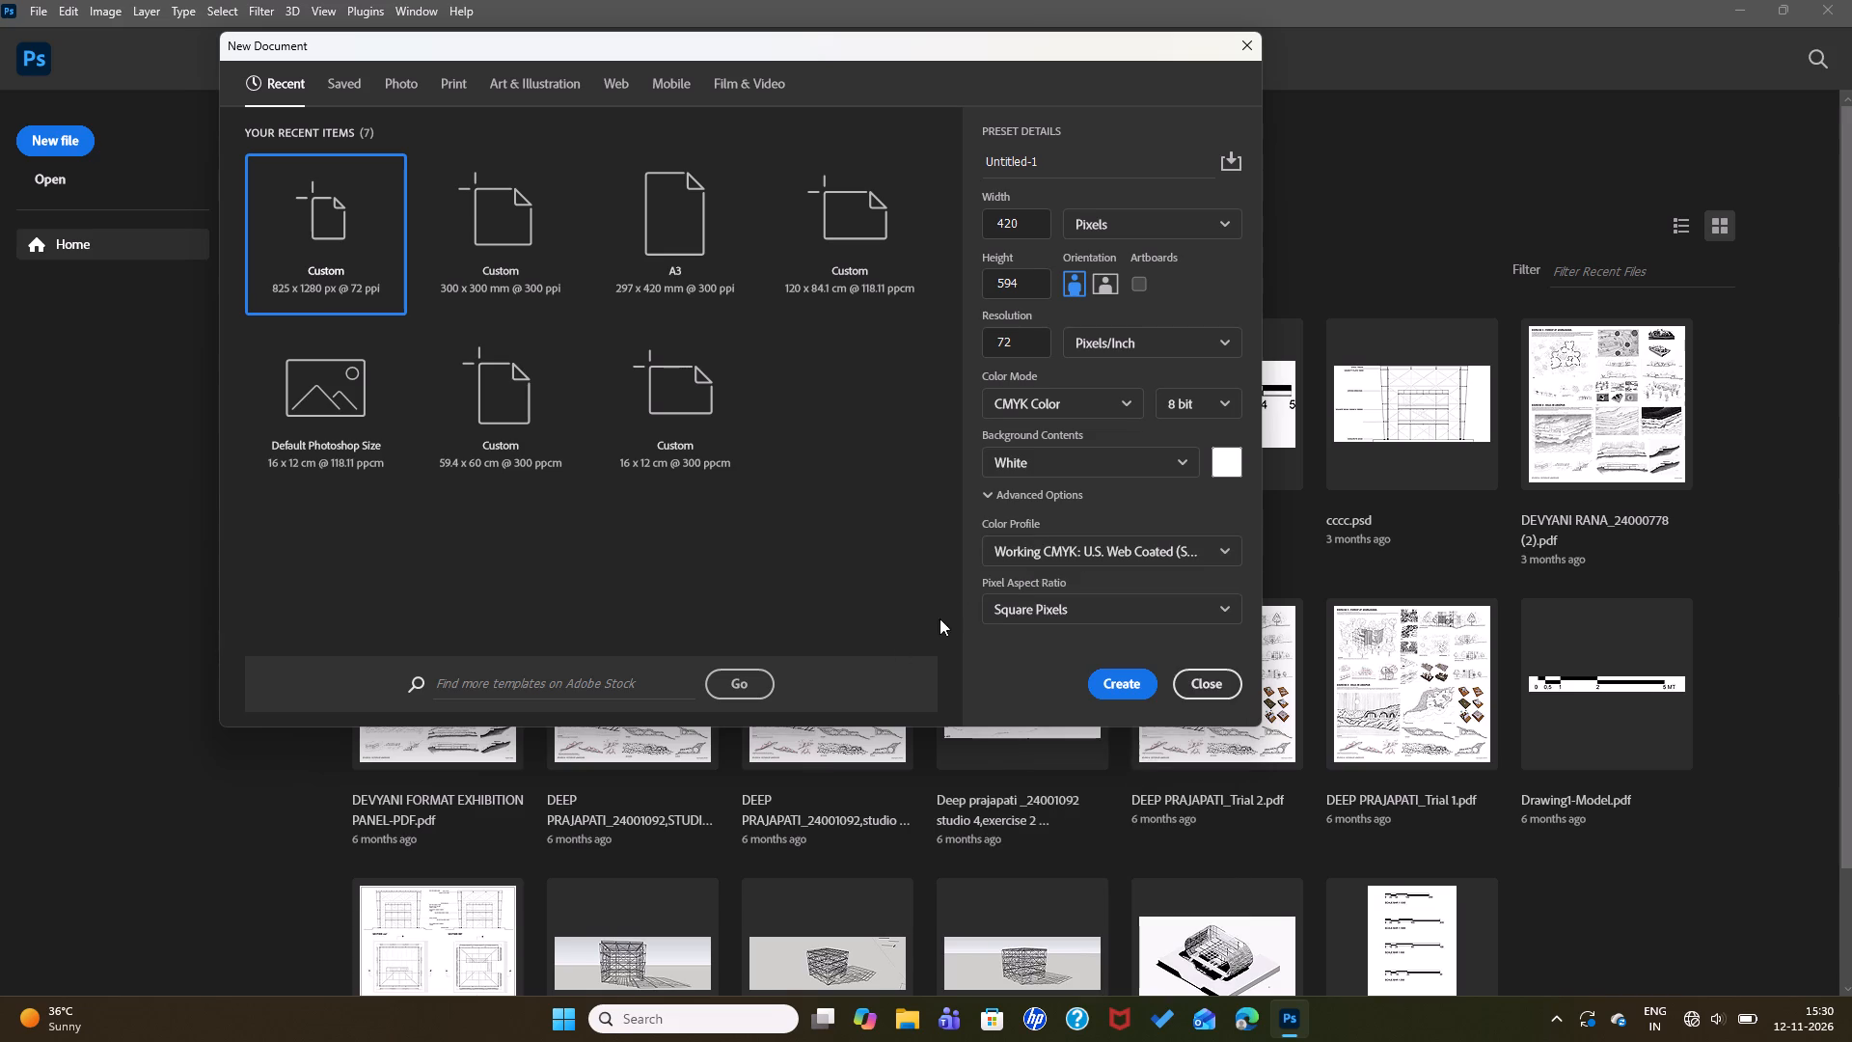
left_click(1118, 551)
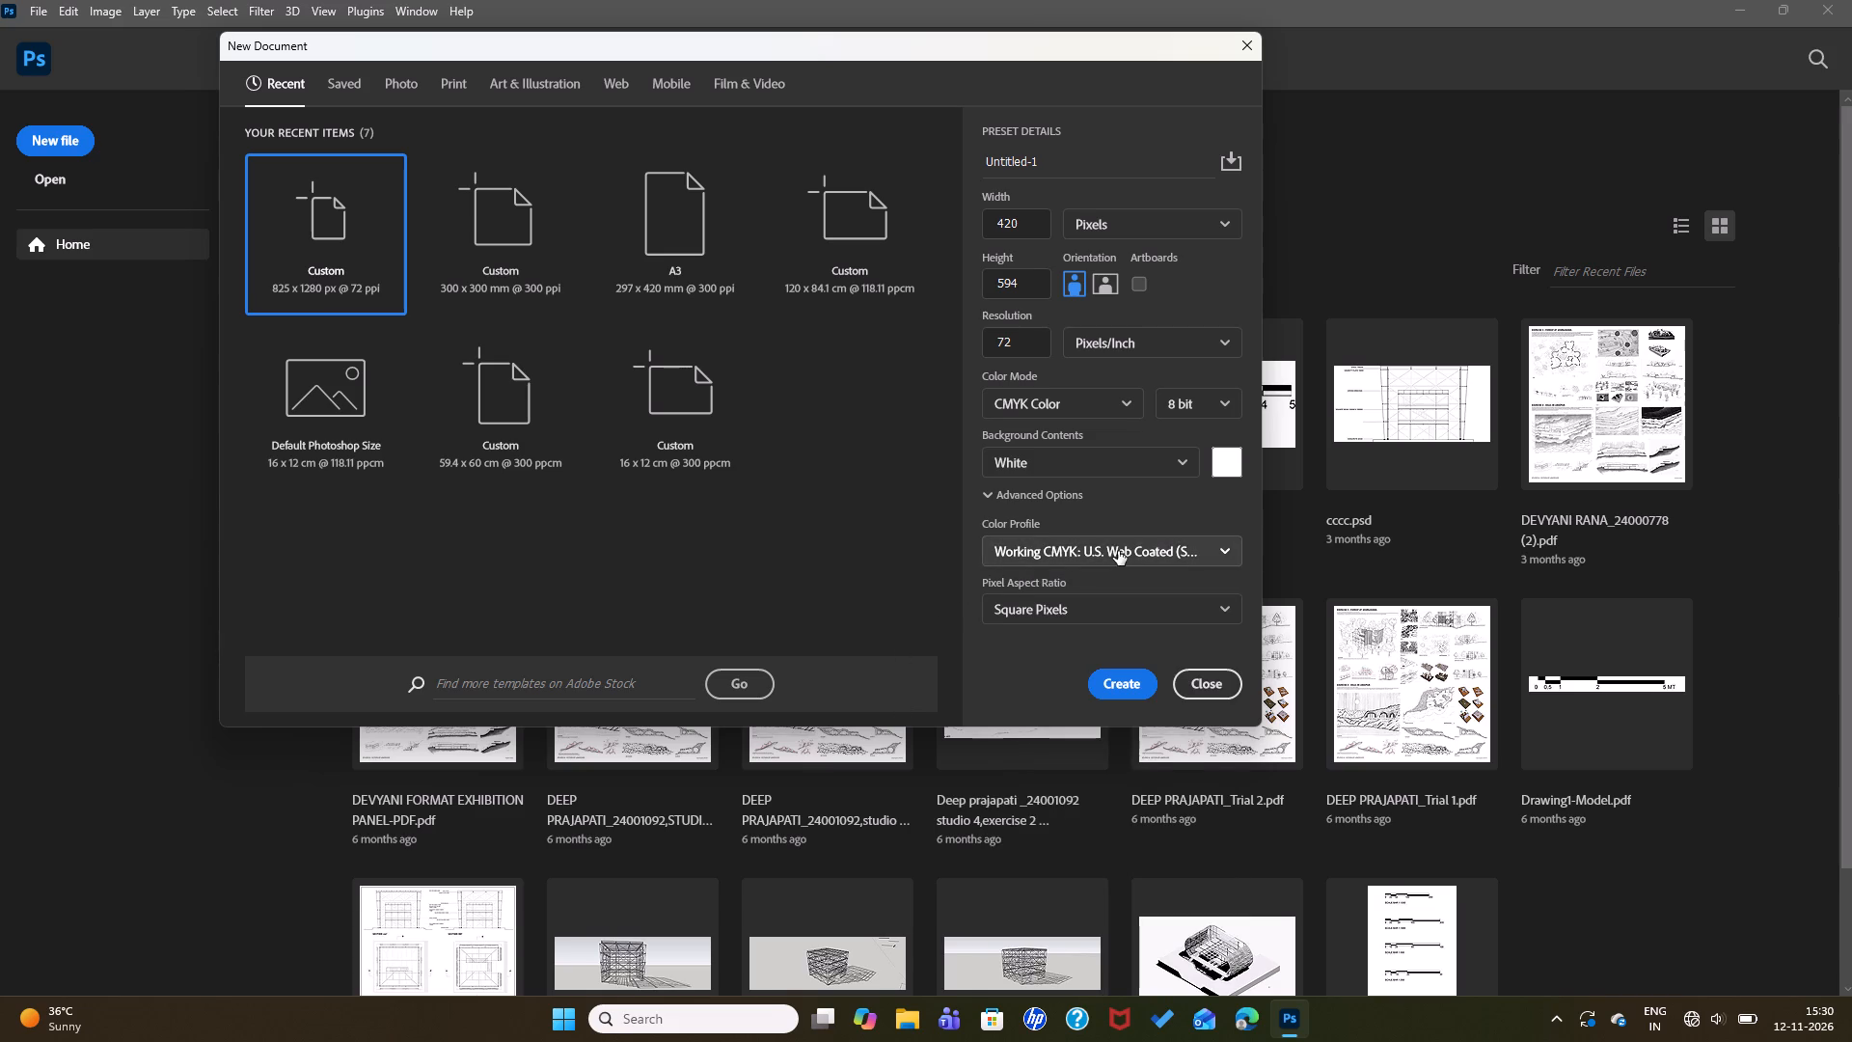
left_click(1118, 551)
left_click(1077, 610)
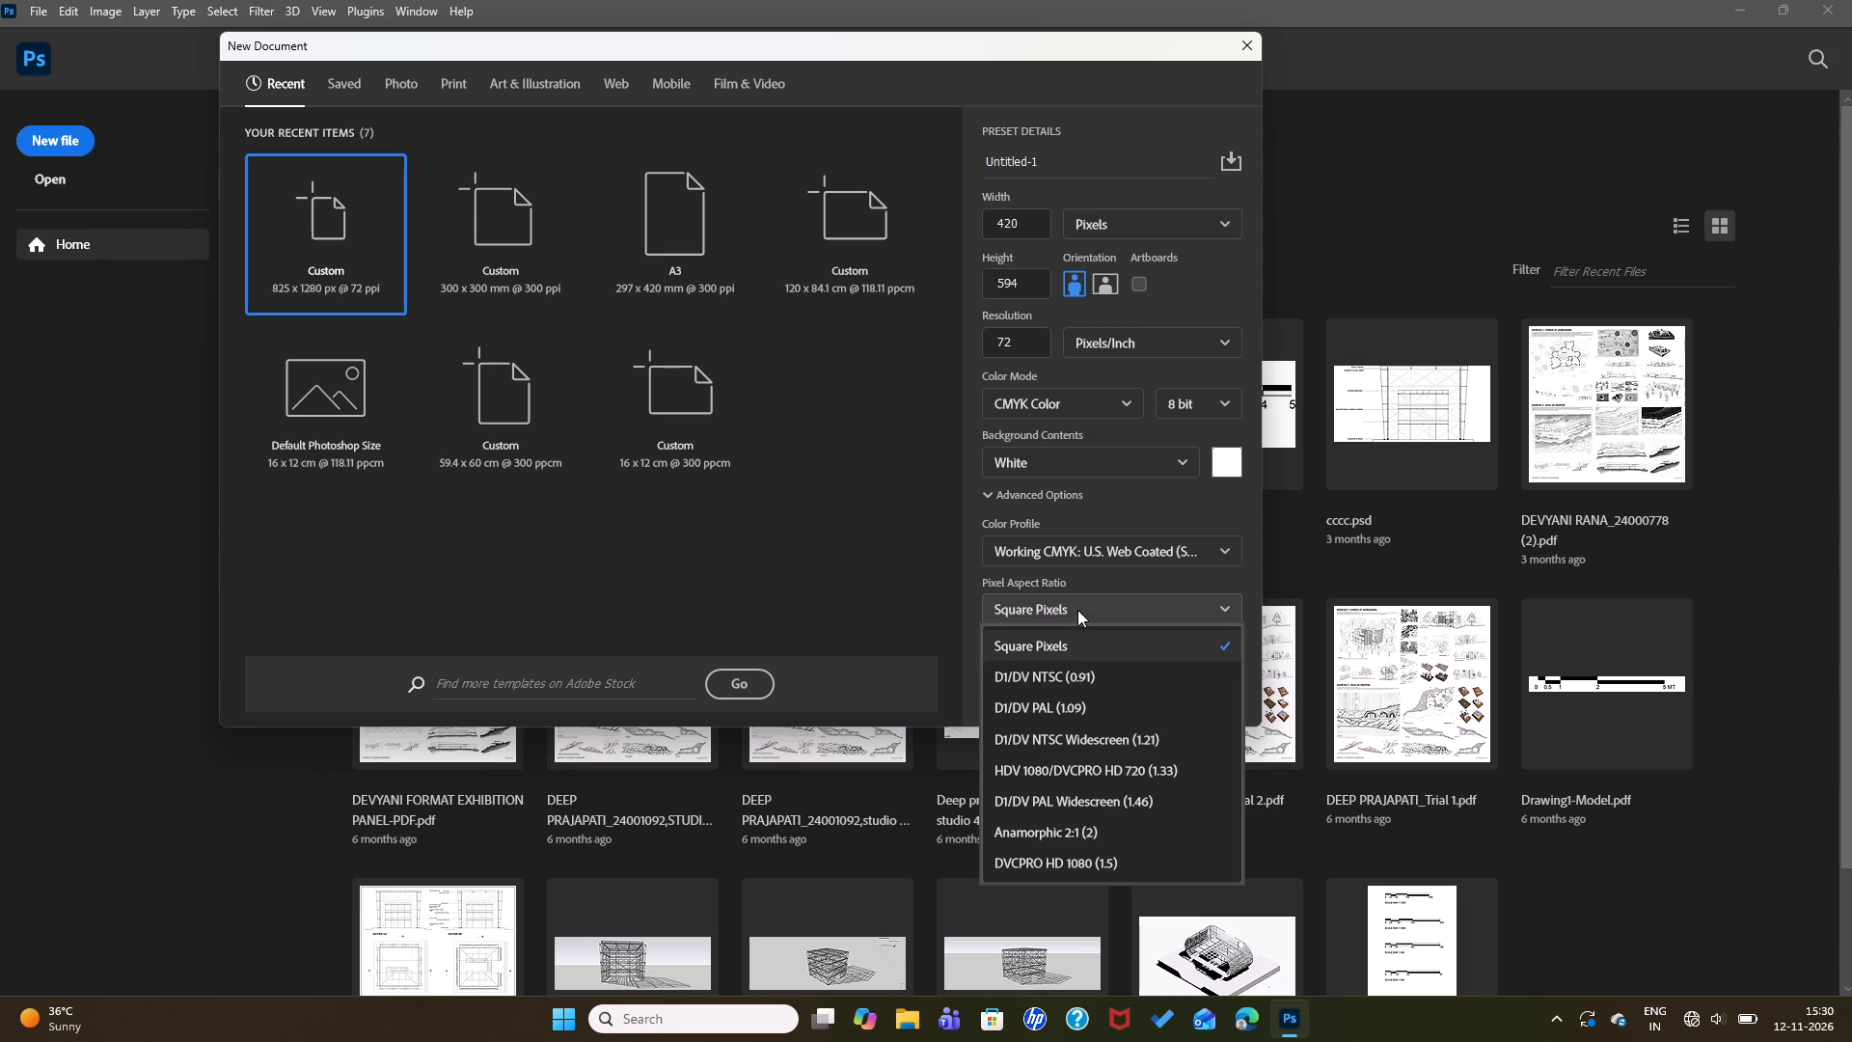
left_click(1077, 610)
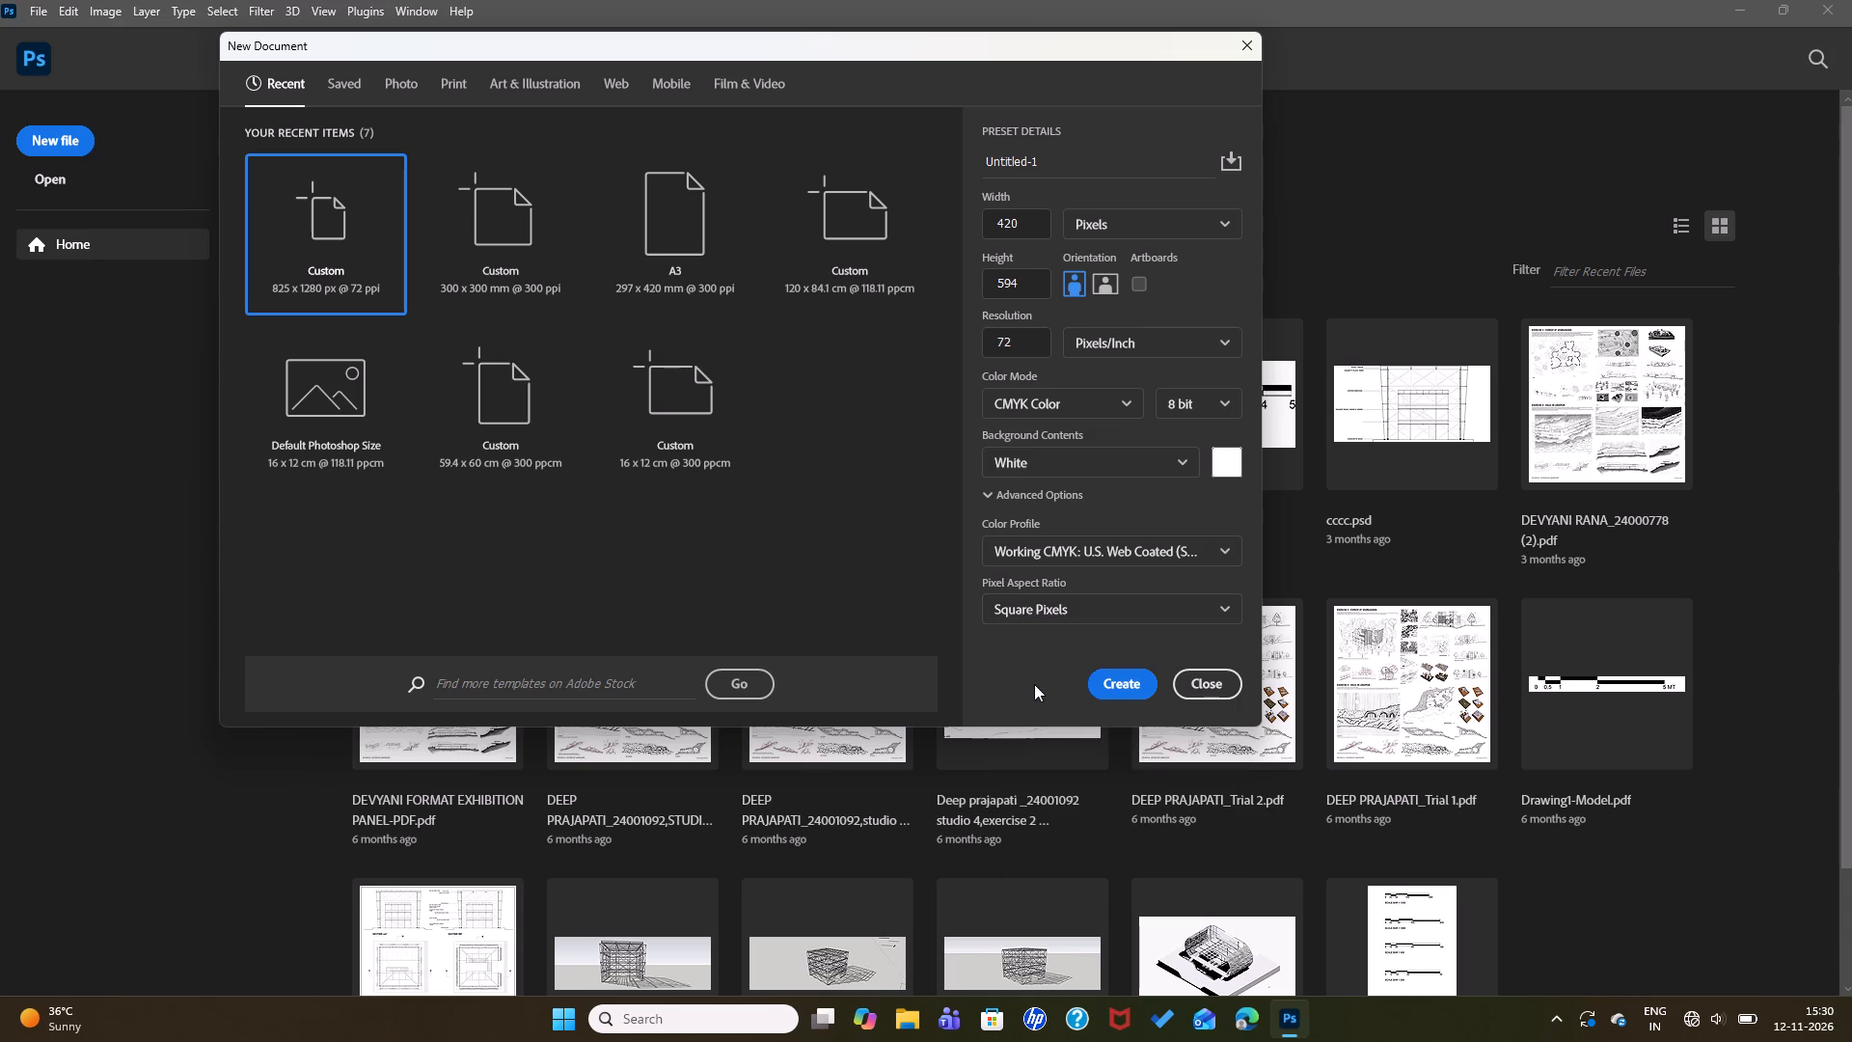
left_click(1131, 679)
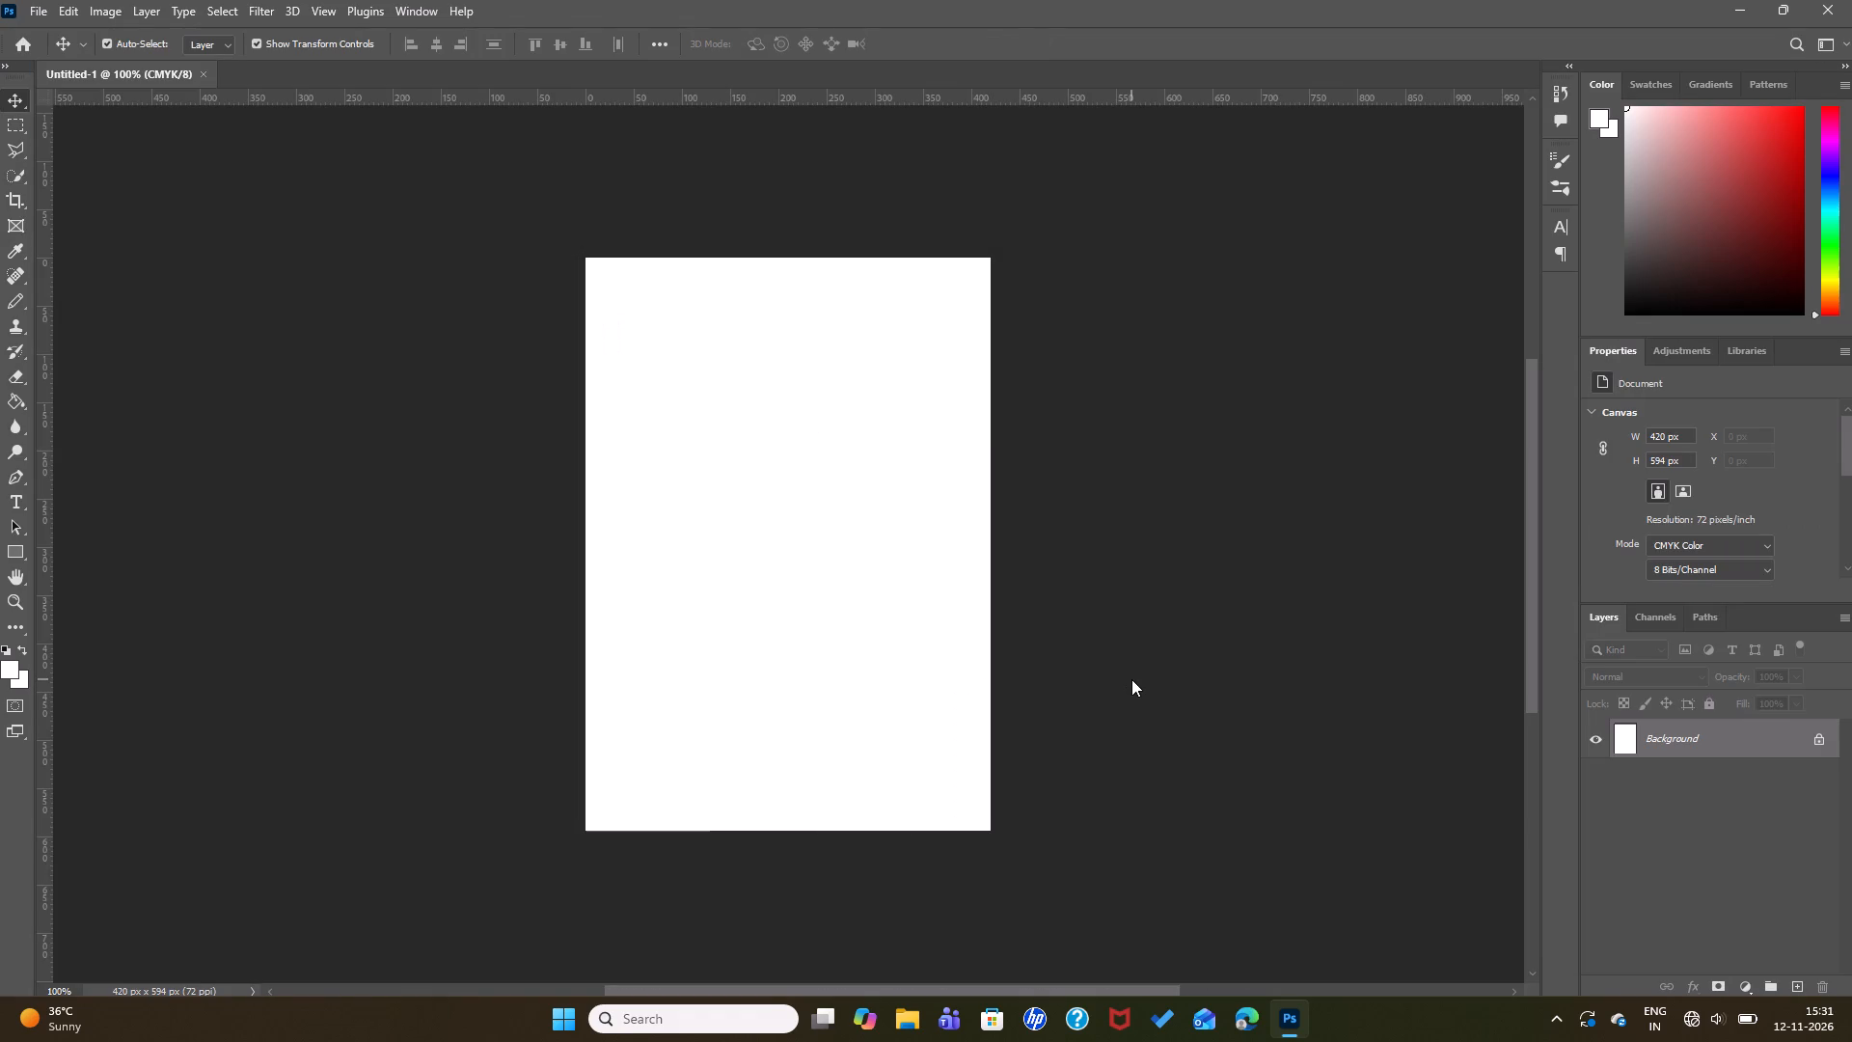
Open page 1 of the GF PLAN PDF from the desktop's render folder as a smart object.
left_click(42, 9)
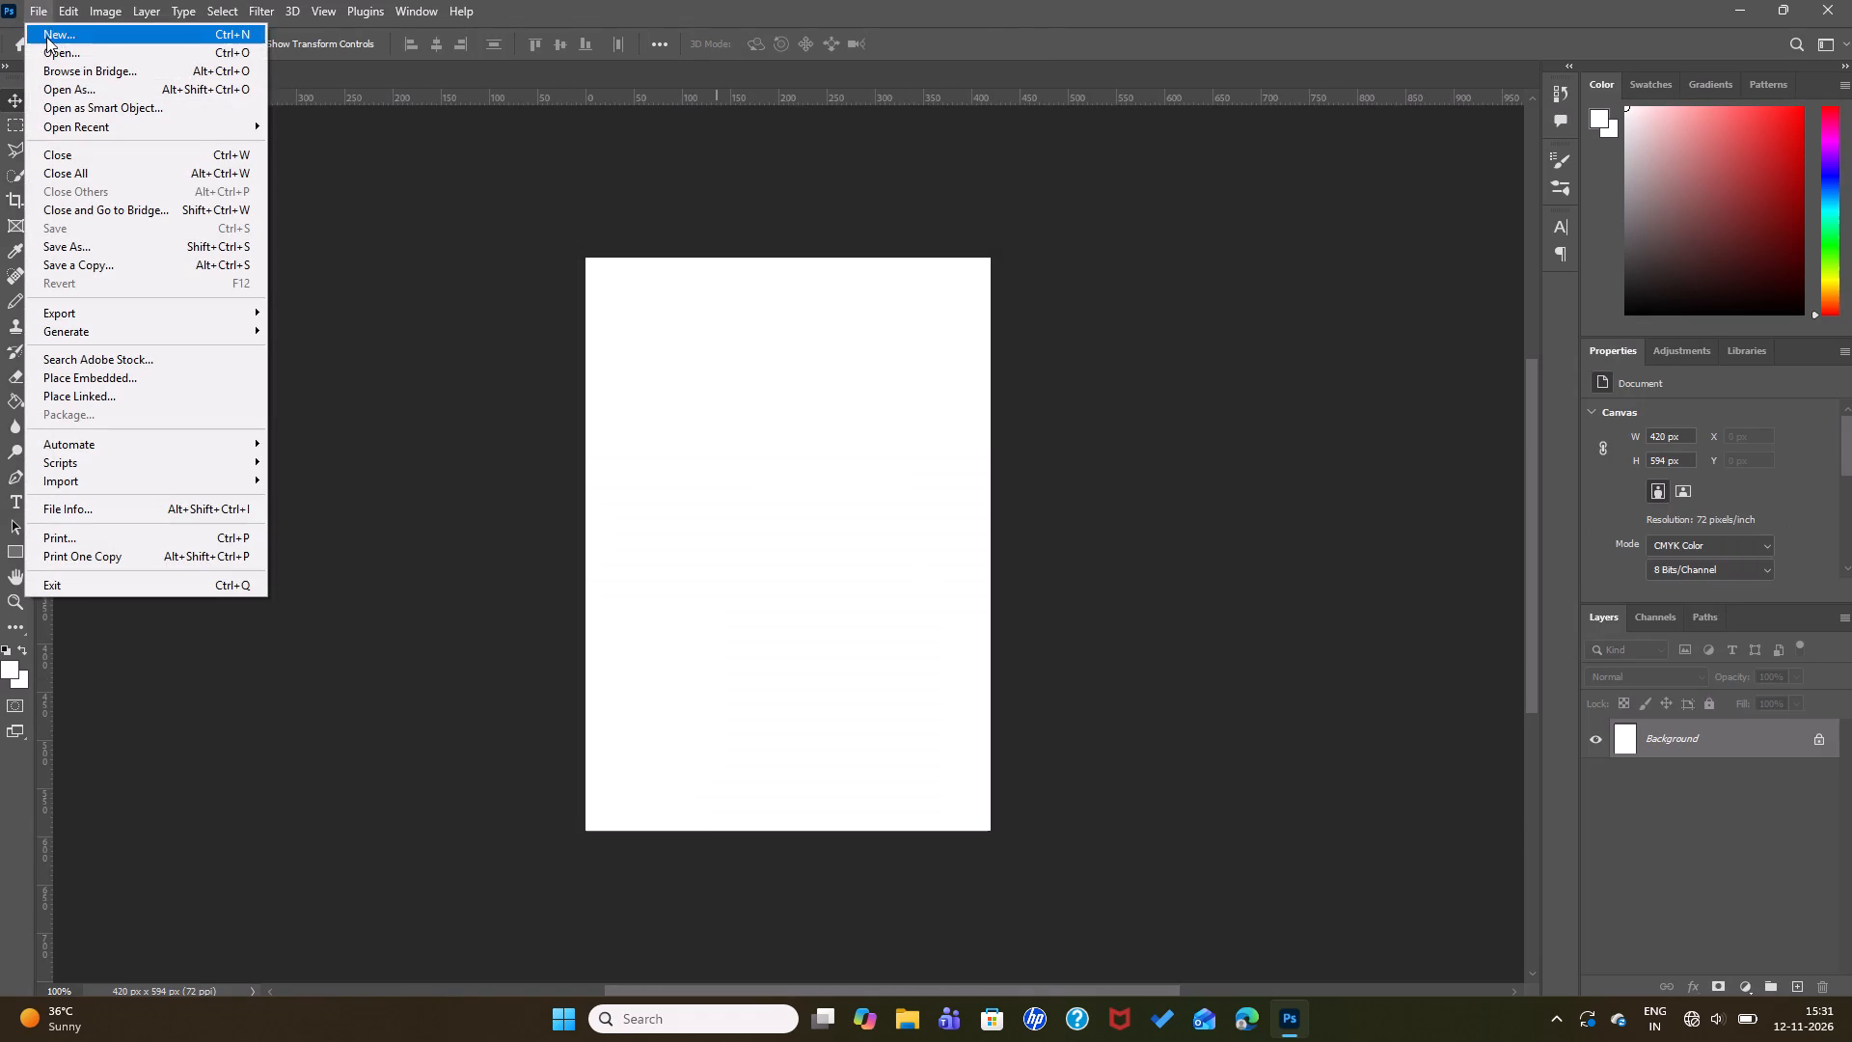
left_click(89, 107)
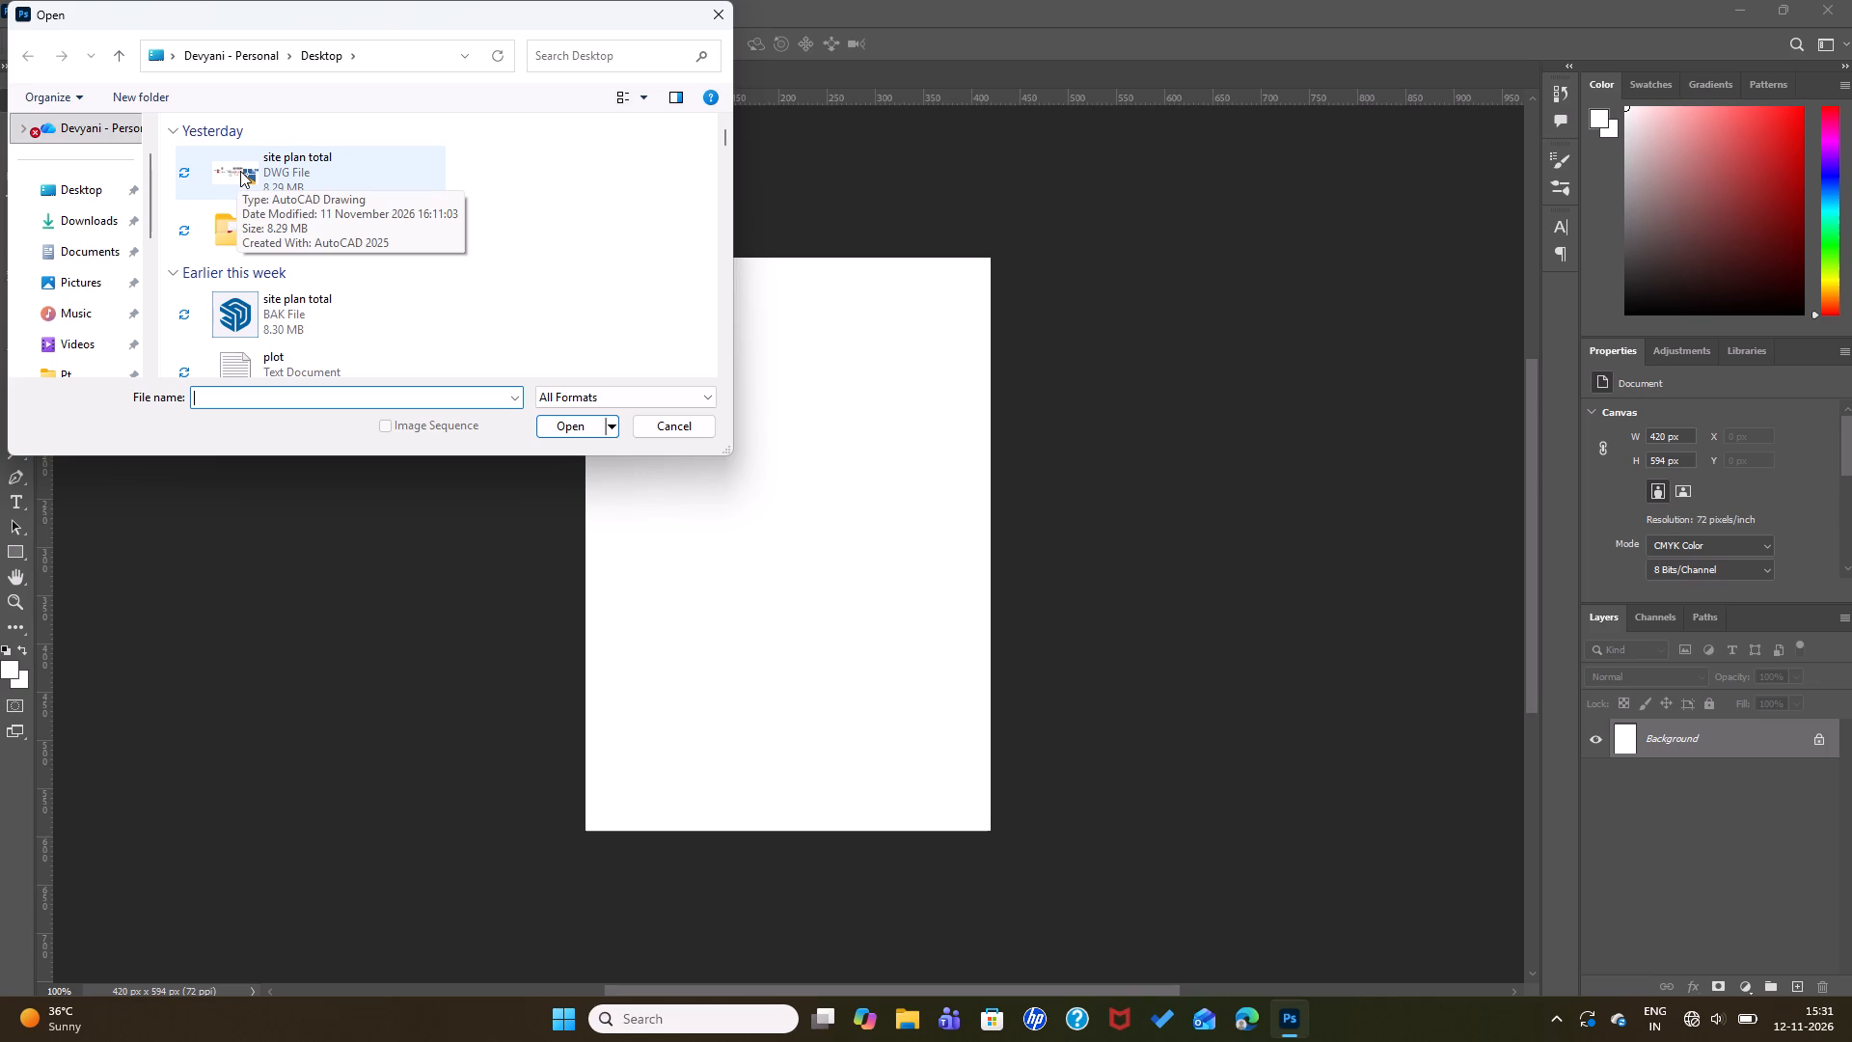
double_click(309, 245)
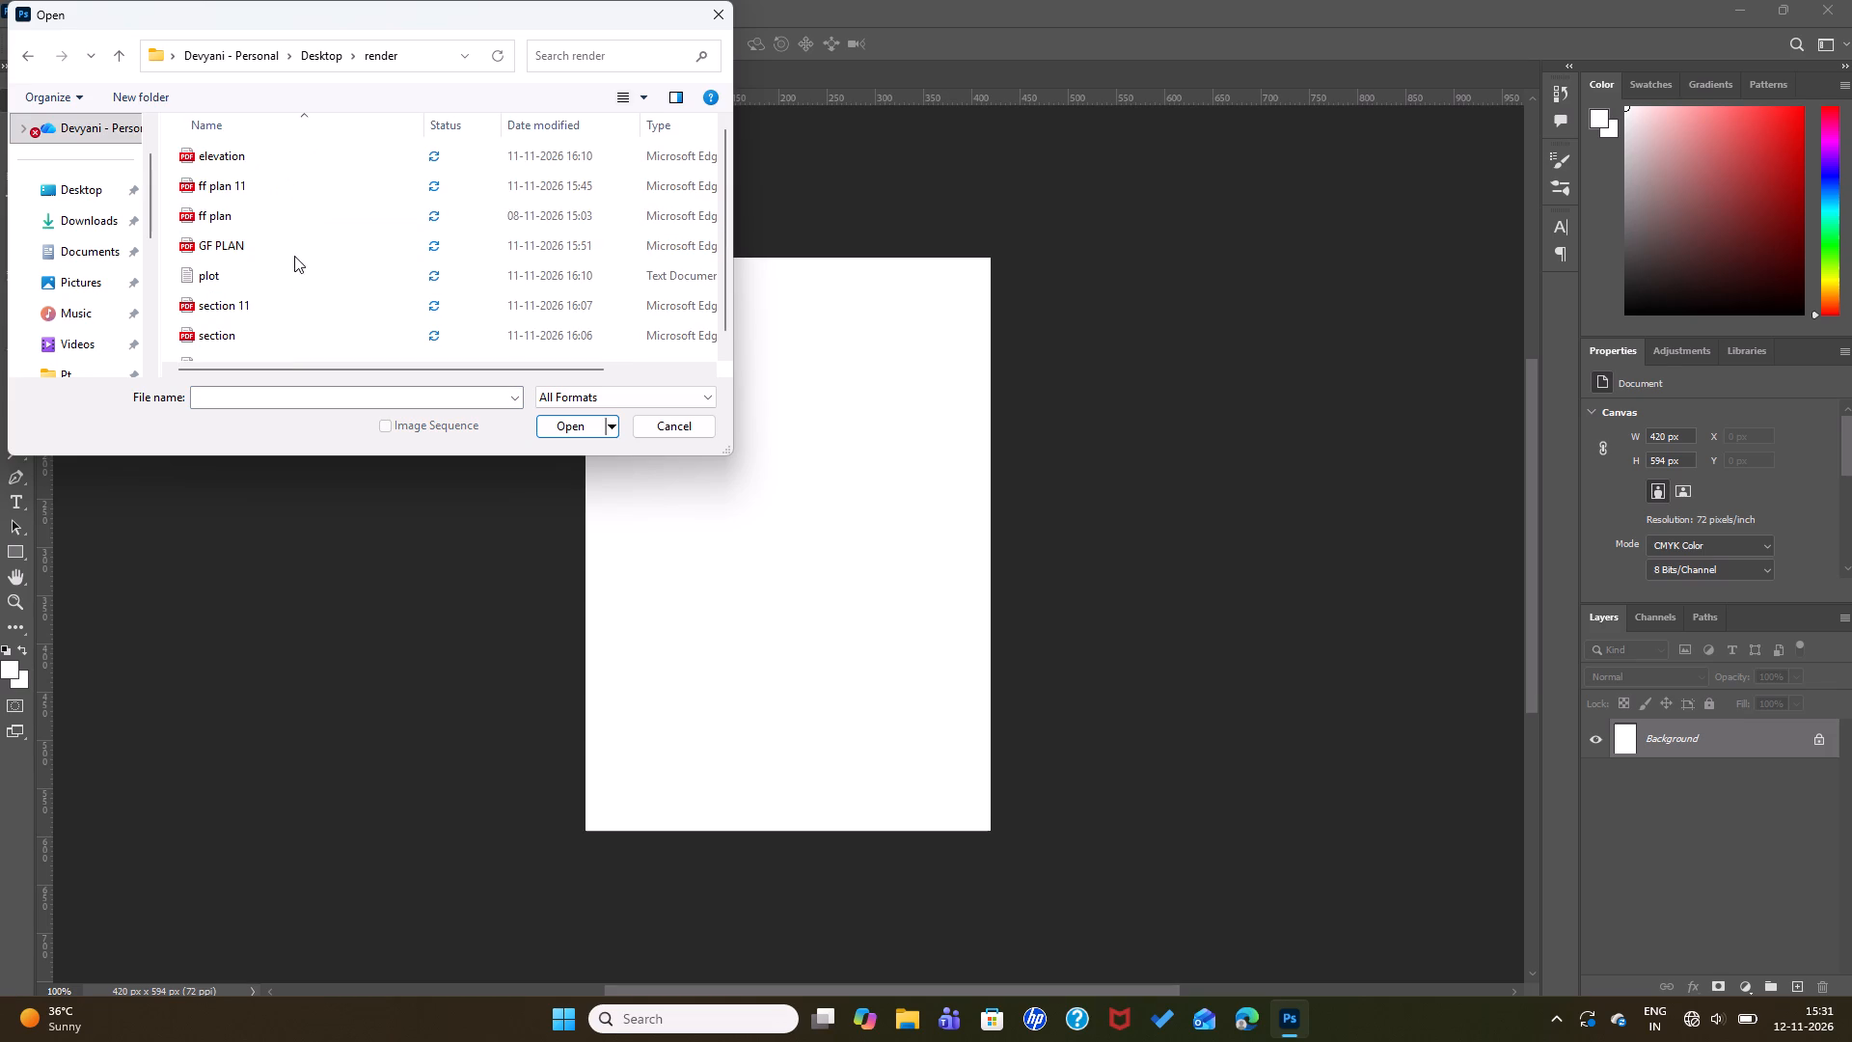
scroll(275, 325, "down", 7)
scroll(275, 325, "up", 3)
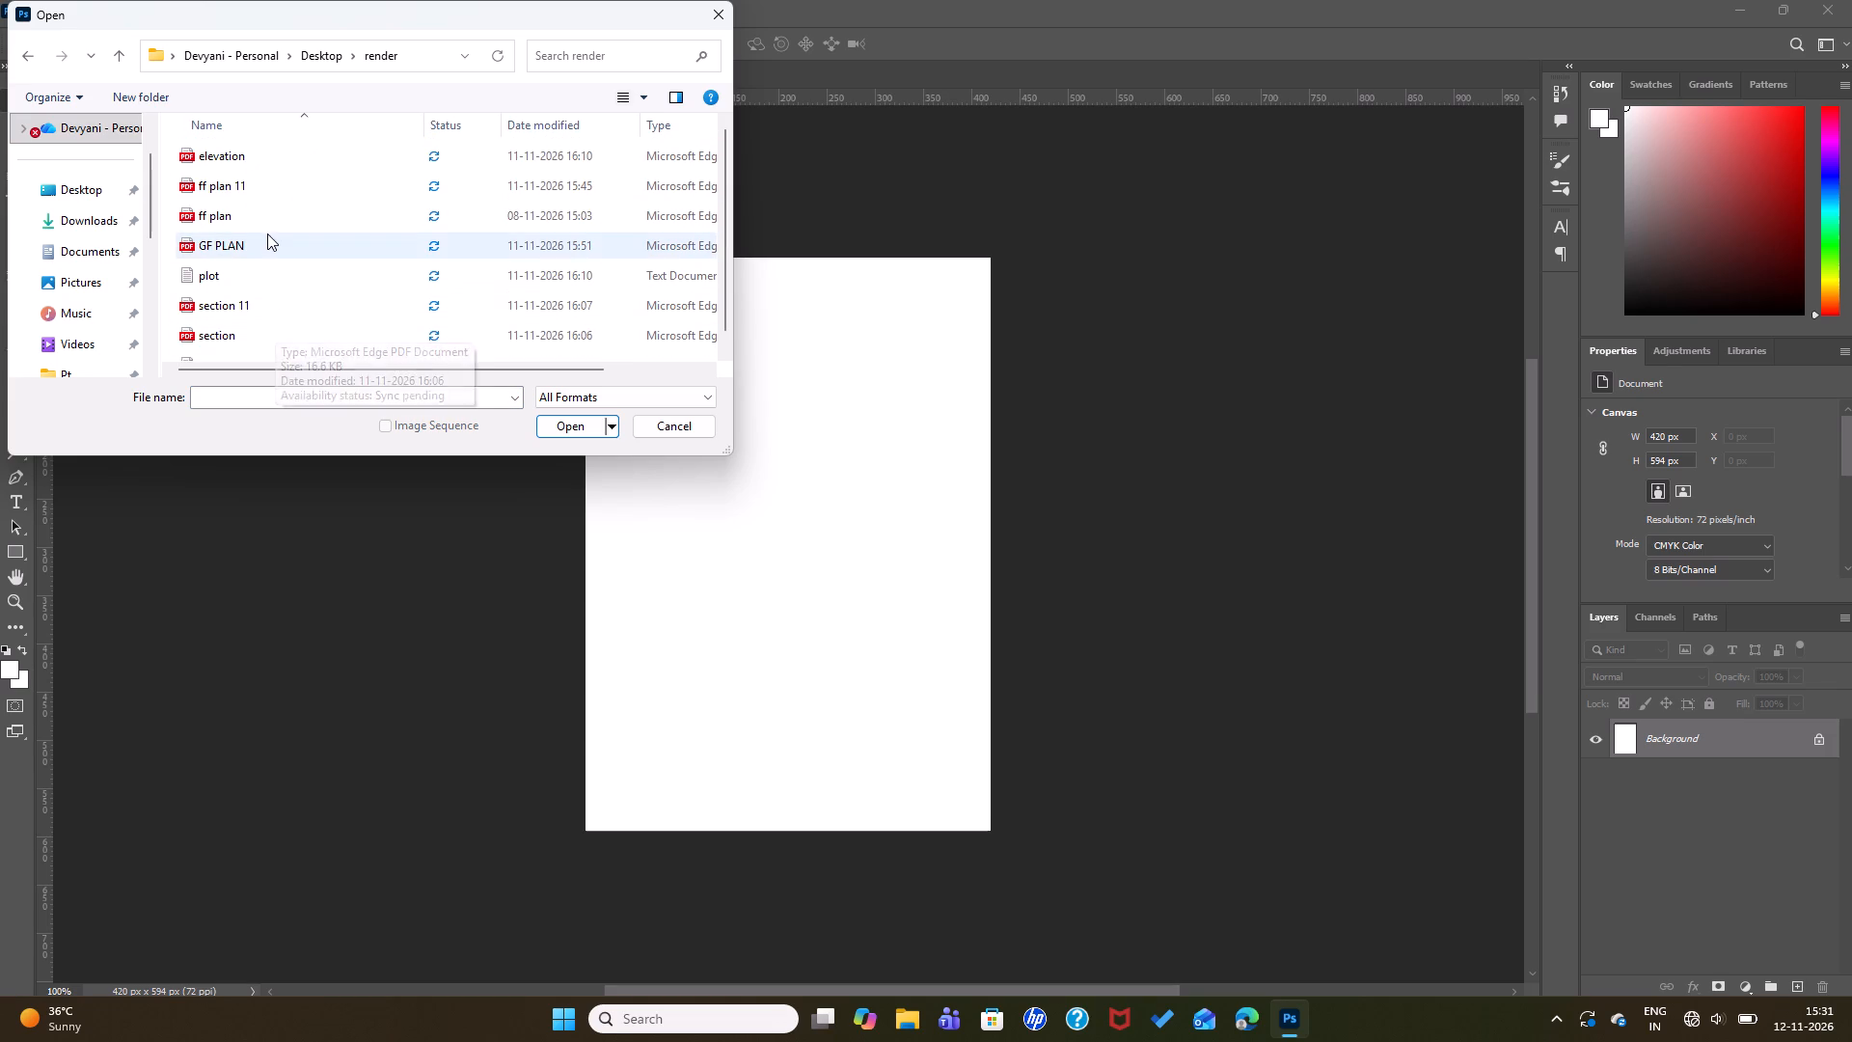
left_click(283, 189)
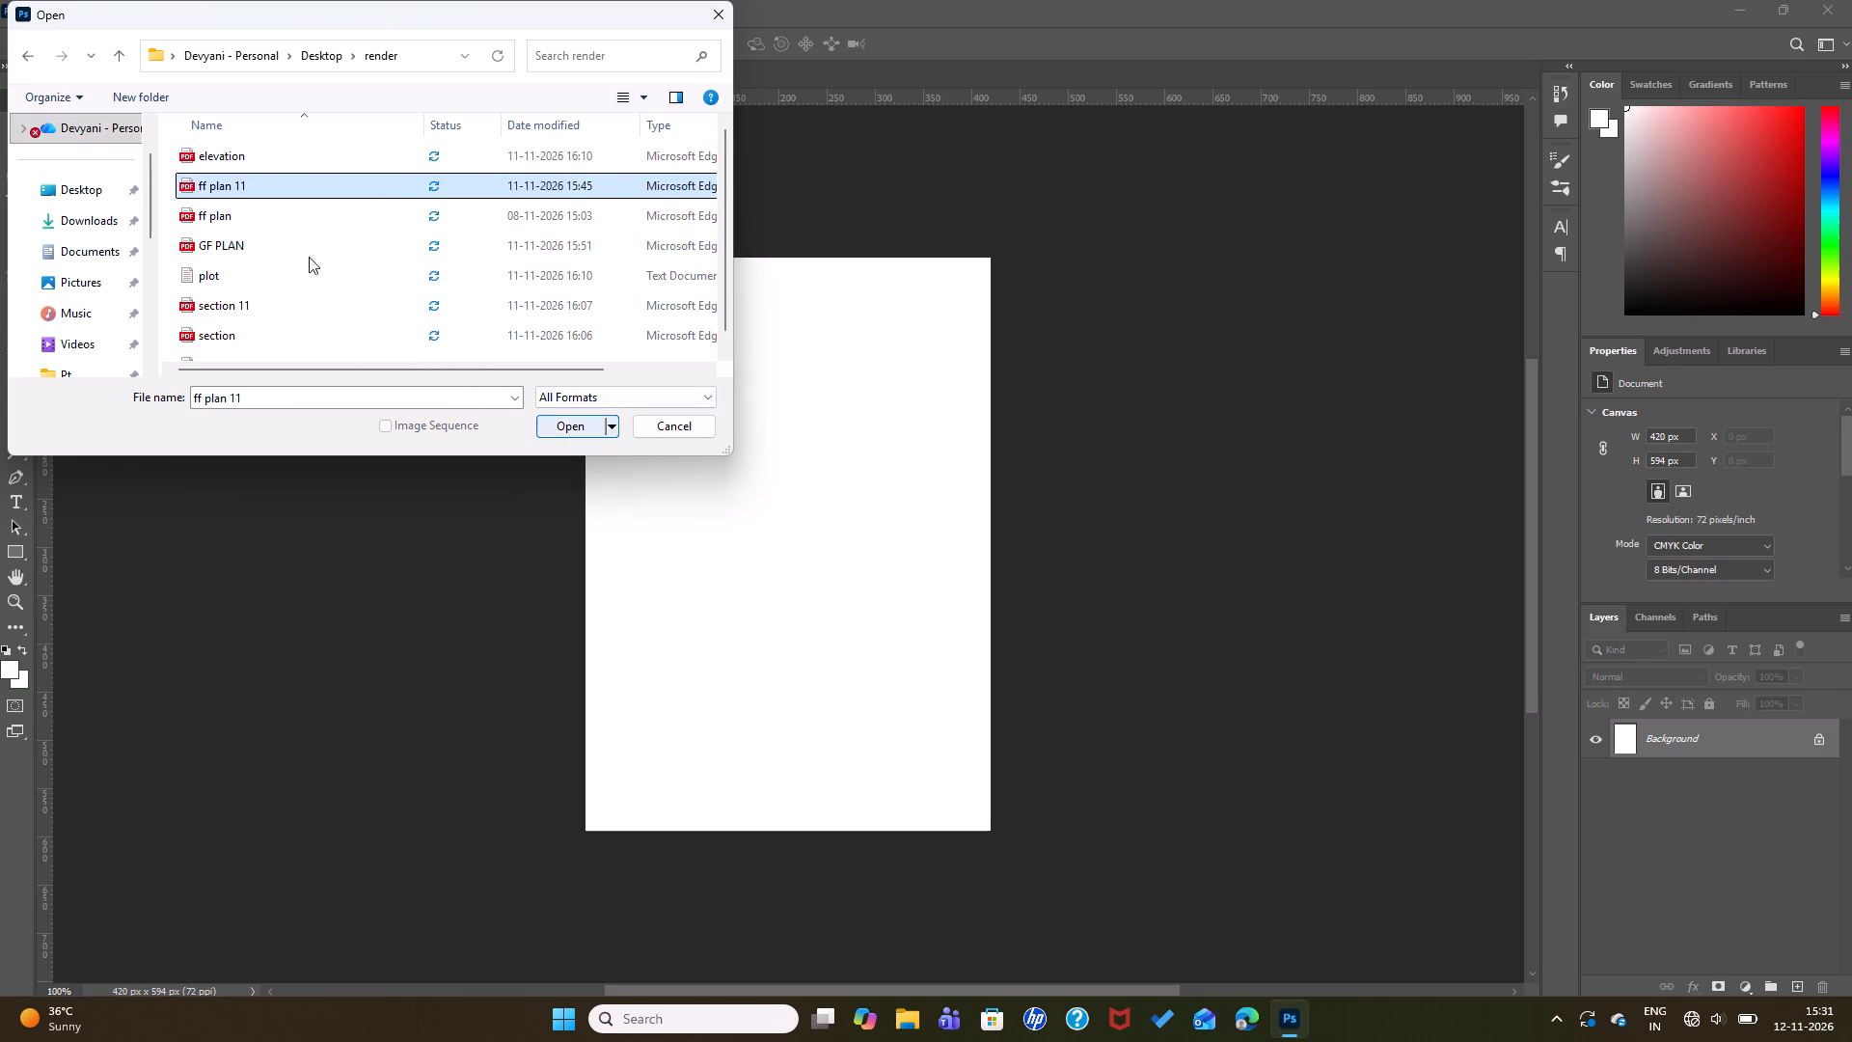
scroll(266, 245, "down", 4)
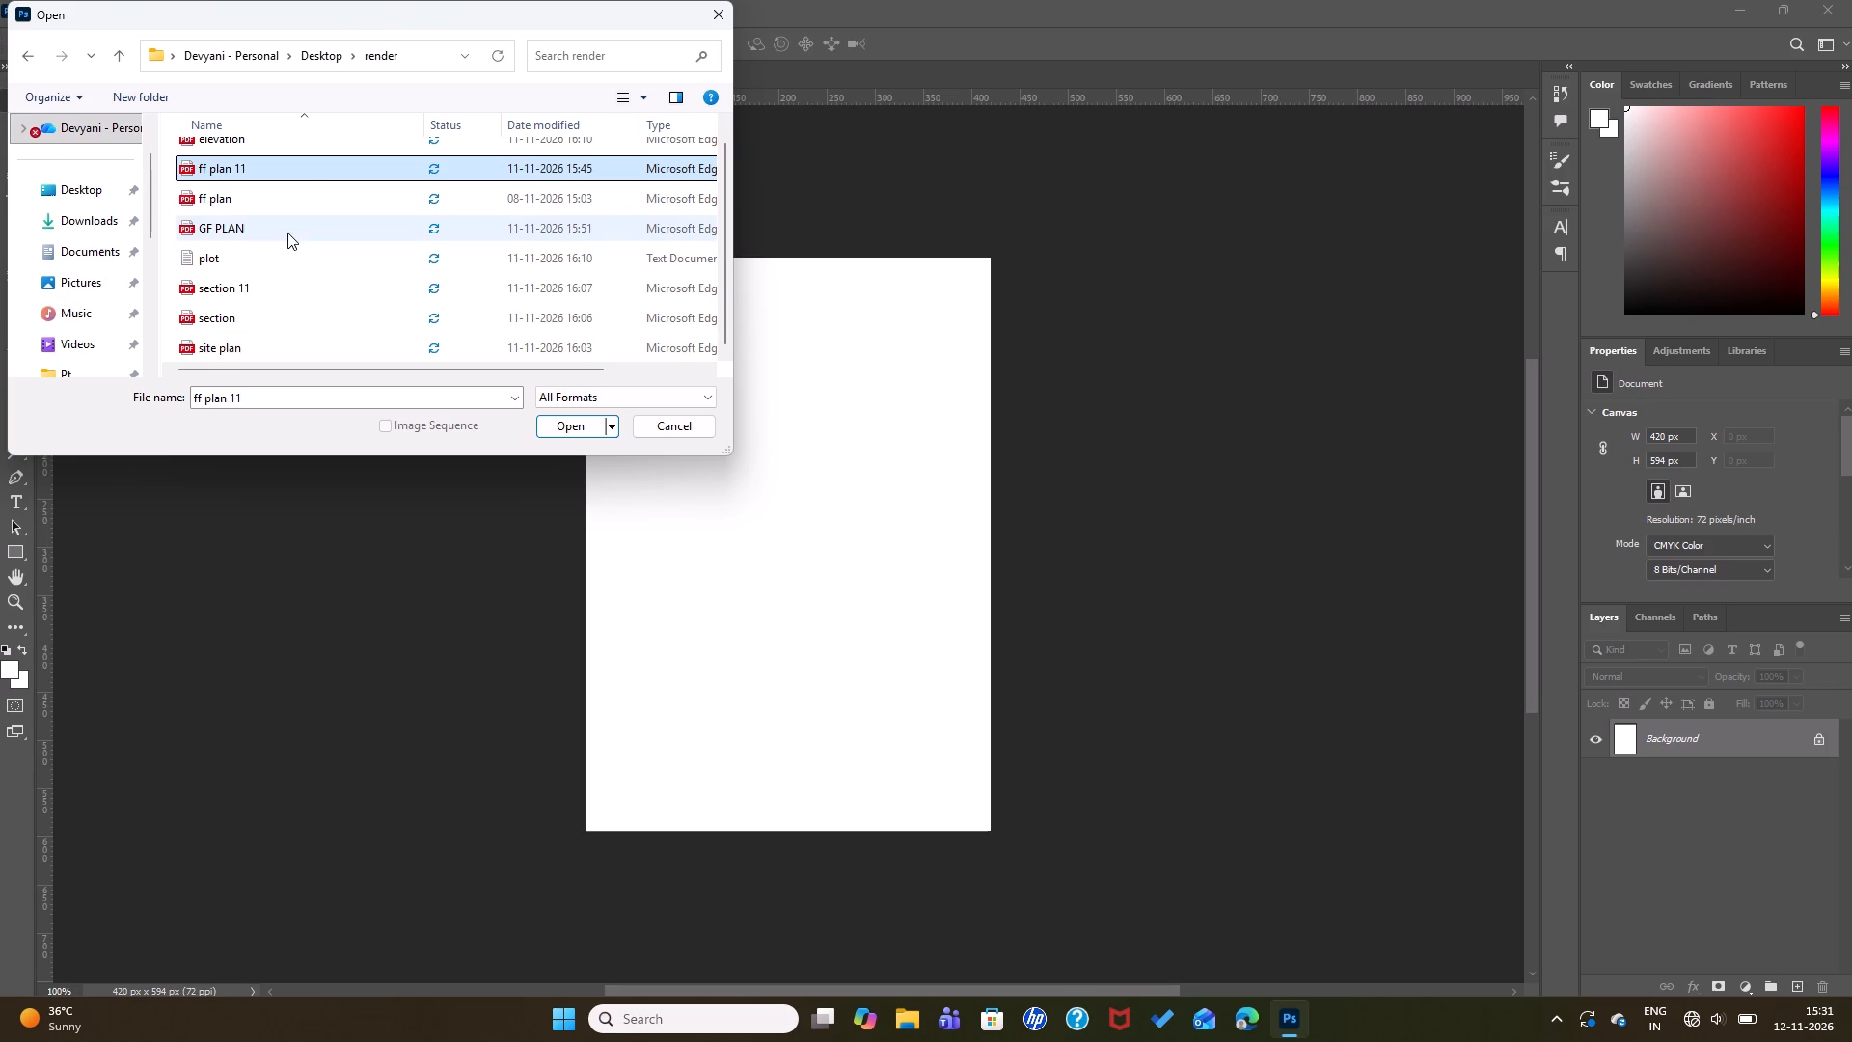
left_click(276, 233)
left_click(572, 420)
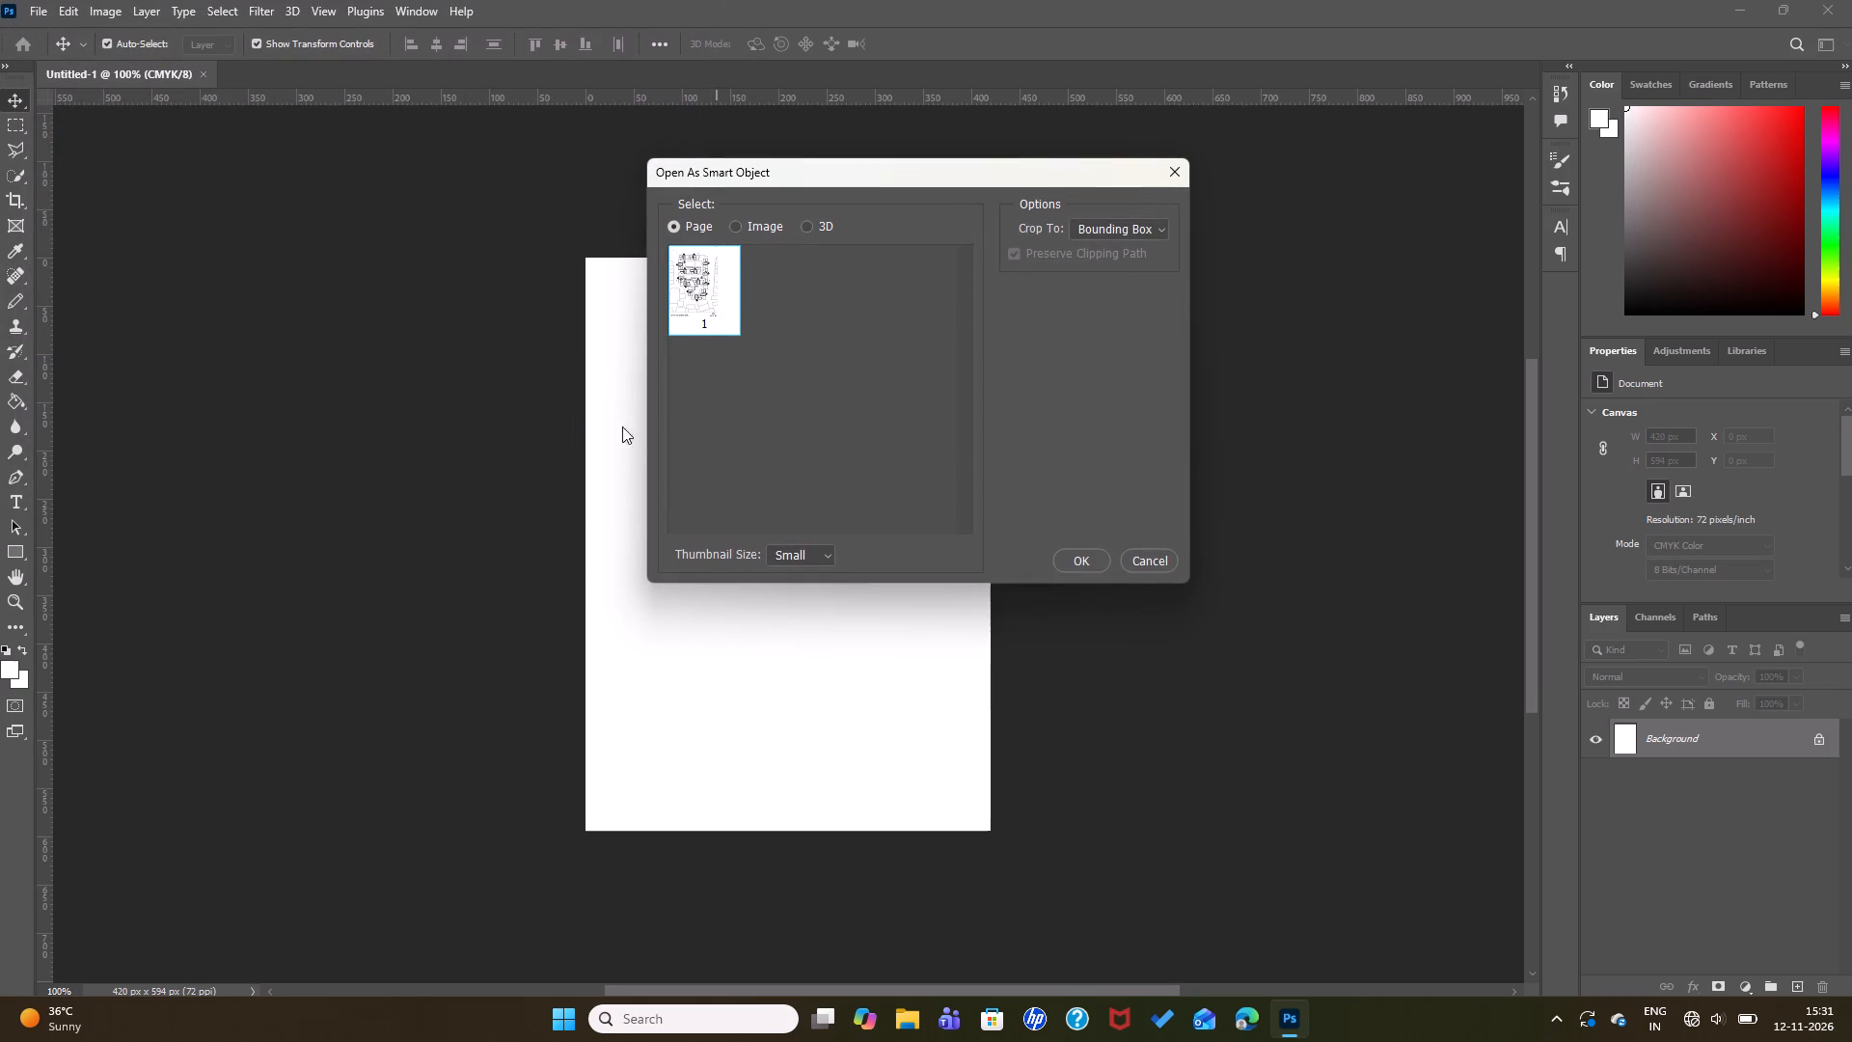
left_click(1072, 553)
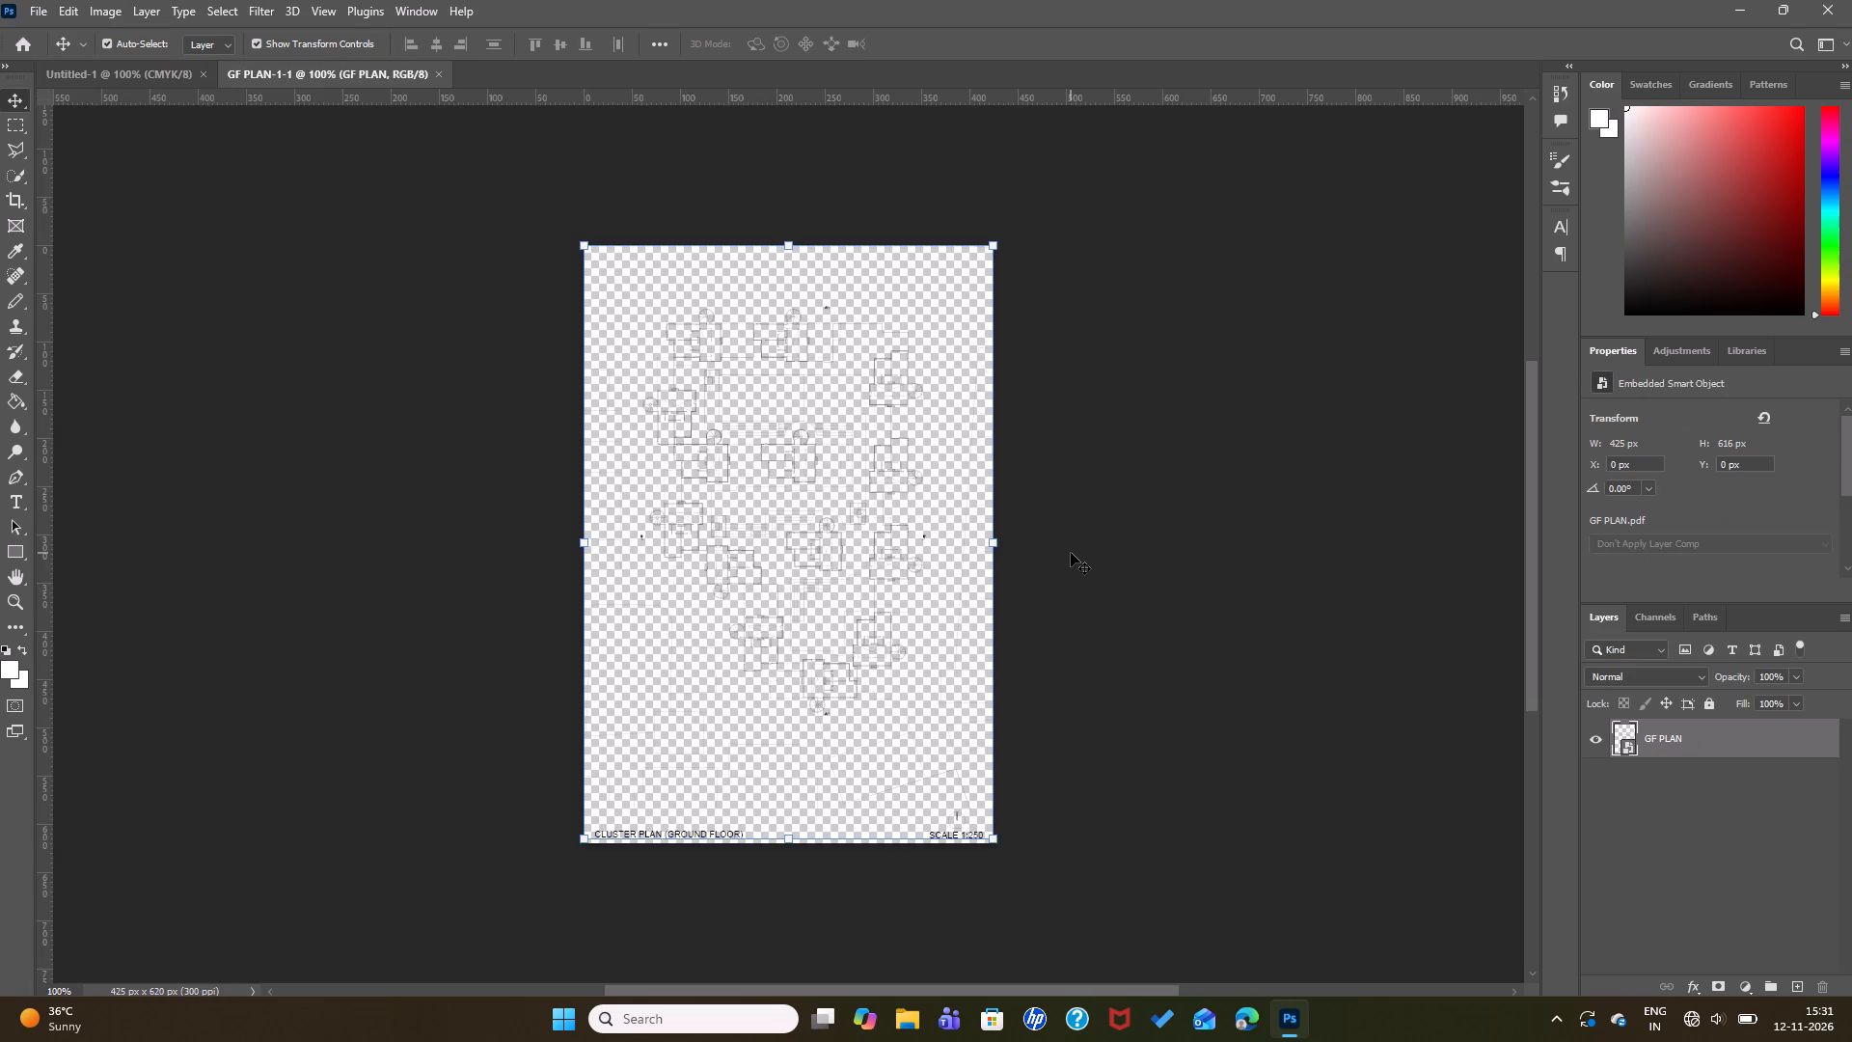
Examine the linework of the ground floor cluster plan at closer zoom, down to its lower units.
left_click(1101, 577)
left_click(984, 609)
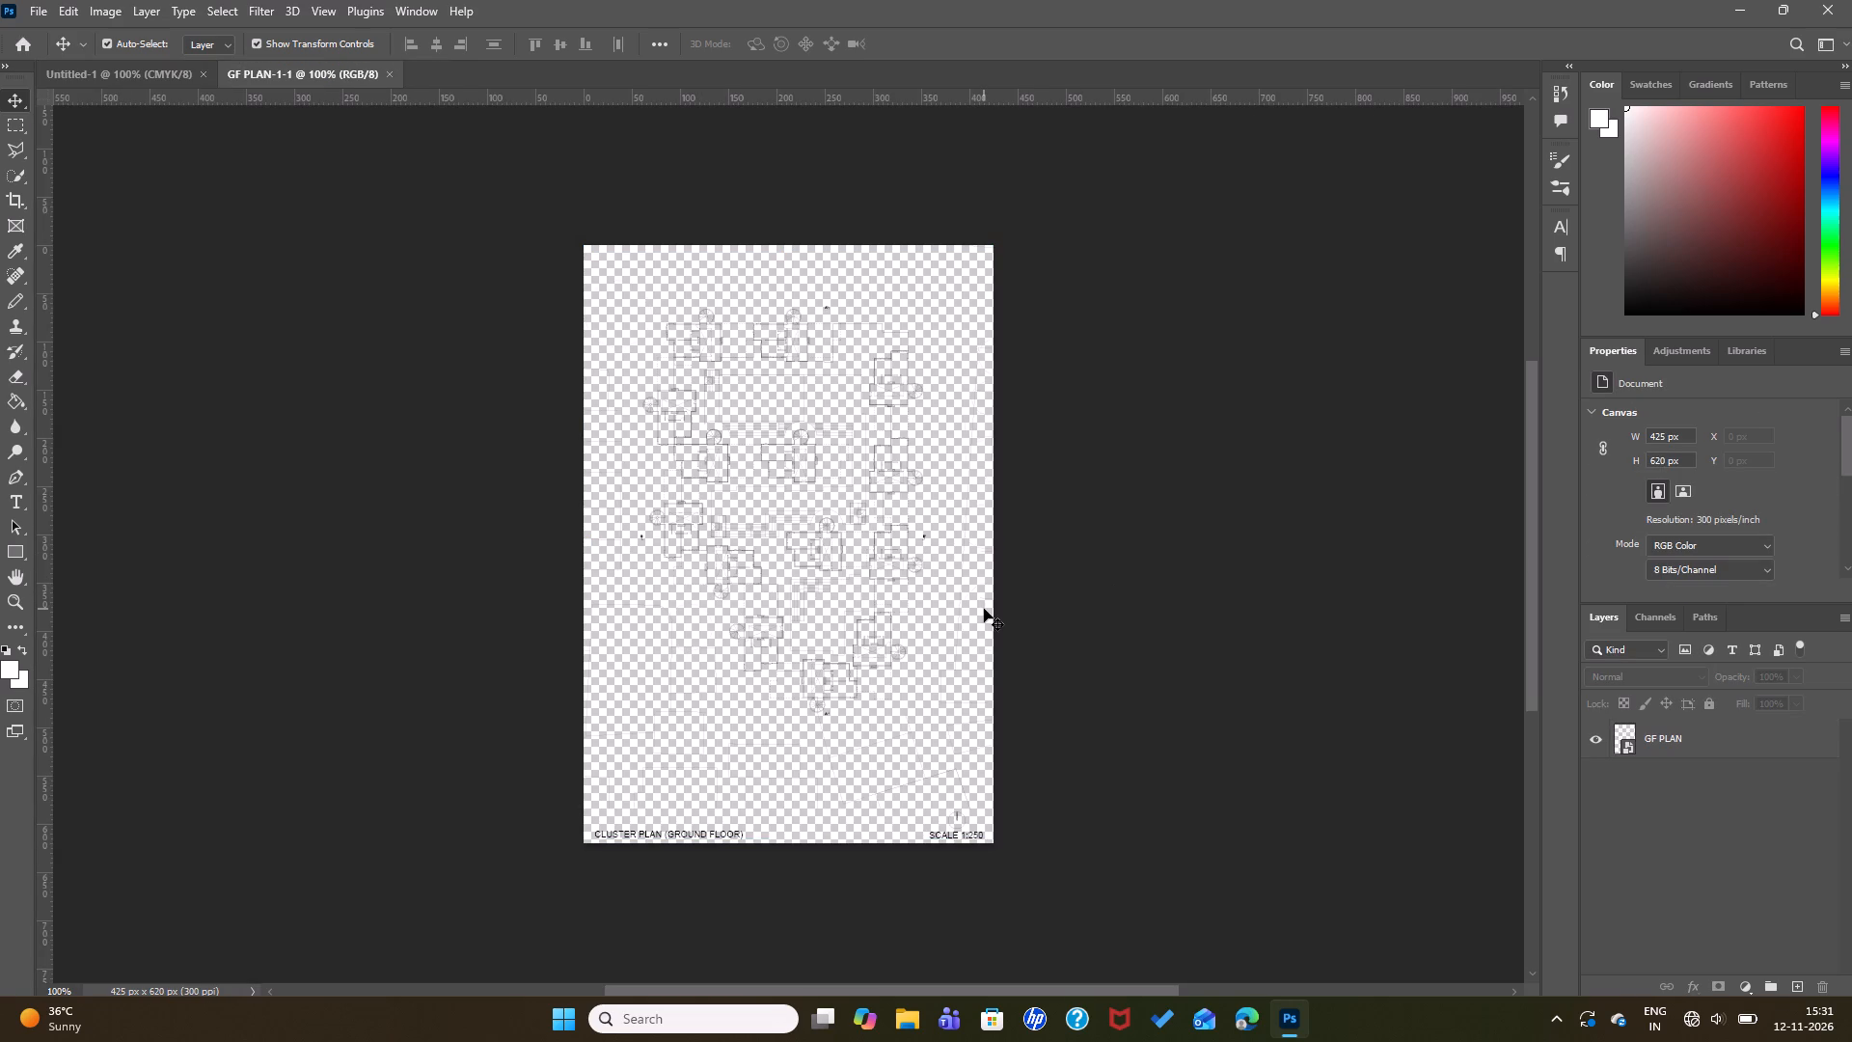
scroll(881, 651, "up", 2)
scroll(881, 651, "down", 2)
scroll(881, 651, "up", 1)
scroll(881, 651, "down", 1)
left_click(823, 715)
scroll(734, 676, "up", 3)
scroll(734, 676, "down", 3)
scroll(752, 673, "right", 1)
scroll(752, 673, "up", 7, "ctrl")
scroll(752, 673, "down", 6, "ctrl")
scroll(757, 672, "up", 2, "ctrl")
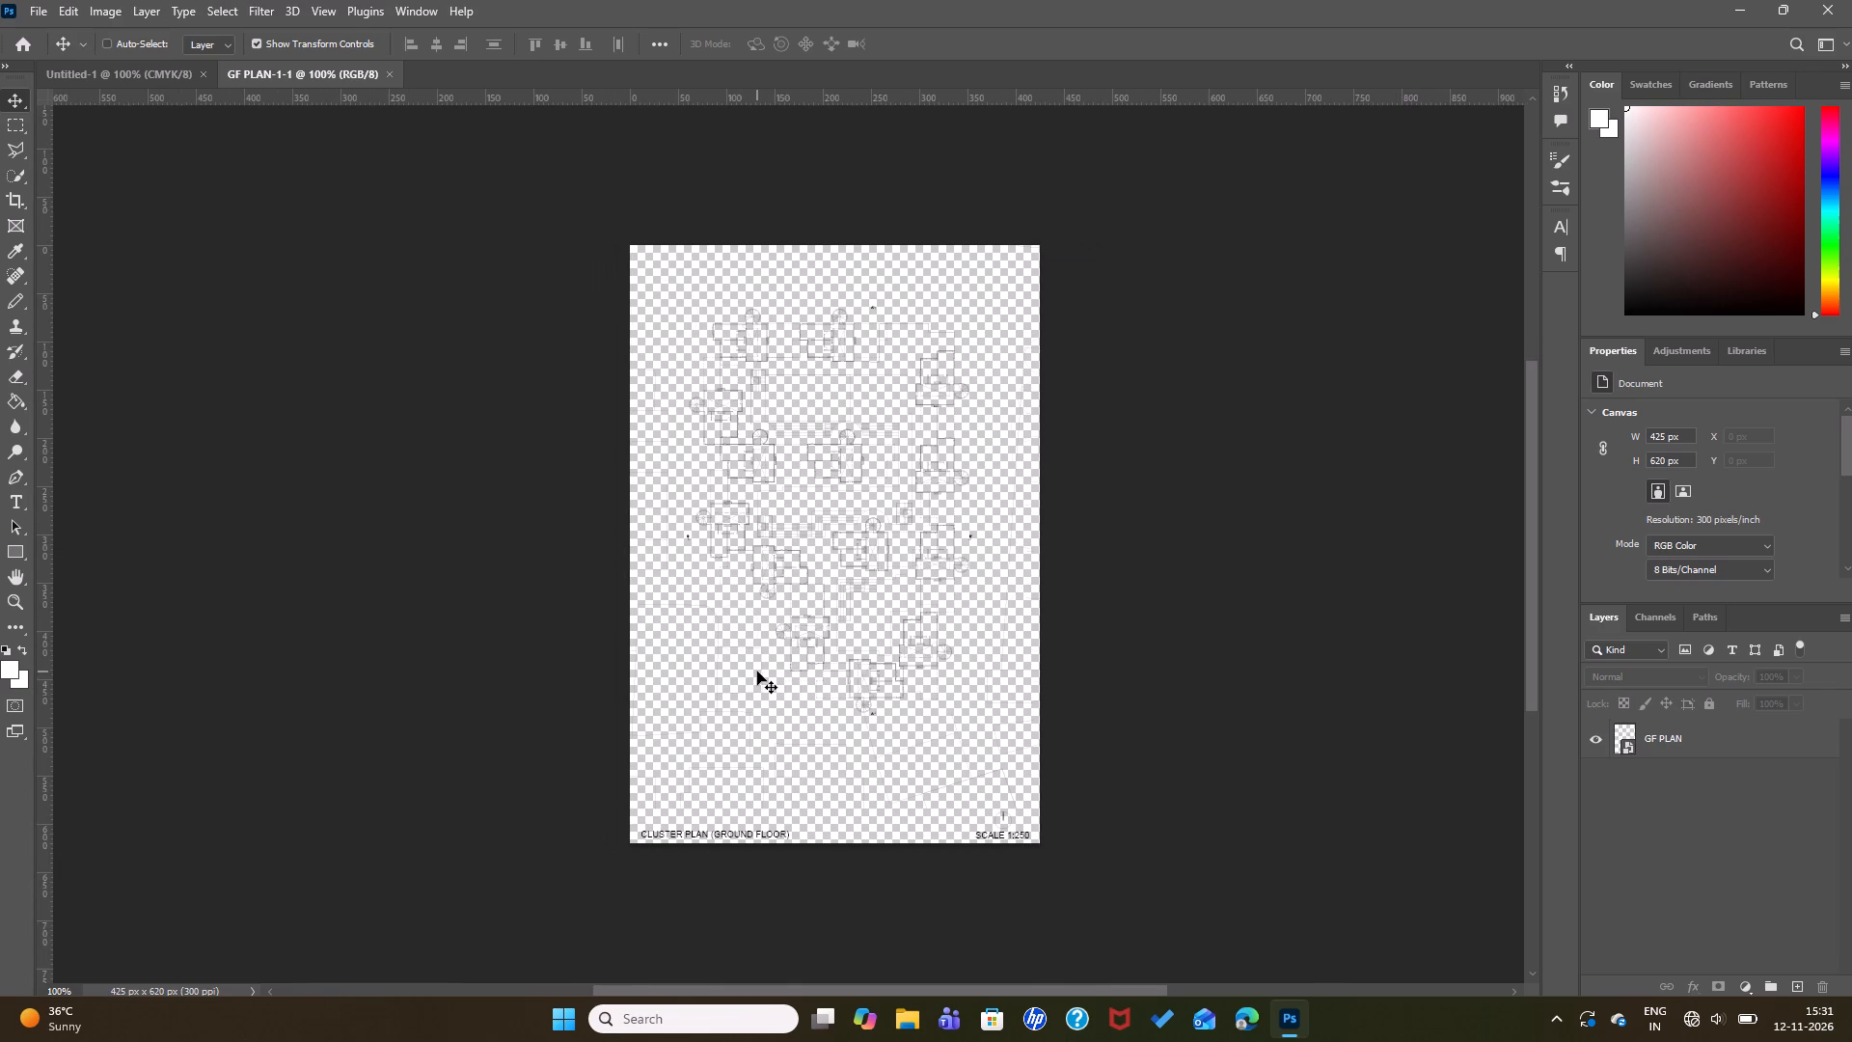
scroll(757, 672, "down", 5, "ctrl")
key("ctrl+equal")
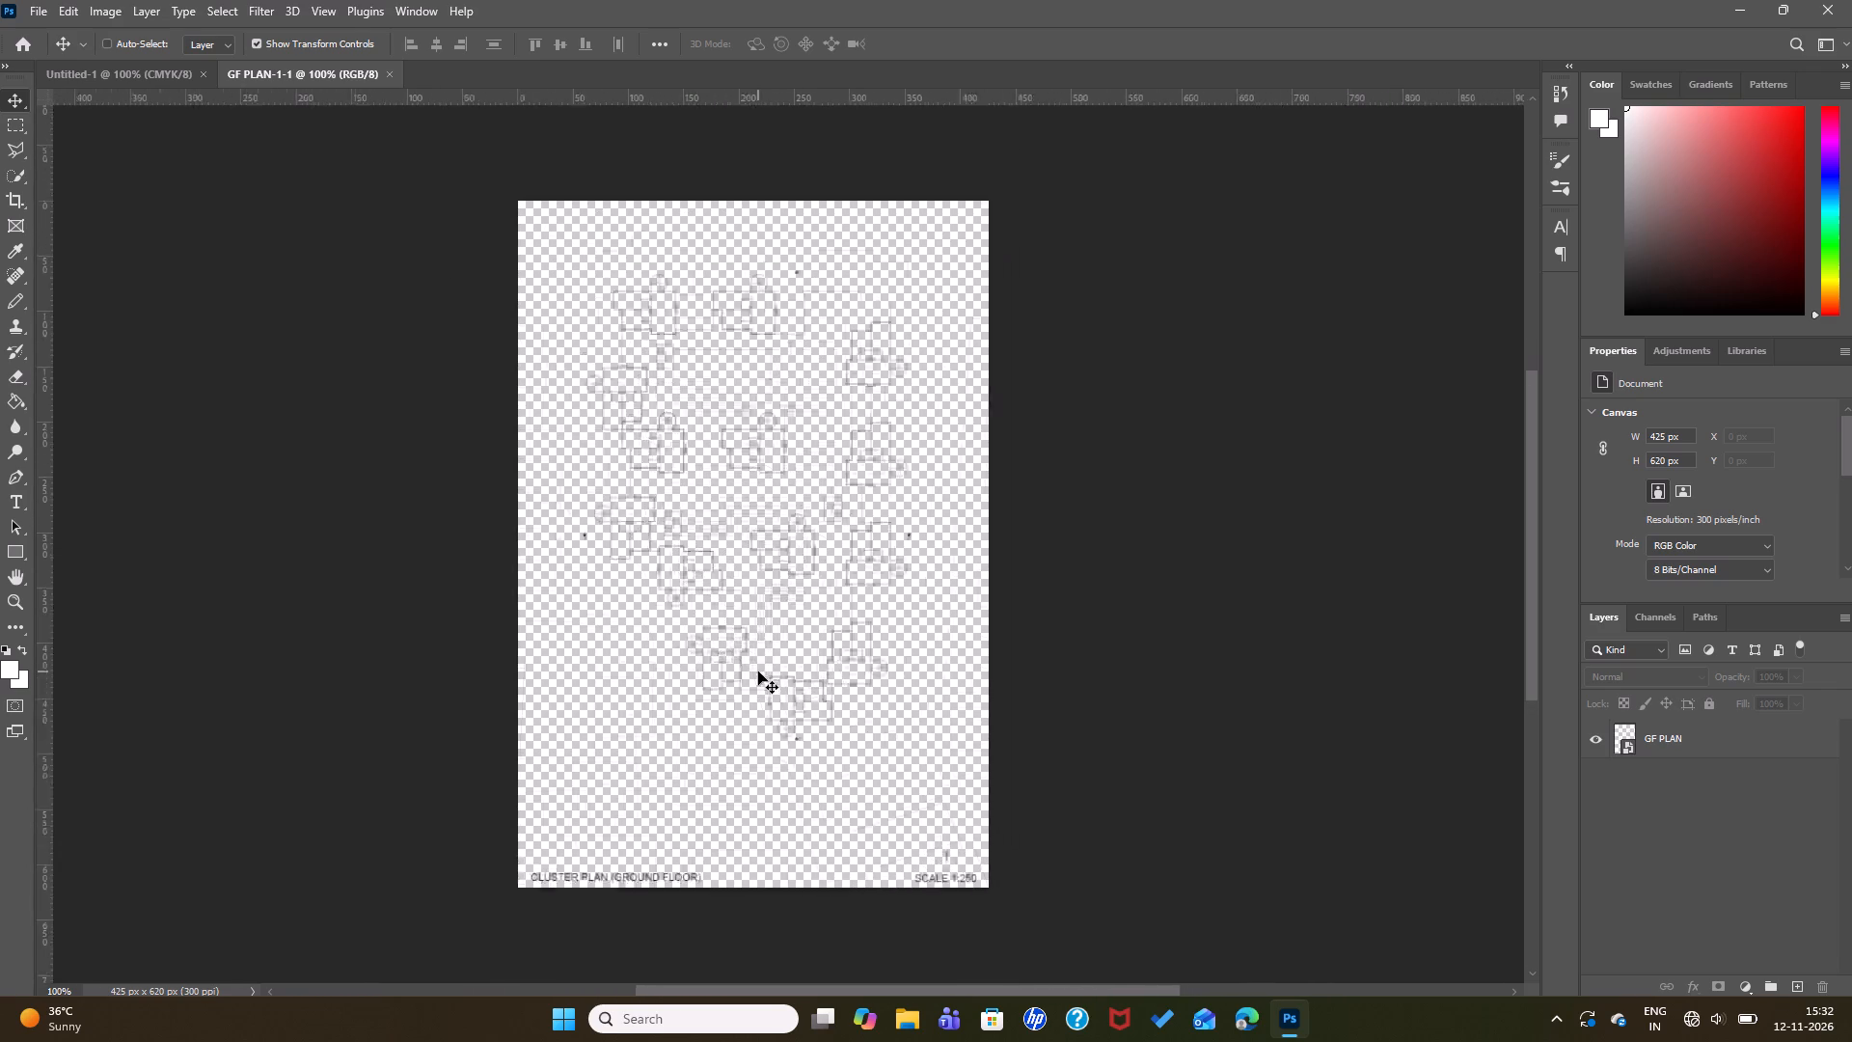
key("ctrl+equal")
scroll(1447, 576, "down", 5)
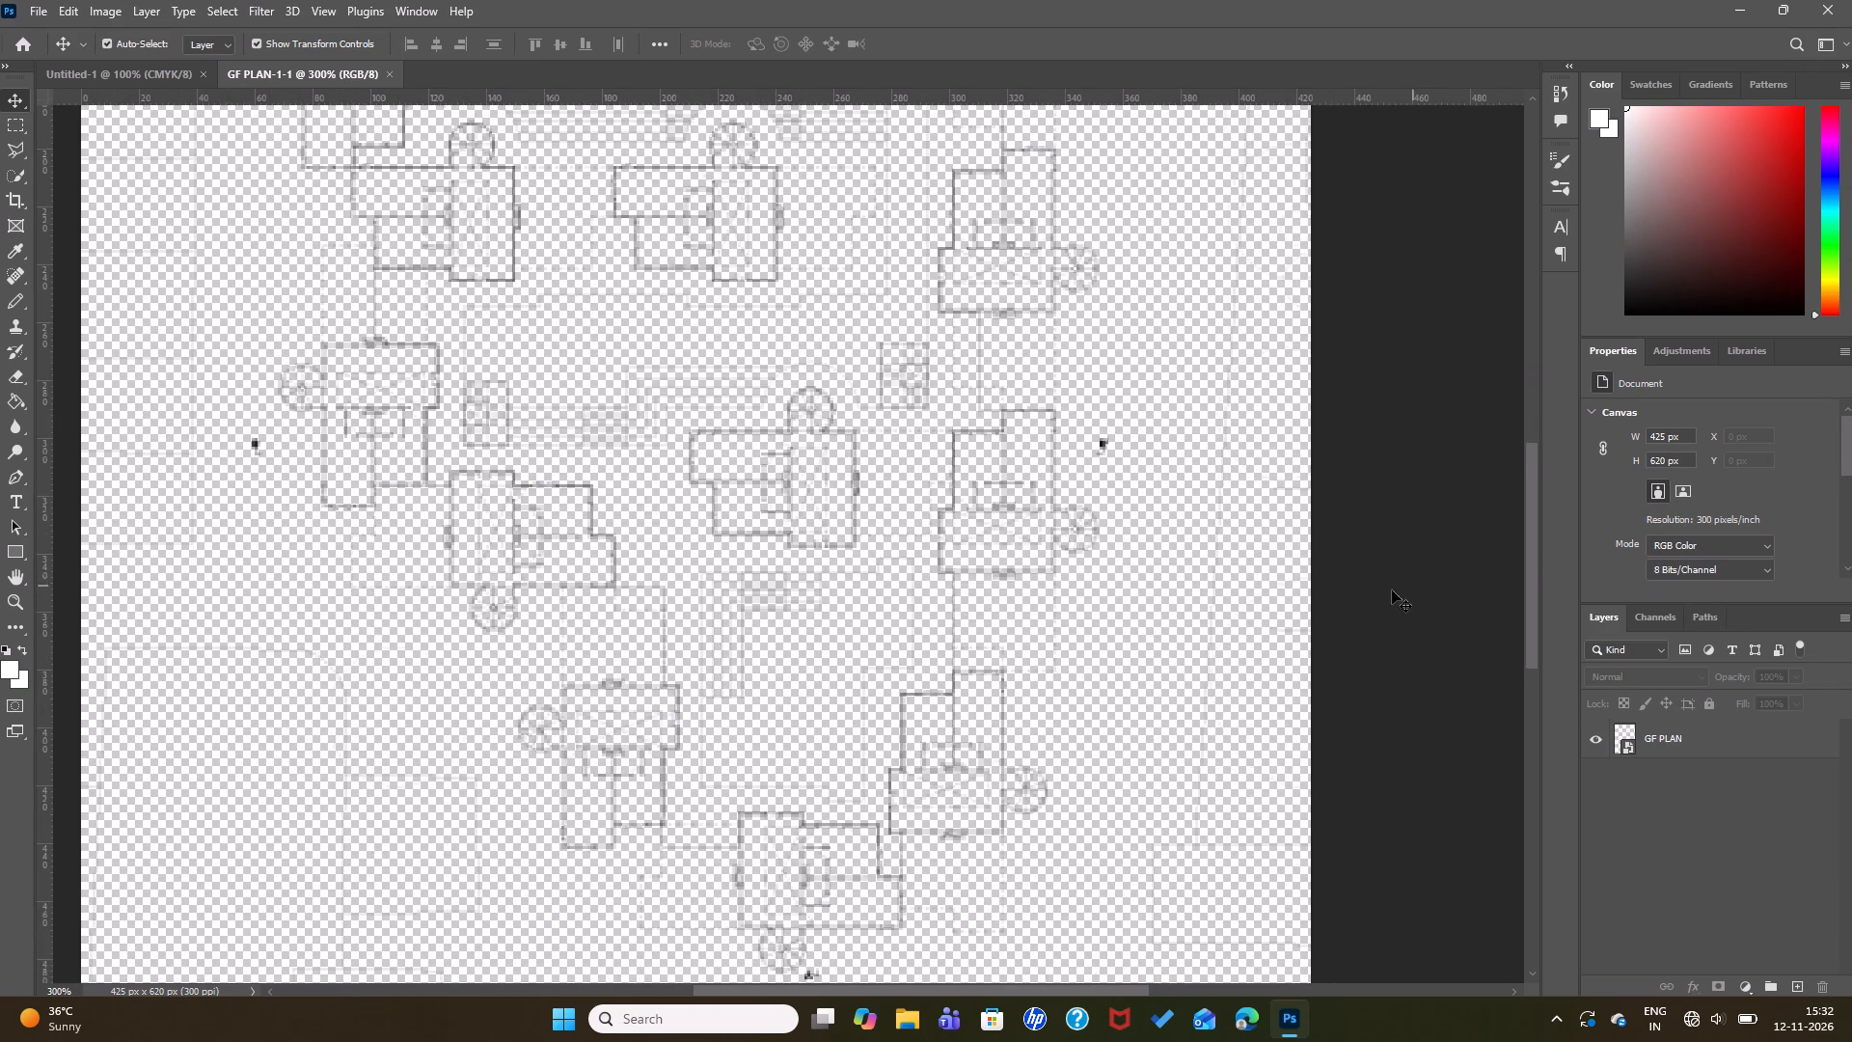
scroll(1363, 595, "down", 18)
left_click(1157, 644)
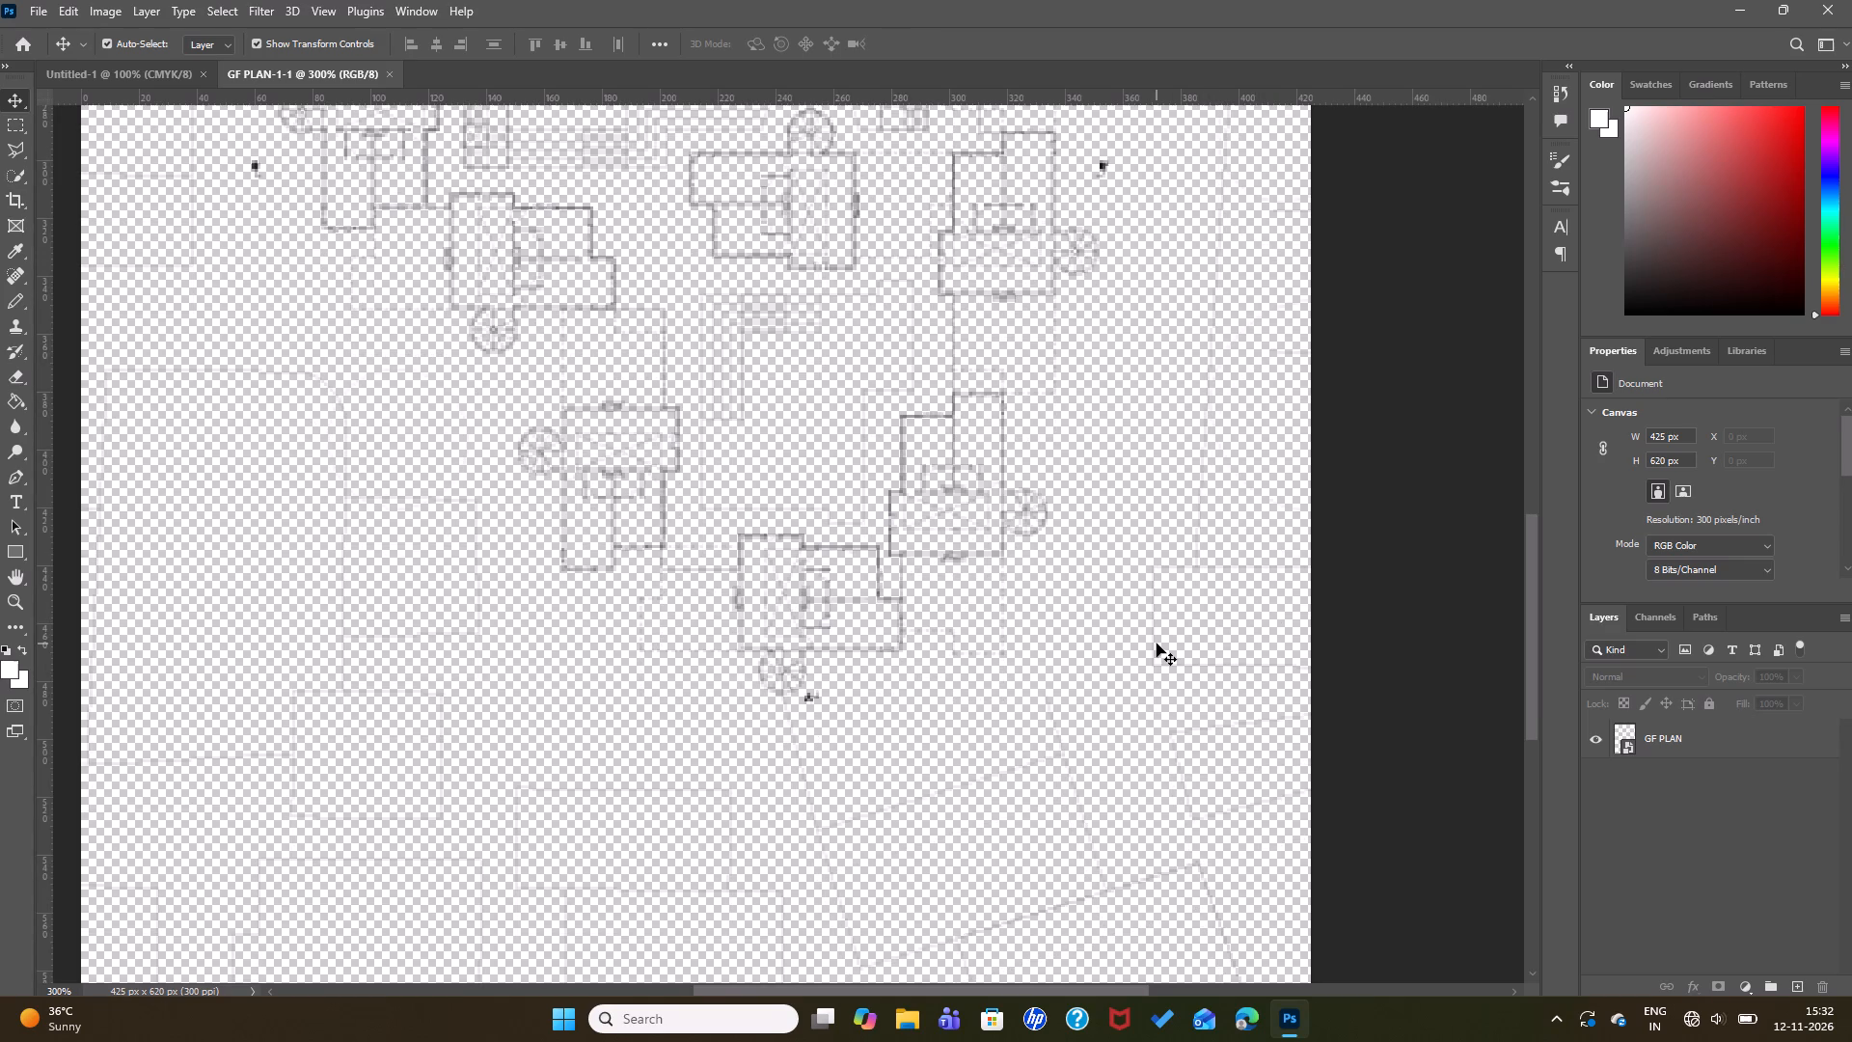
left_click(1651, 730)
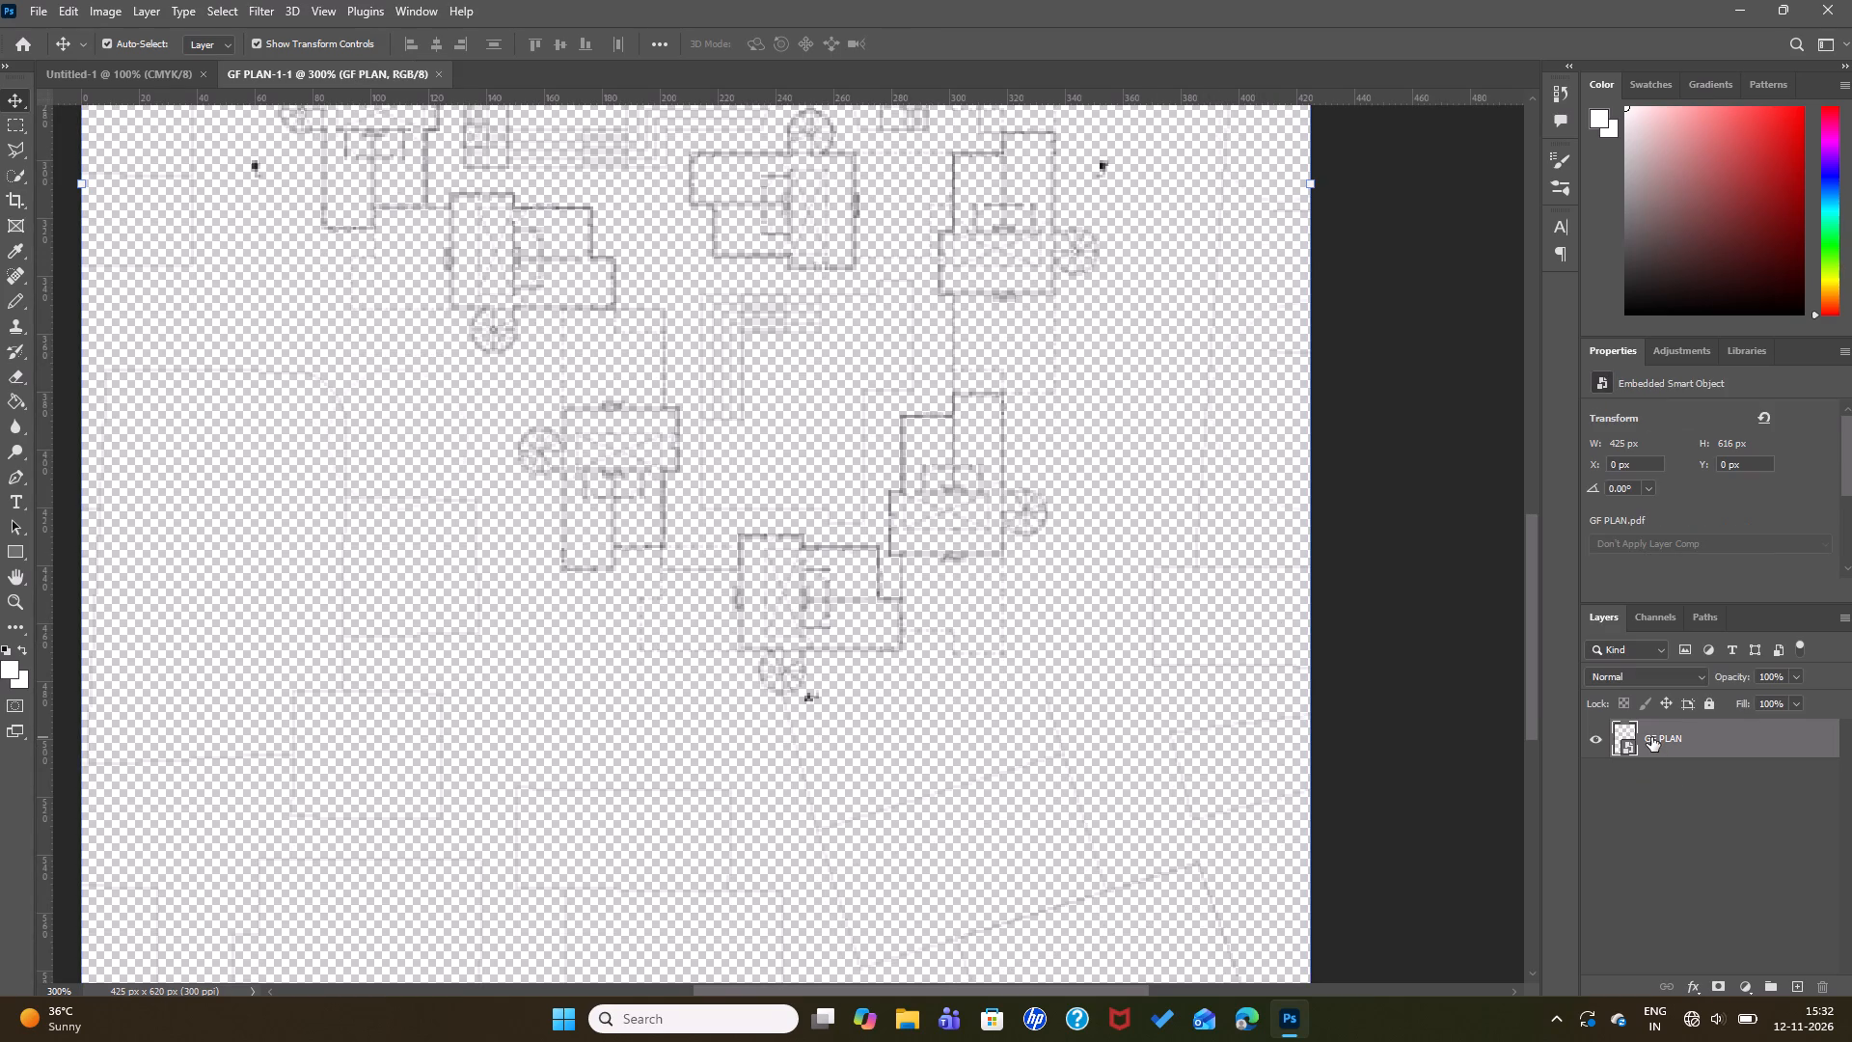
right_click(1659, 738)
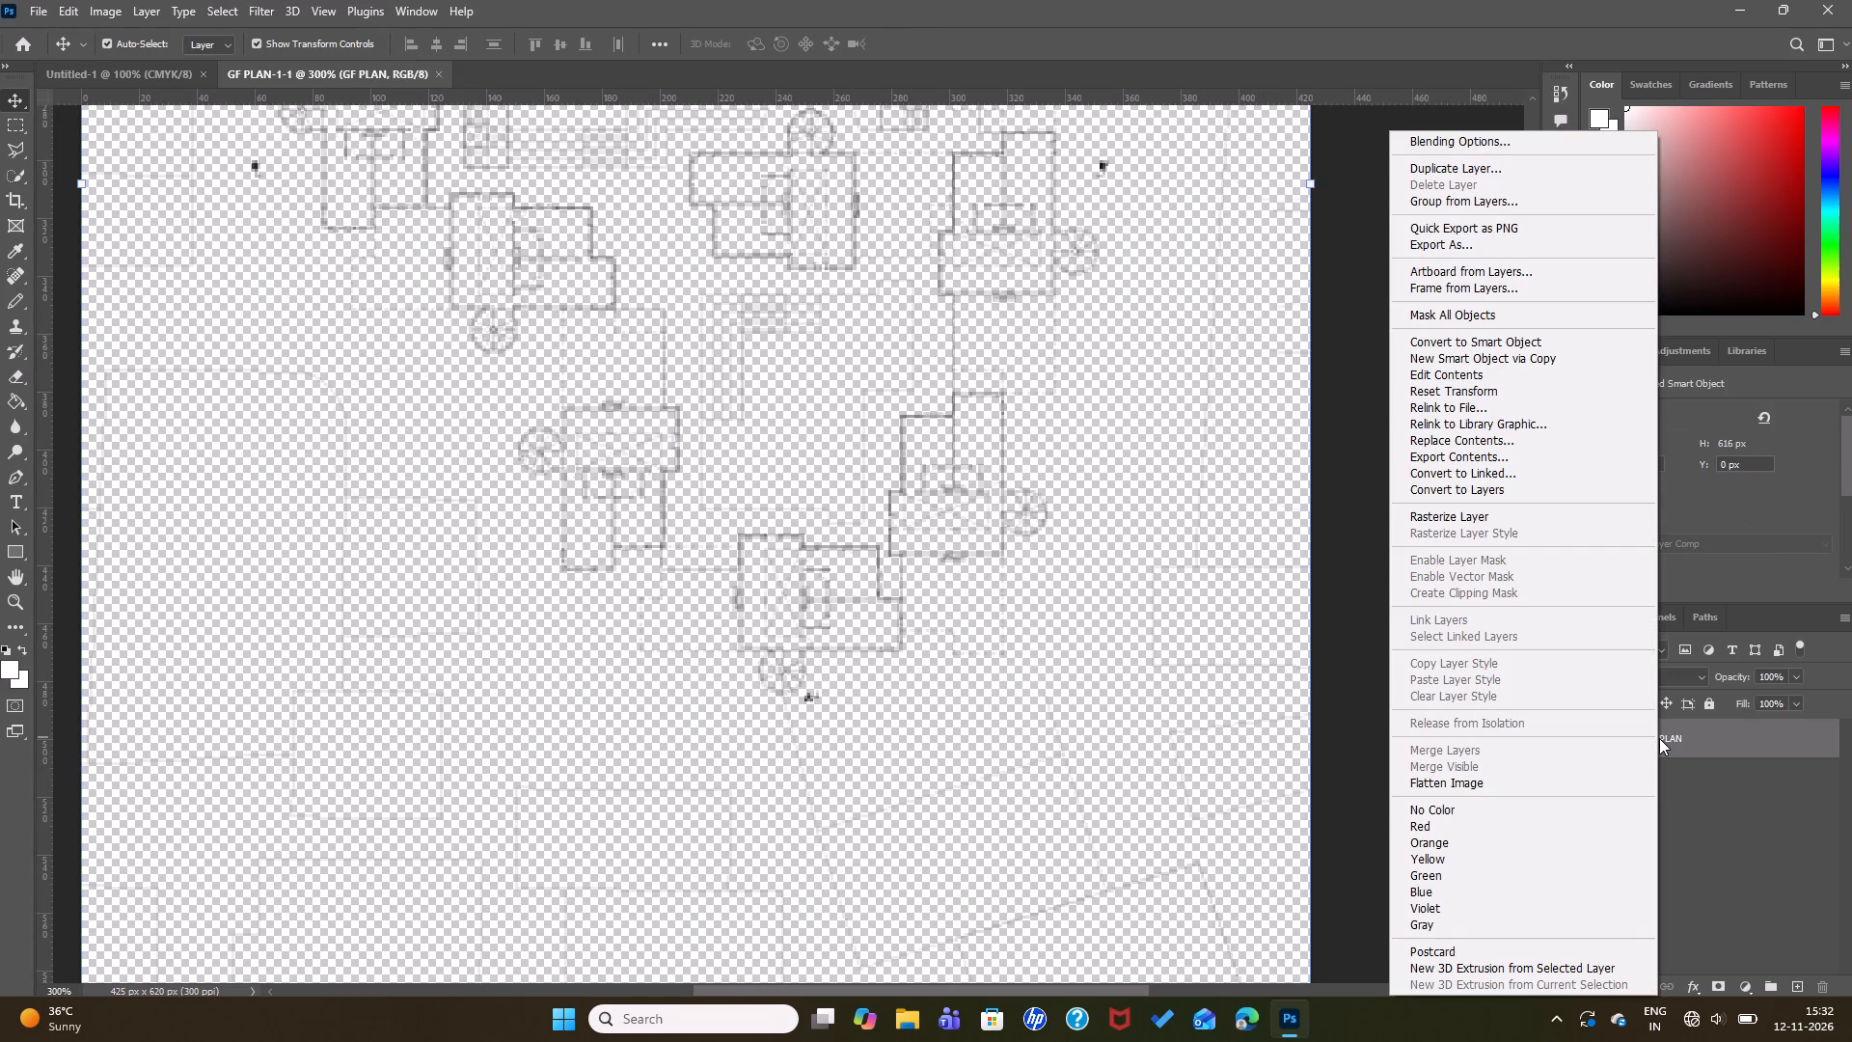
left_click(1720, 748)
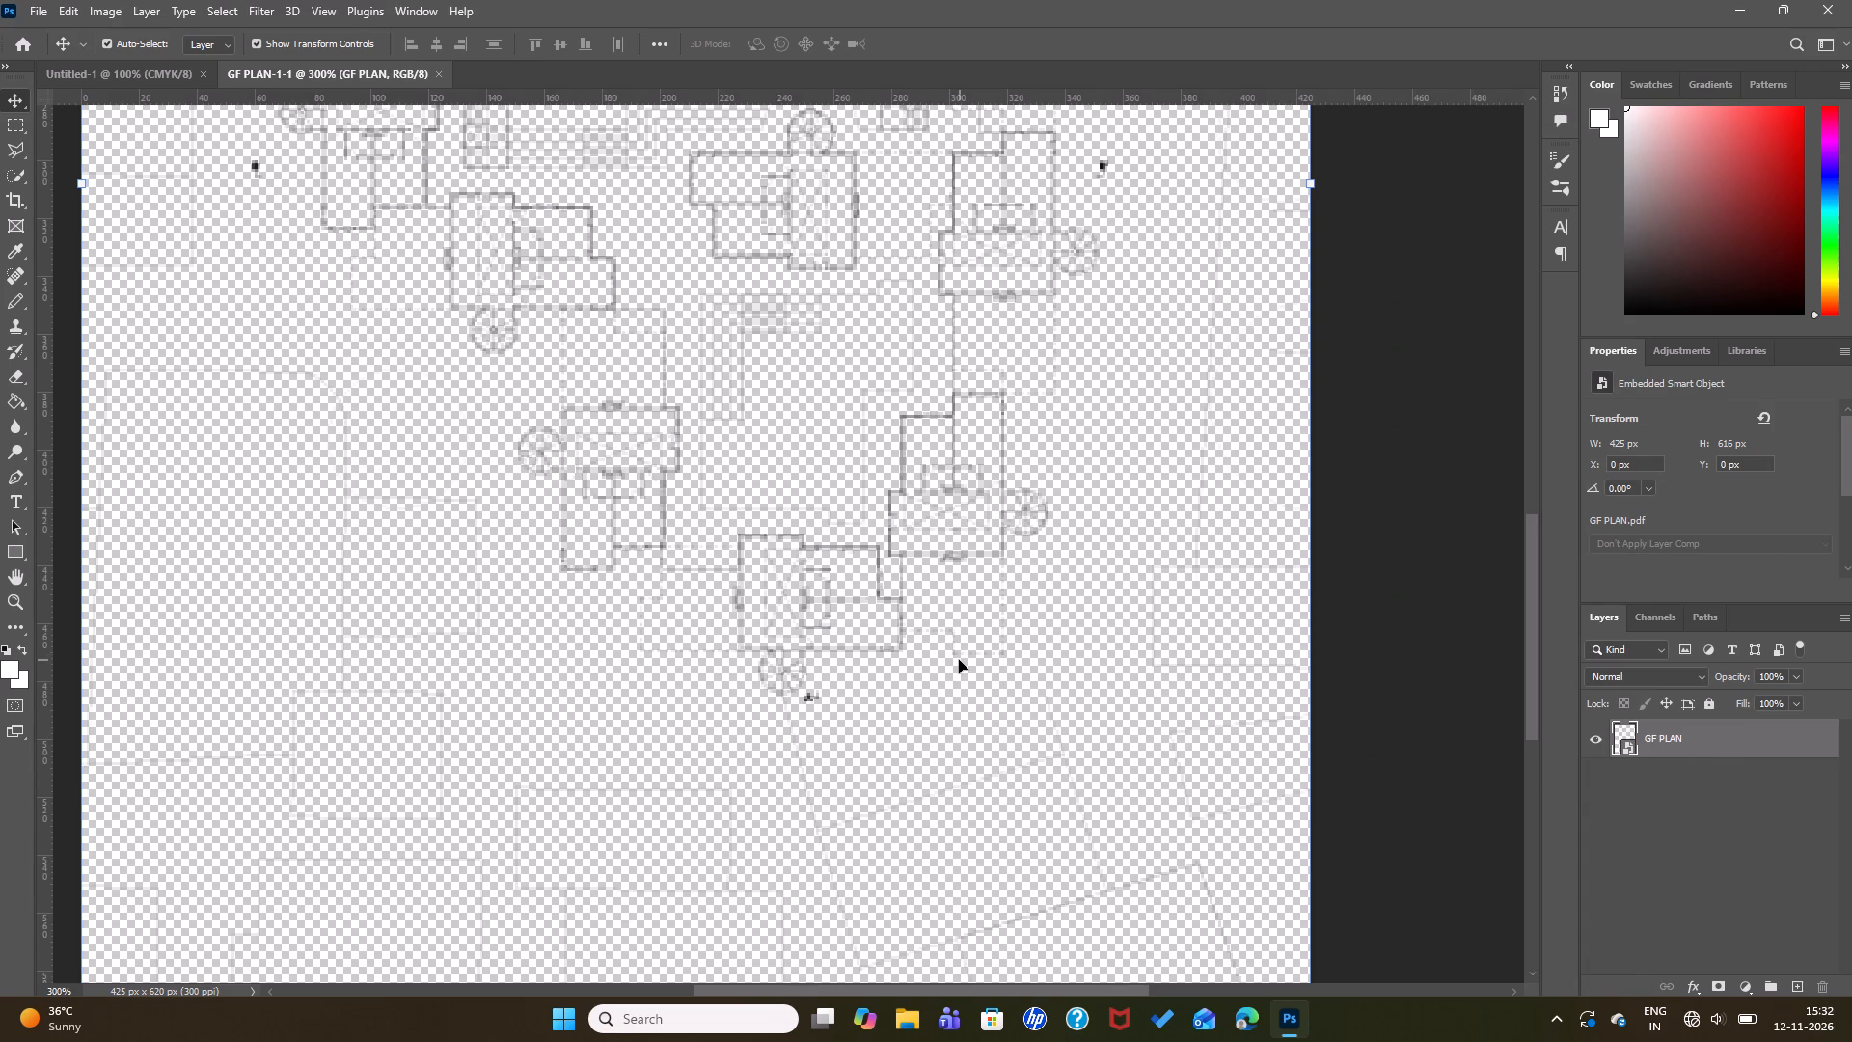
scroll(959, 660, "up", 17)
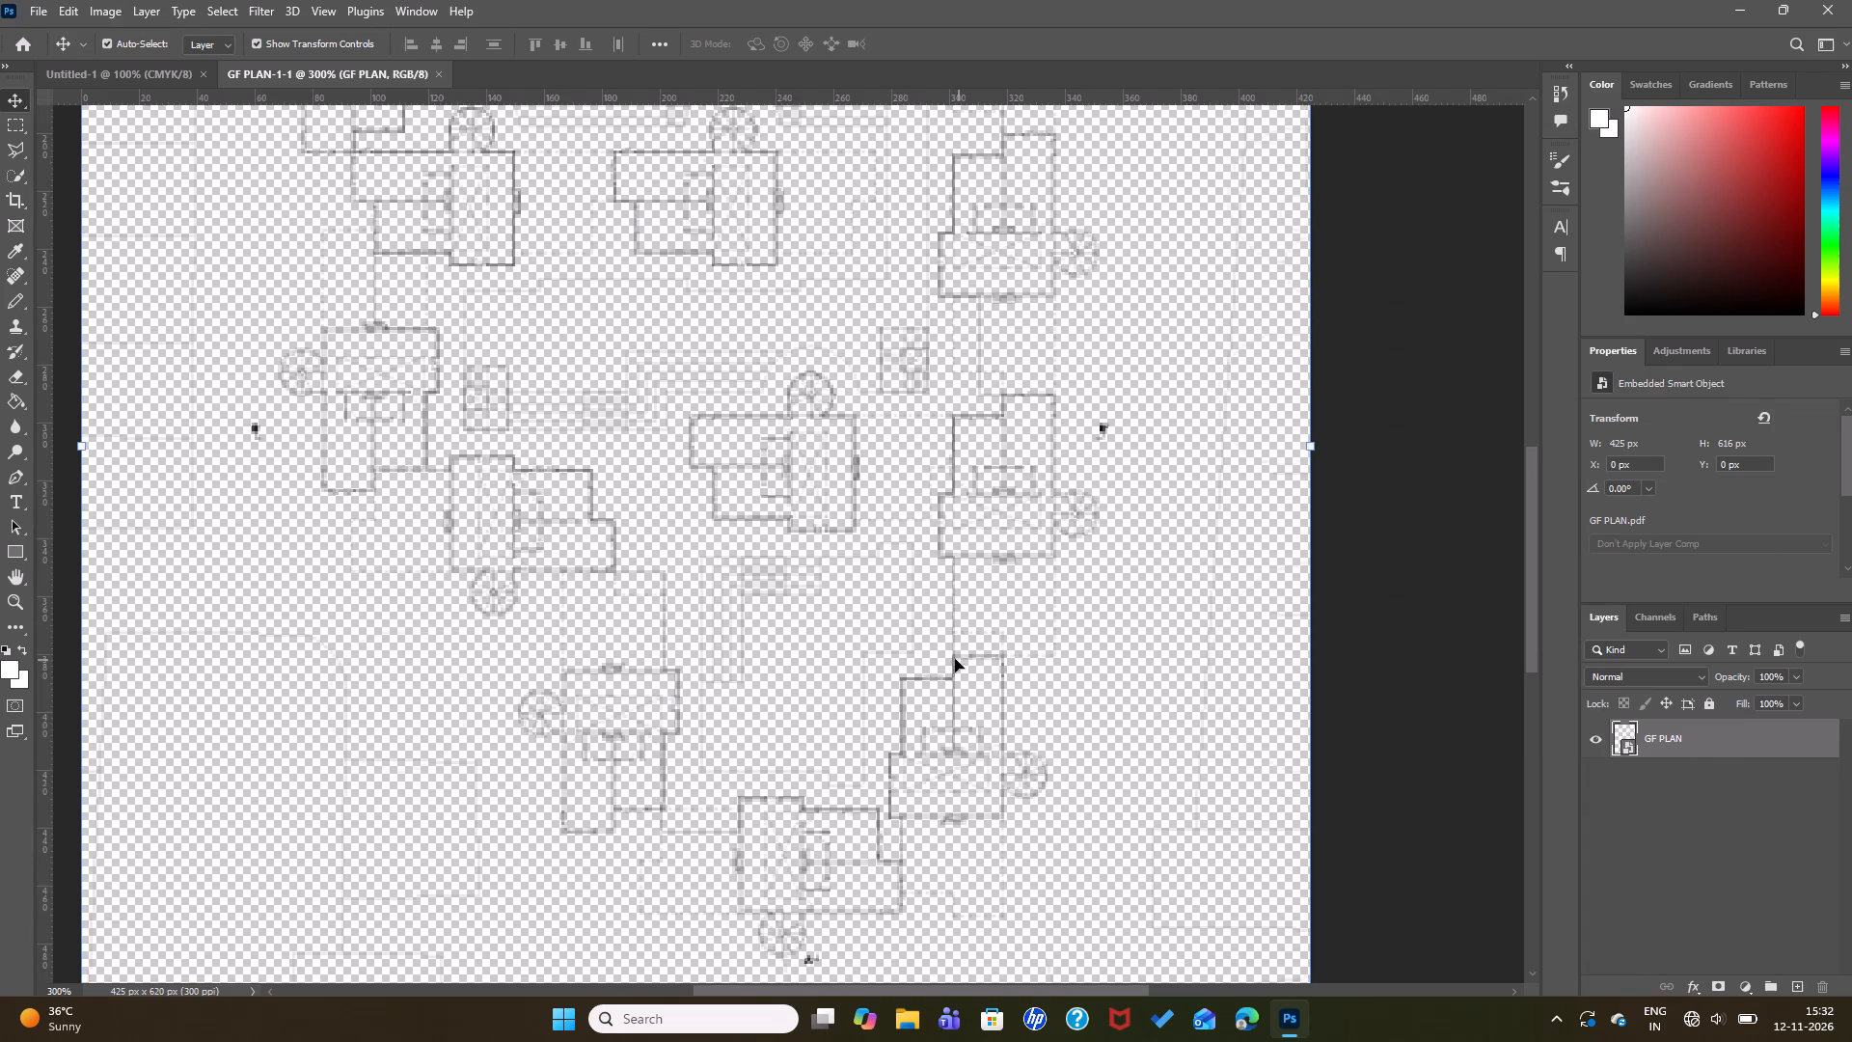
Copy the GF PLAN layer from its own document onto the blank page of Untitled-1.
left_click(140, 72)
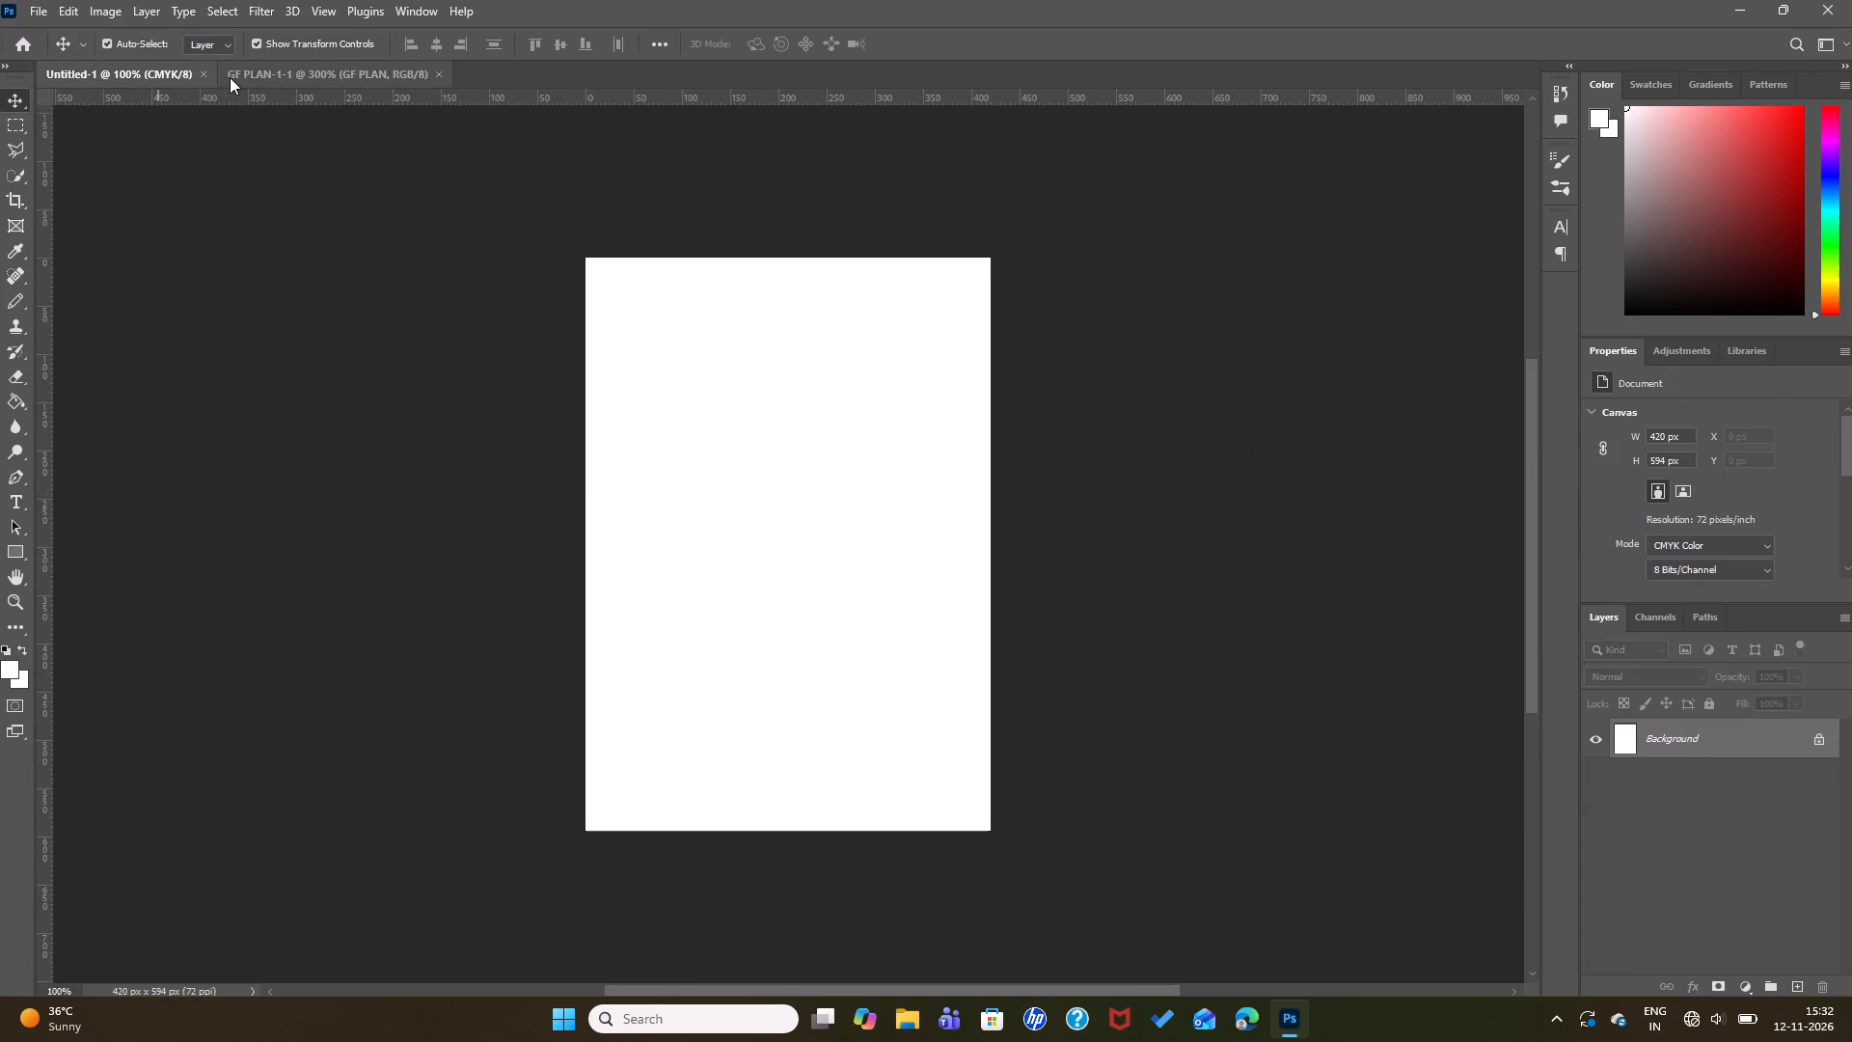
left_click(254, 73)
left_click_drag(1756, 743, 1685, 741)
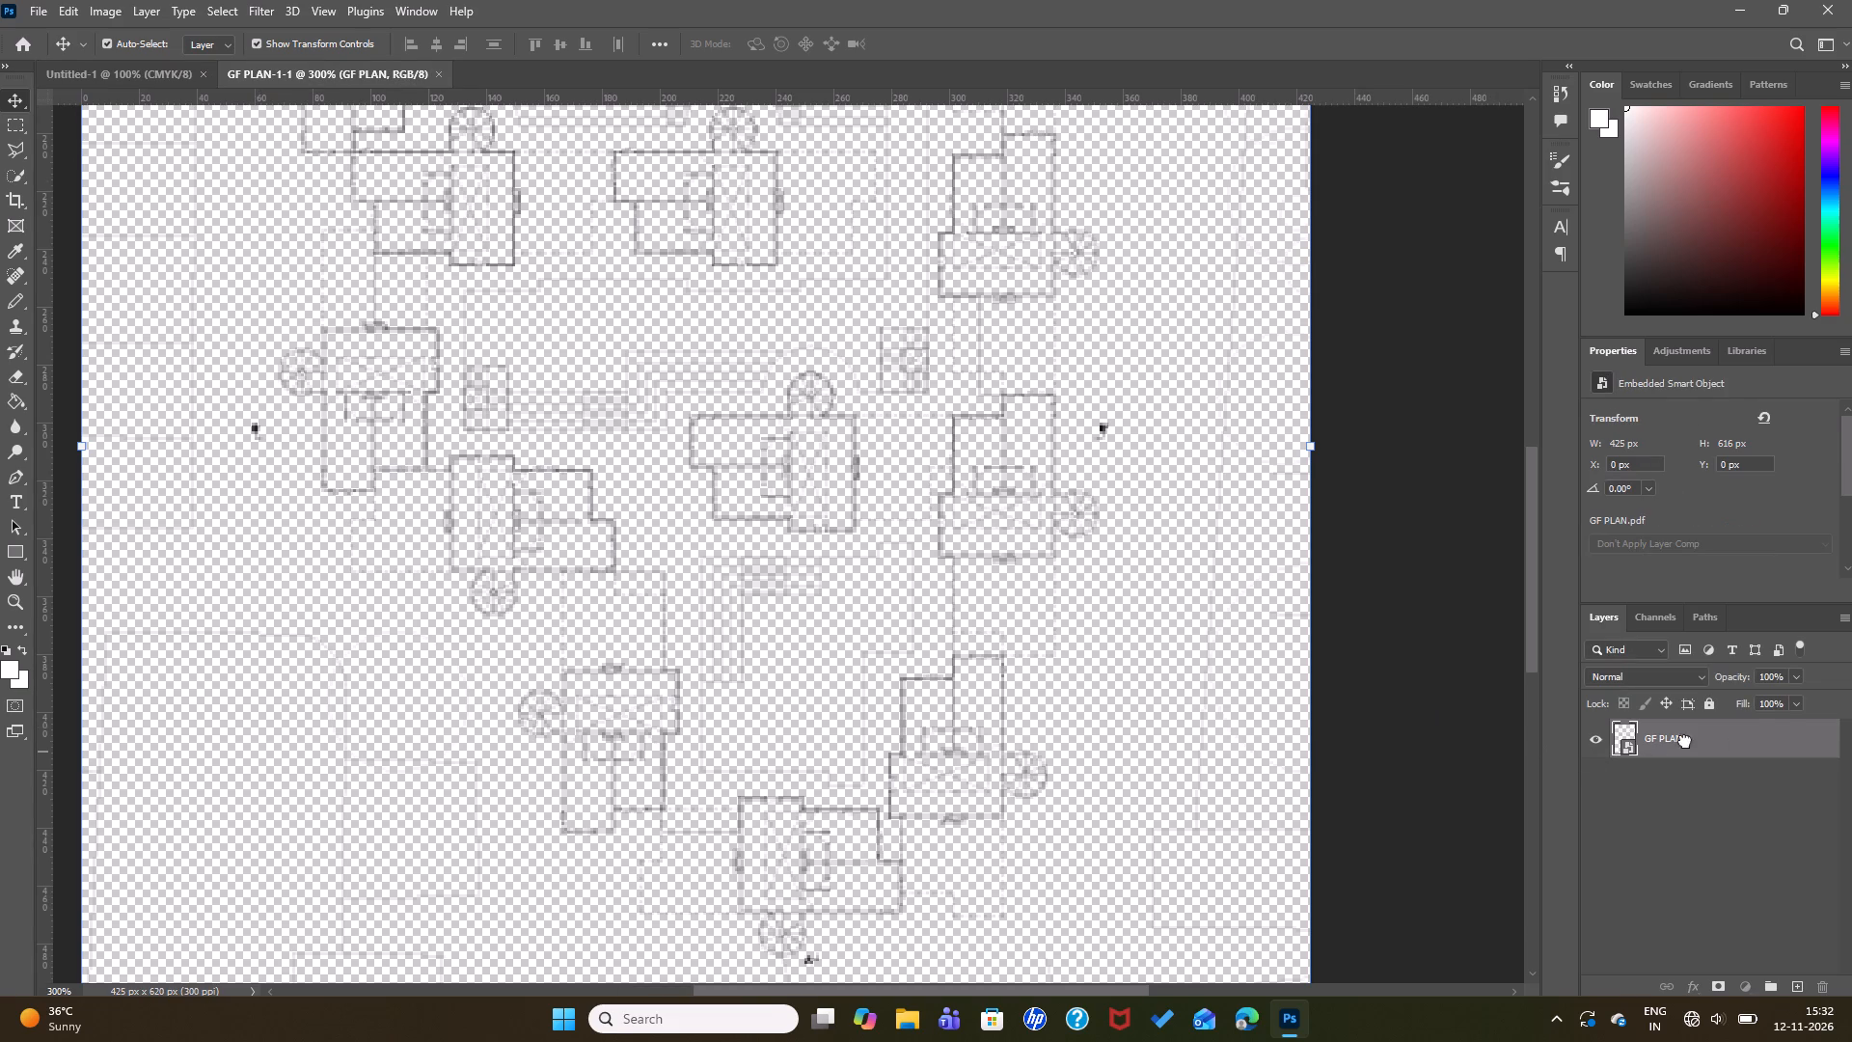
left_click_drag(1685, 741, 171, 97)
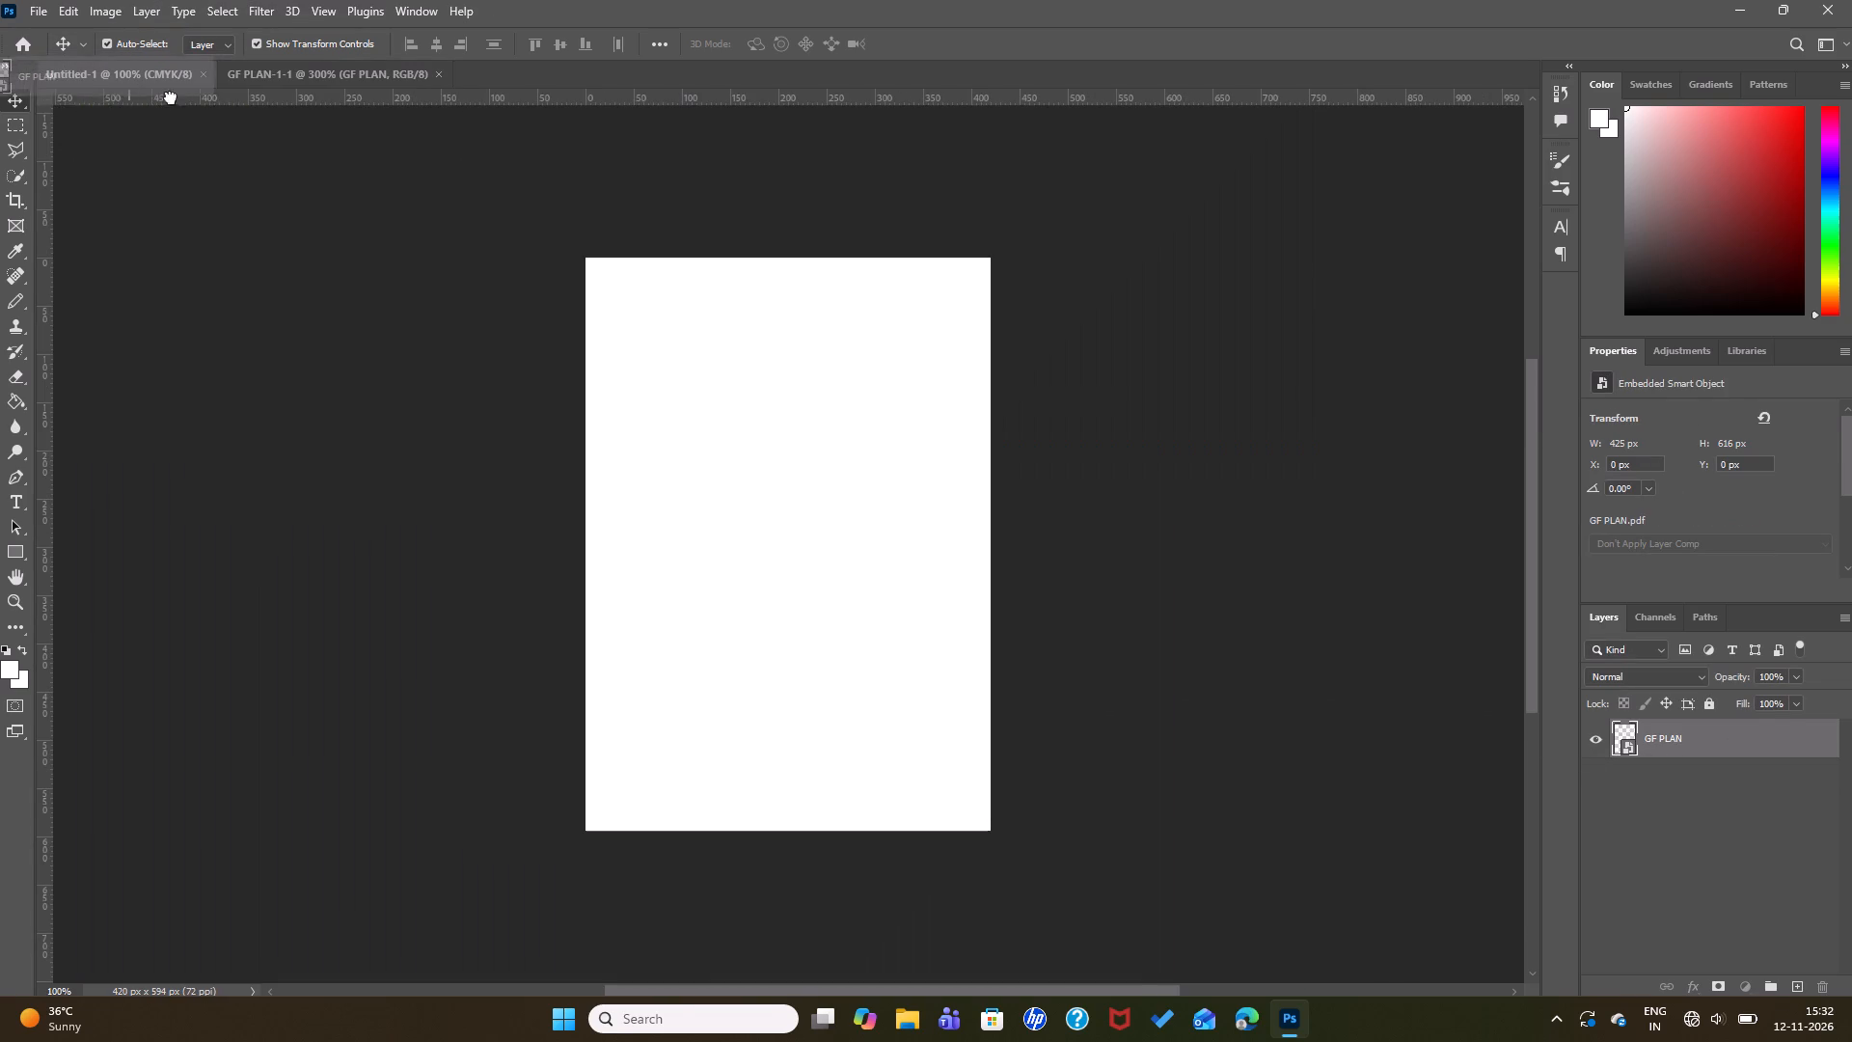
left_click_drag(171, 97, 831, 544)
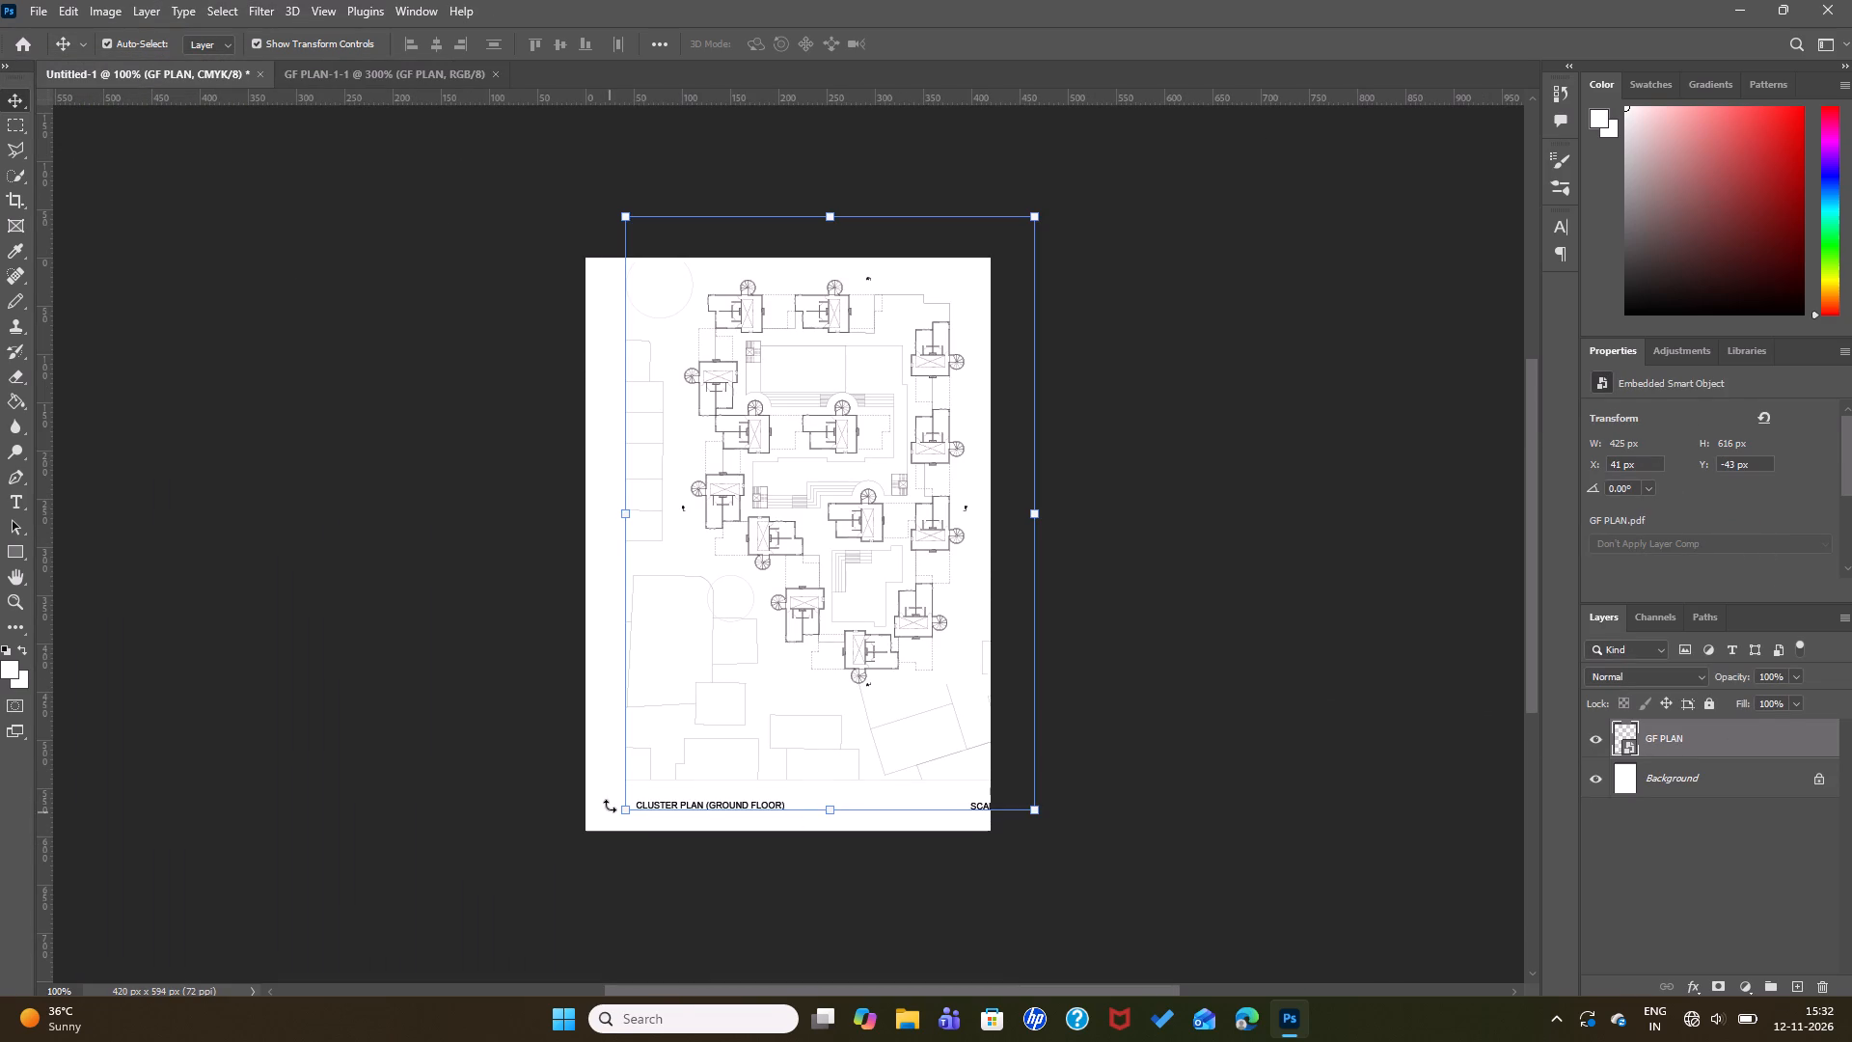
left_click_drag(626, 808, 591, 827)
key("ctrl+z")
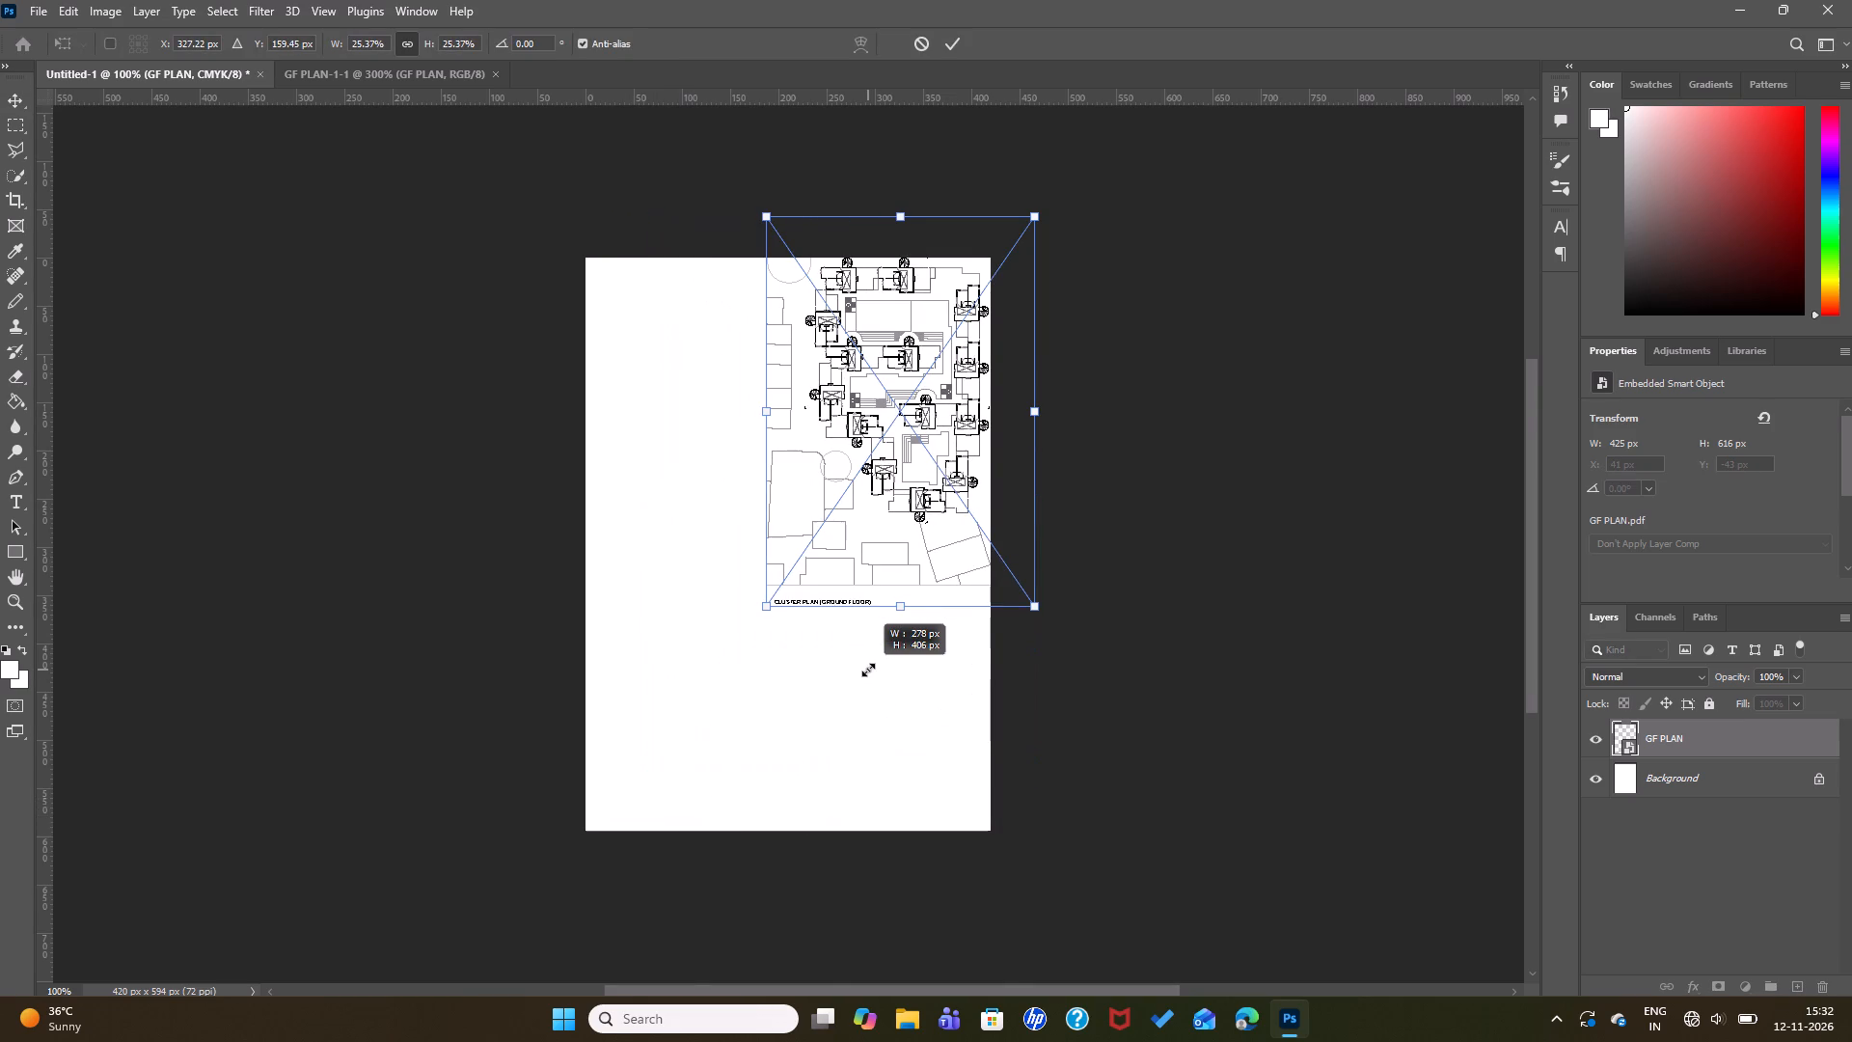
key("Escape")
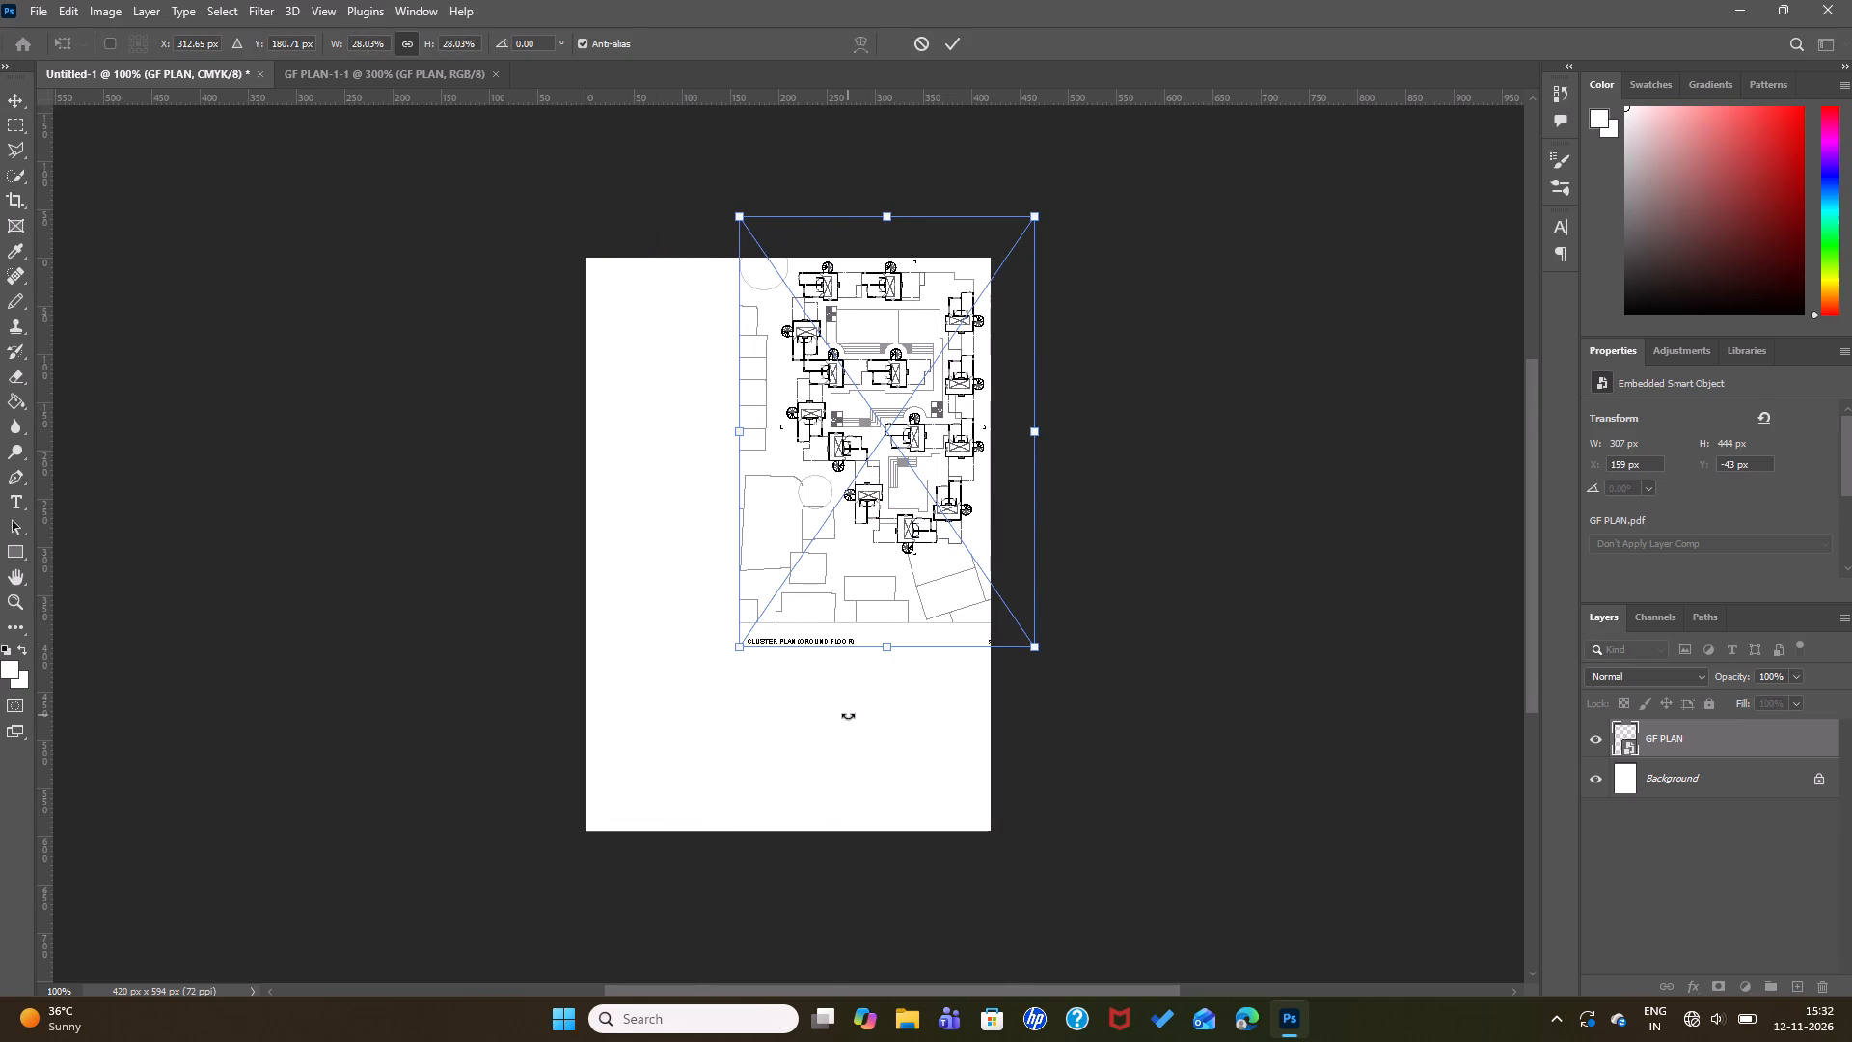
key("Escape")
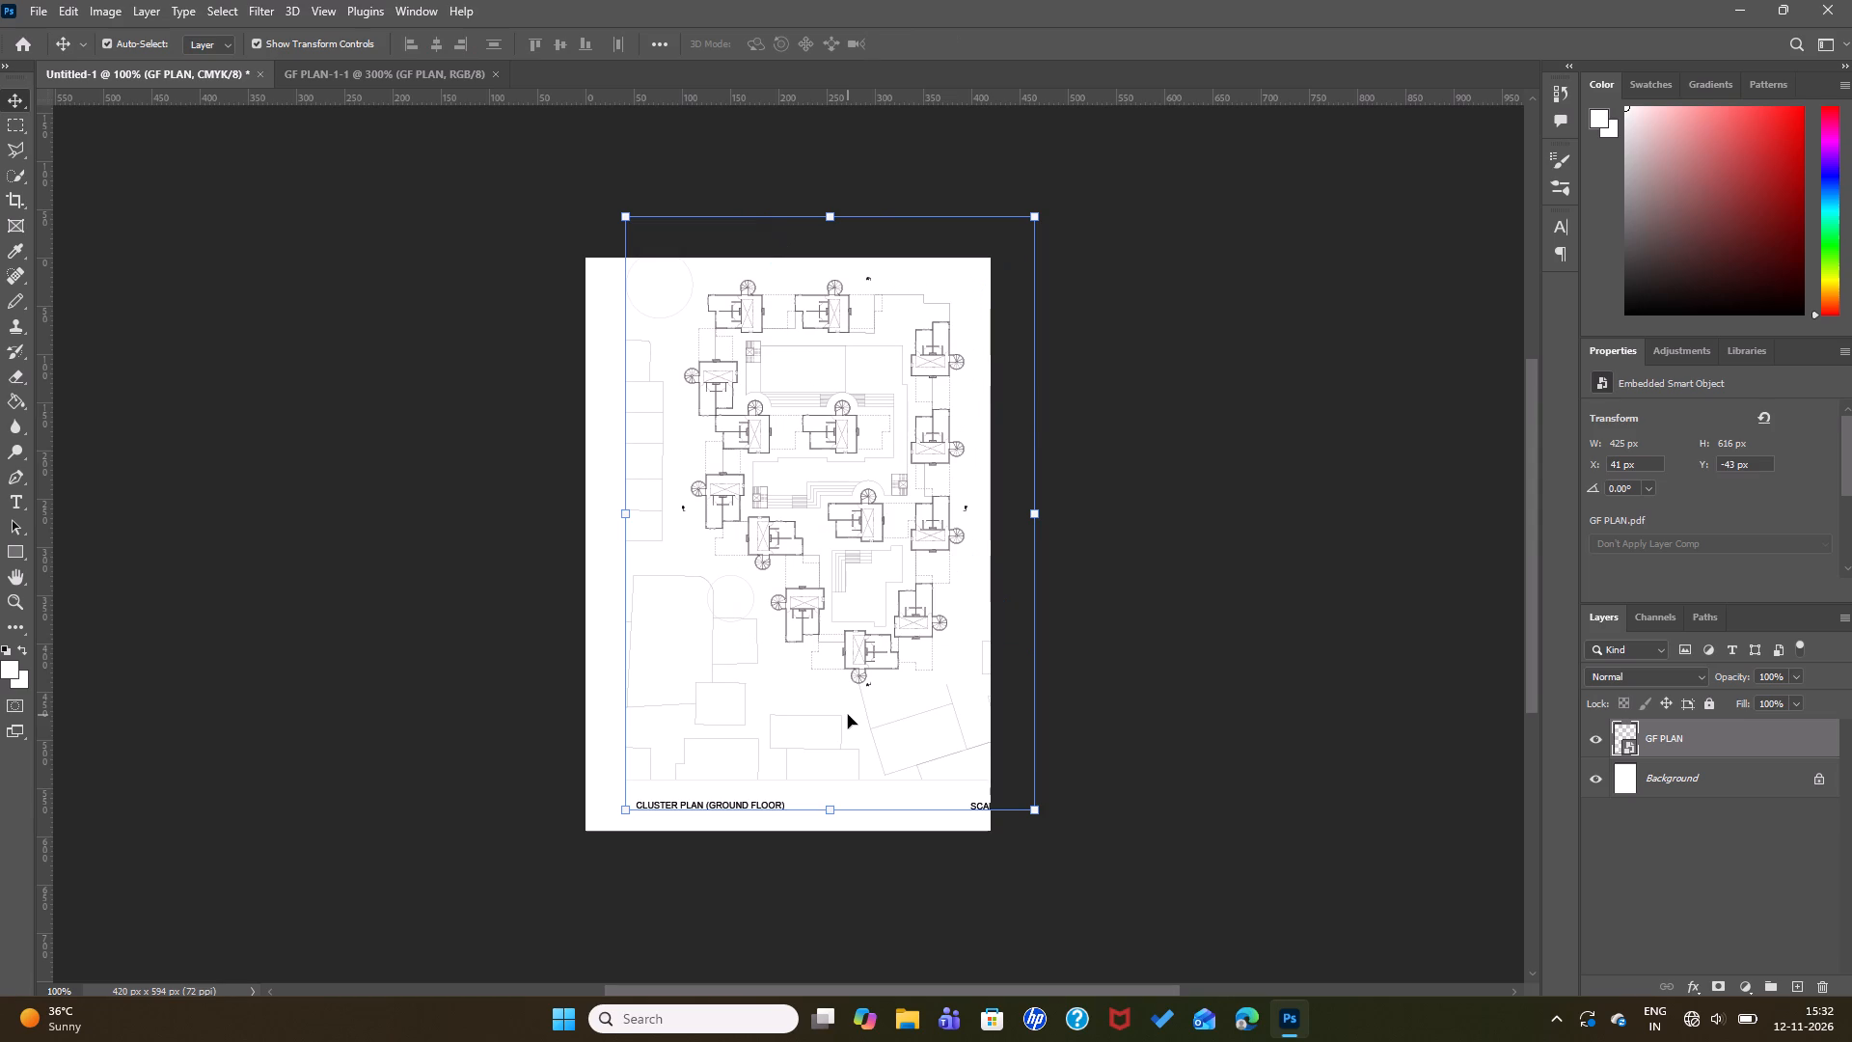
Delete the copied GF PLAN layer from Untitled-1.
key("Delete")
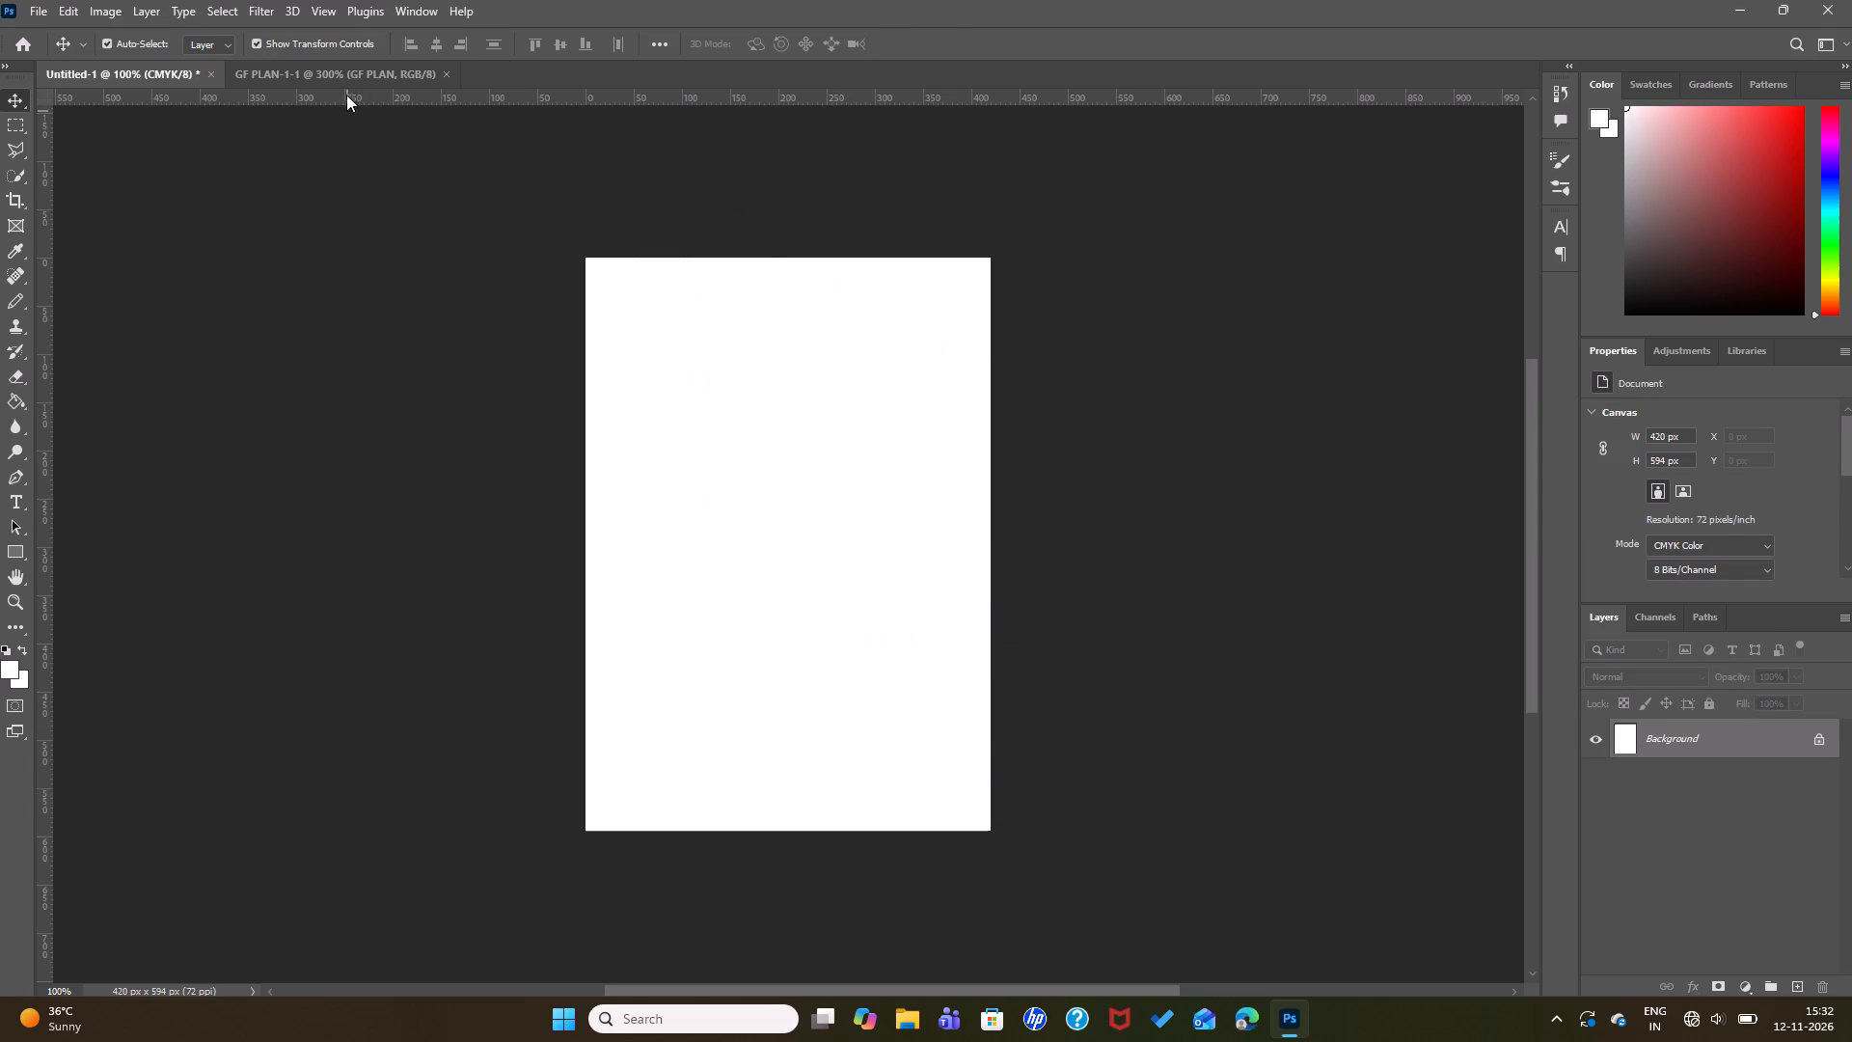
Copy the GF PLAN layer from the GF PLAN-1-1 document onto the page of Untitled-1.
left_click(361, 76)
left_click_drag(1679, 737, 1645, 742)
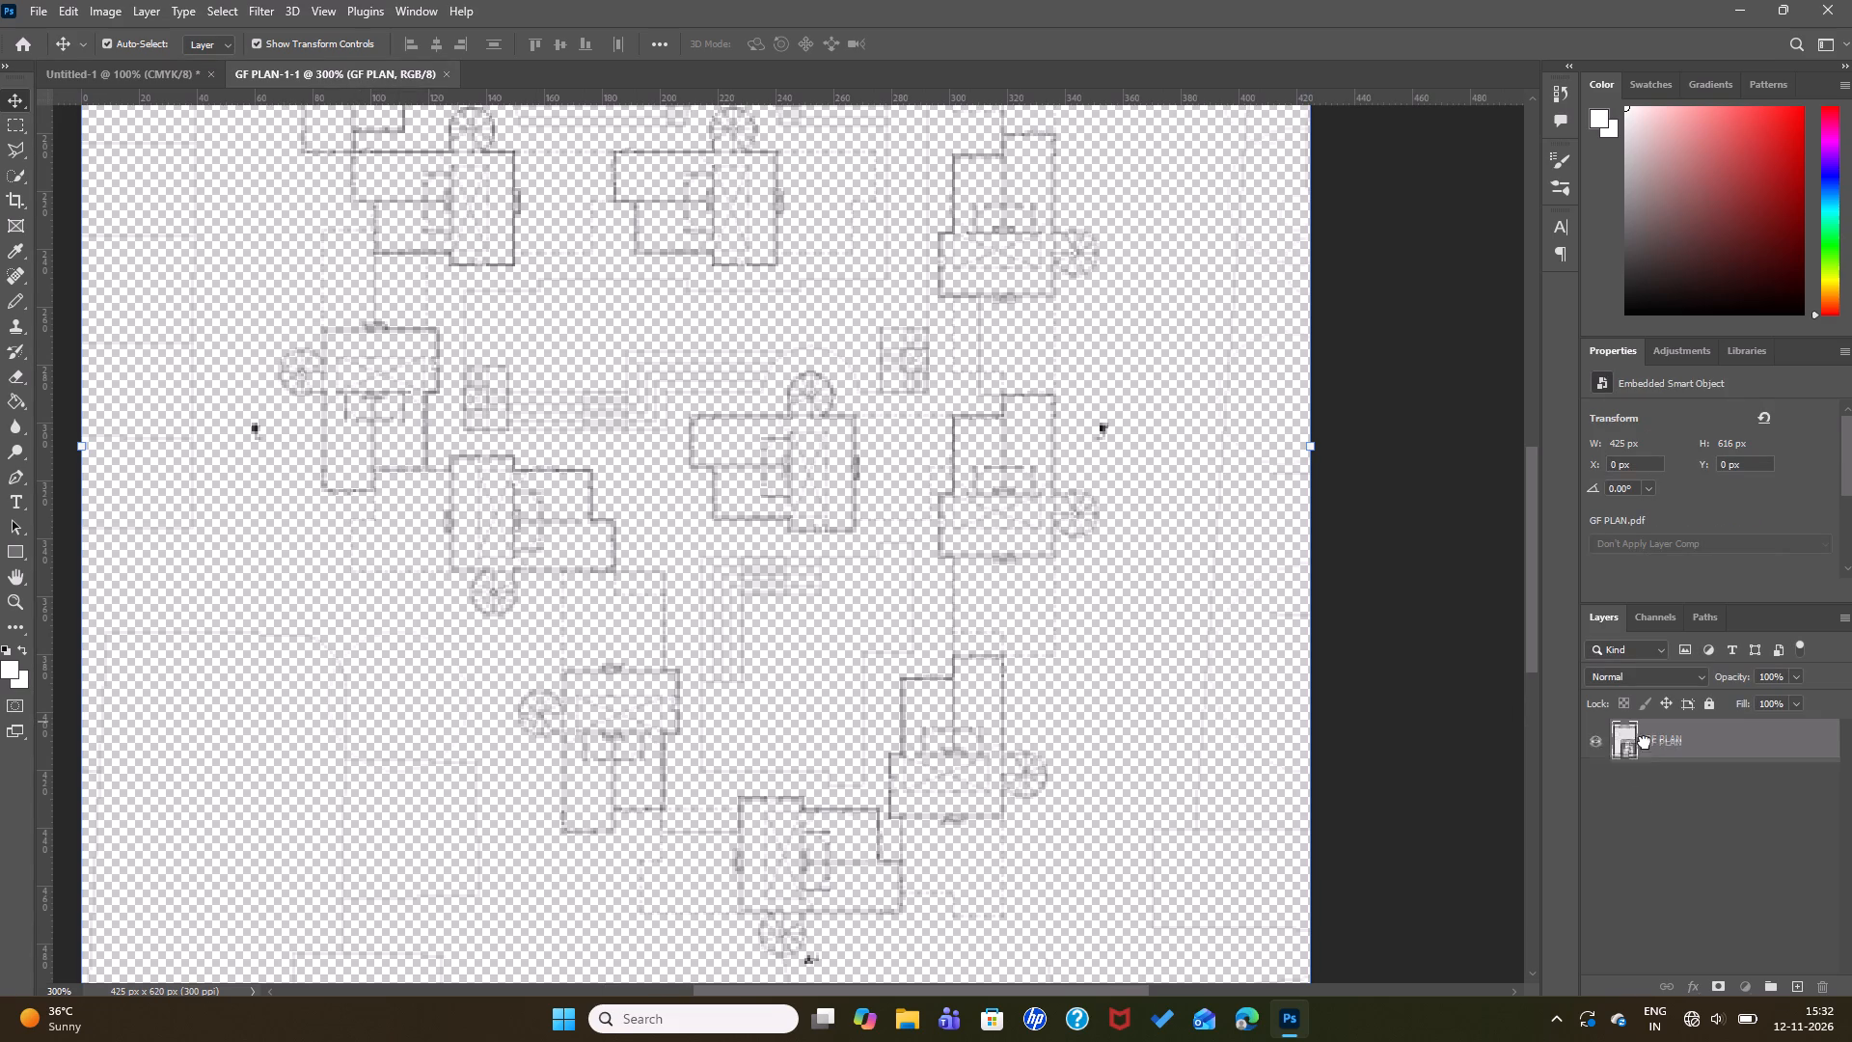
left_click_drag(1645, 742, 137, 77)
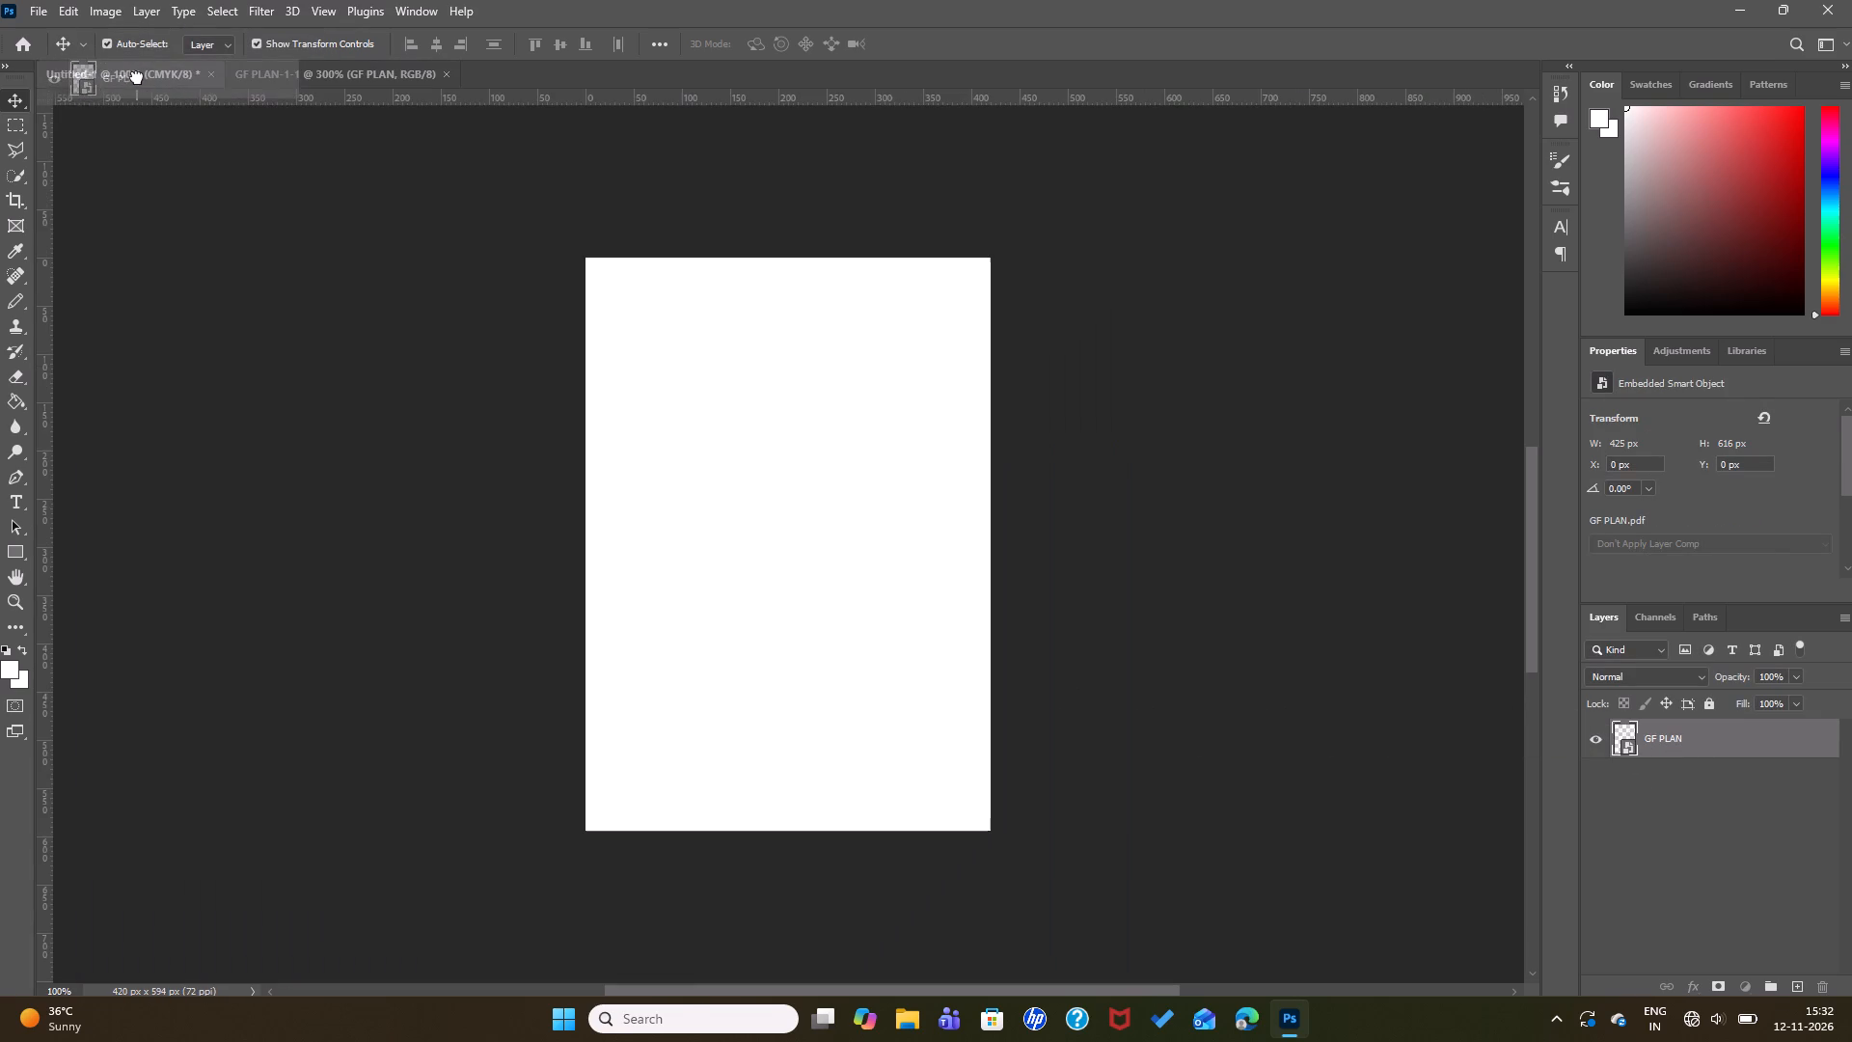
left_click_drag(137, 77, 814, 578)
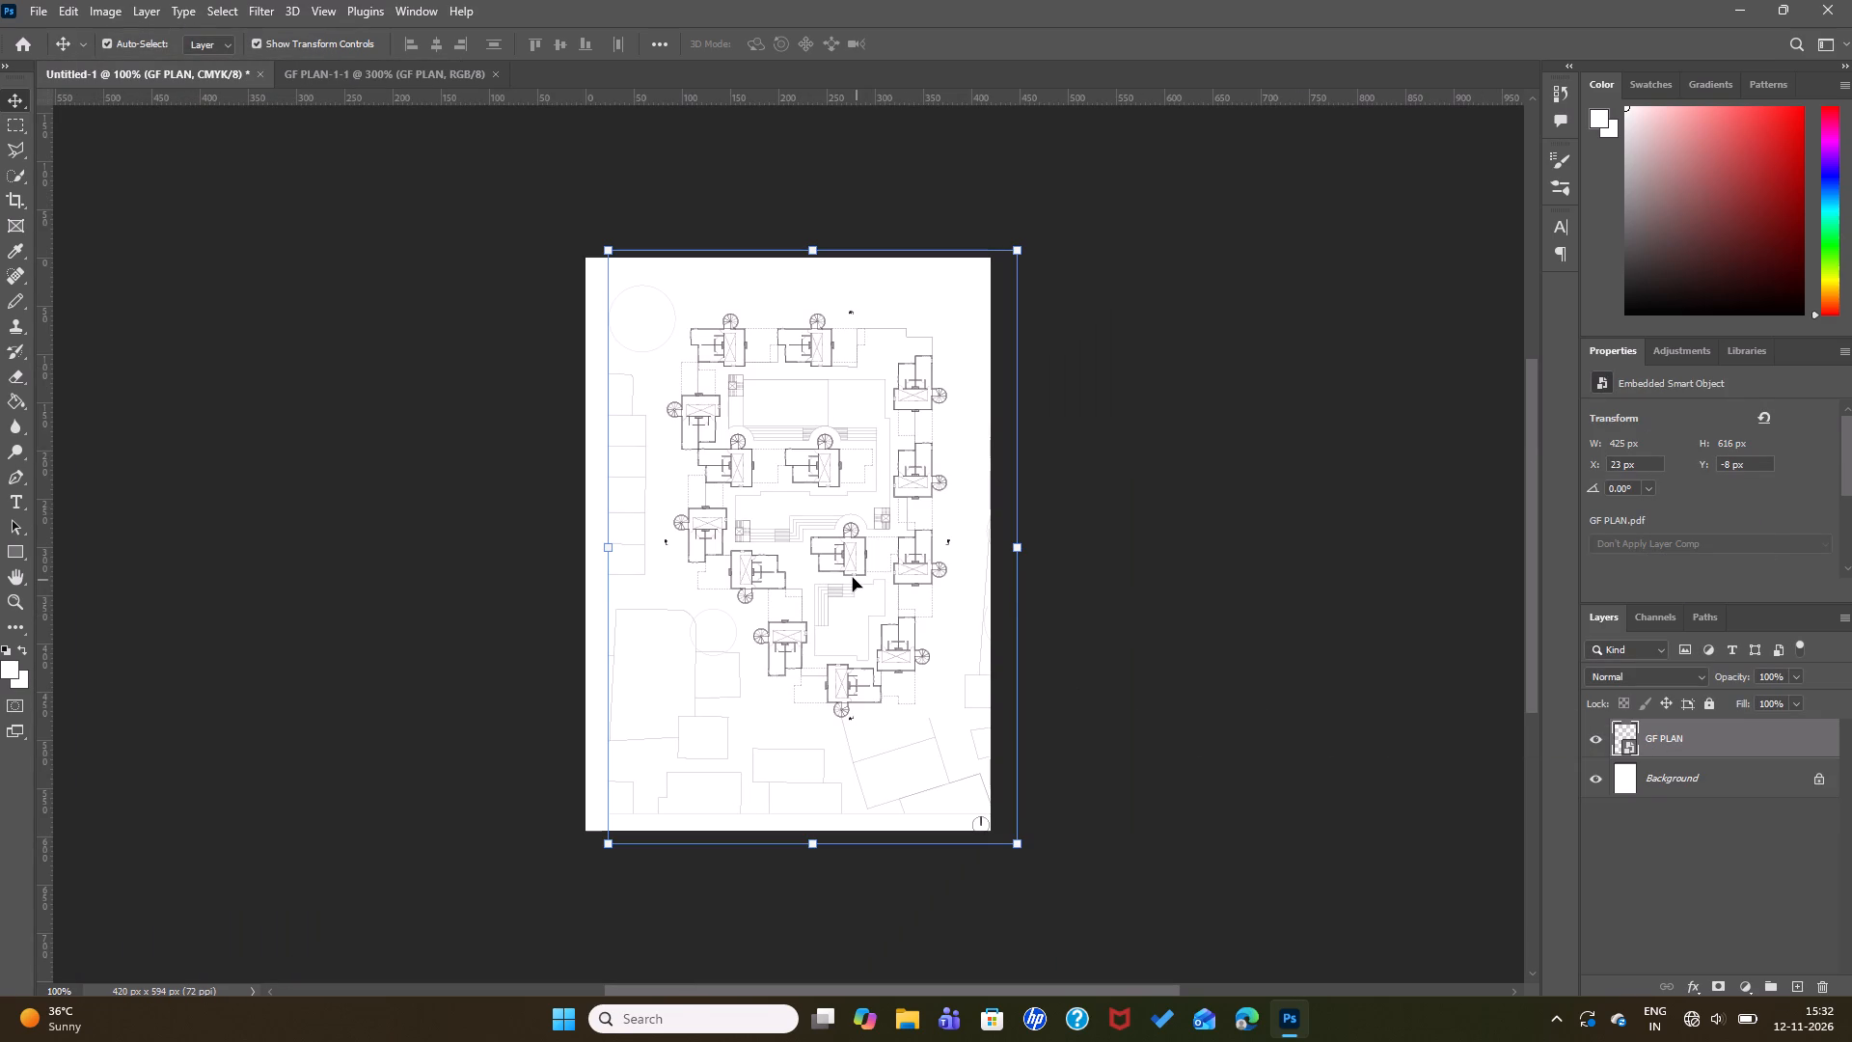
Move the GF PLAN layer to align with the page's bottom-left corner, at about X 0 px and Y -26 px.
left_click(853, 578)
left_click(853, 578)
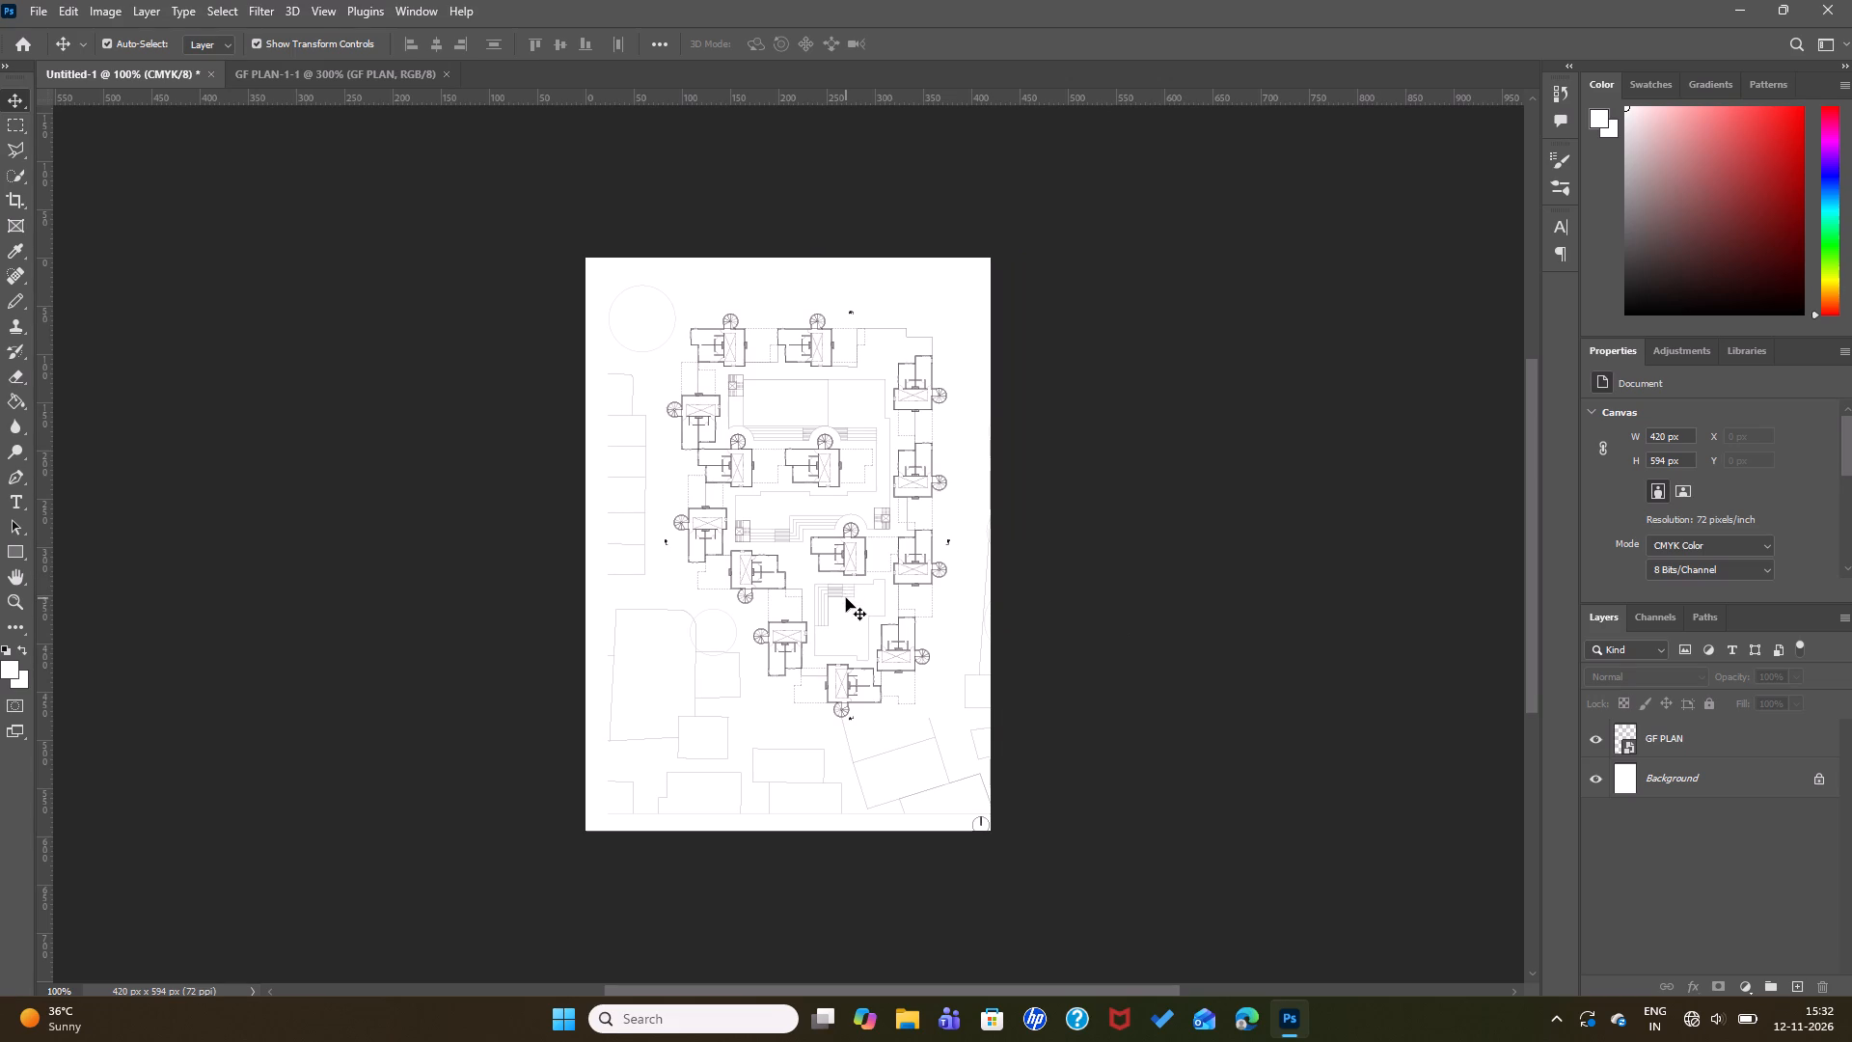
left_click(847, 598)
left_click(821, 599)
left_click_drag(821, 599, 789, 641)
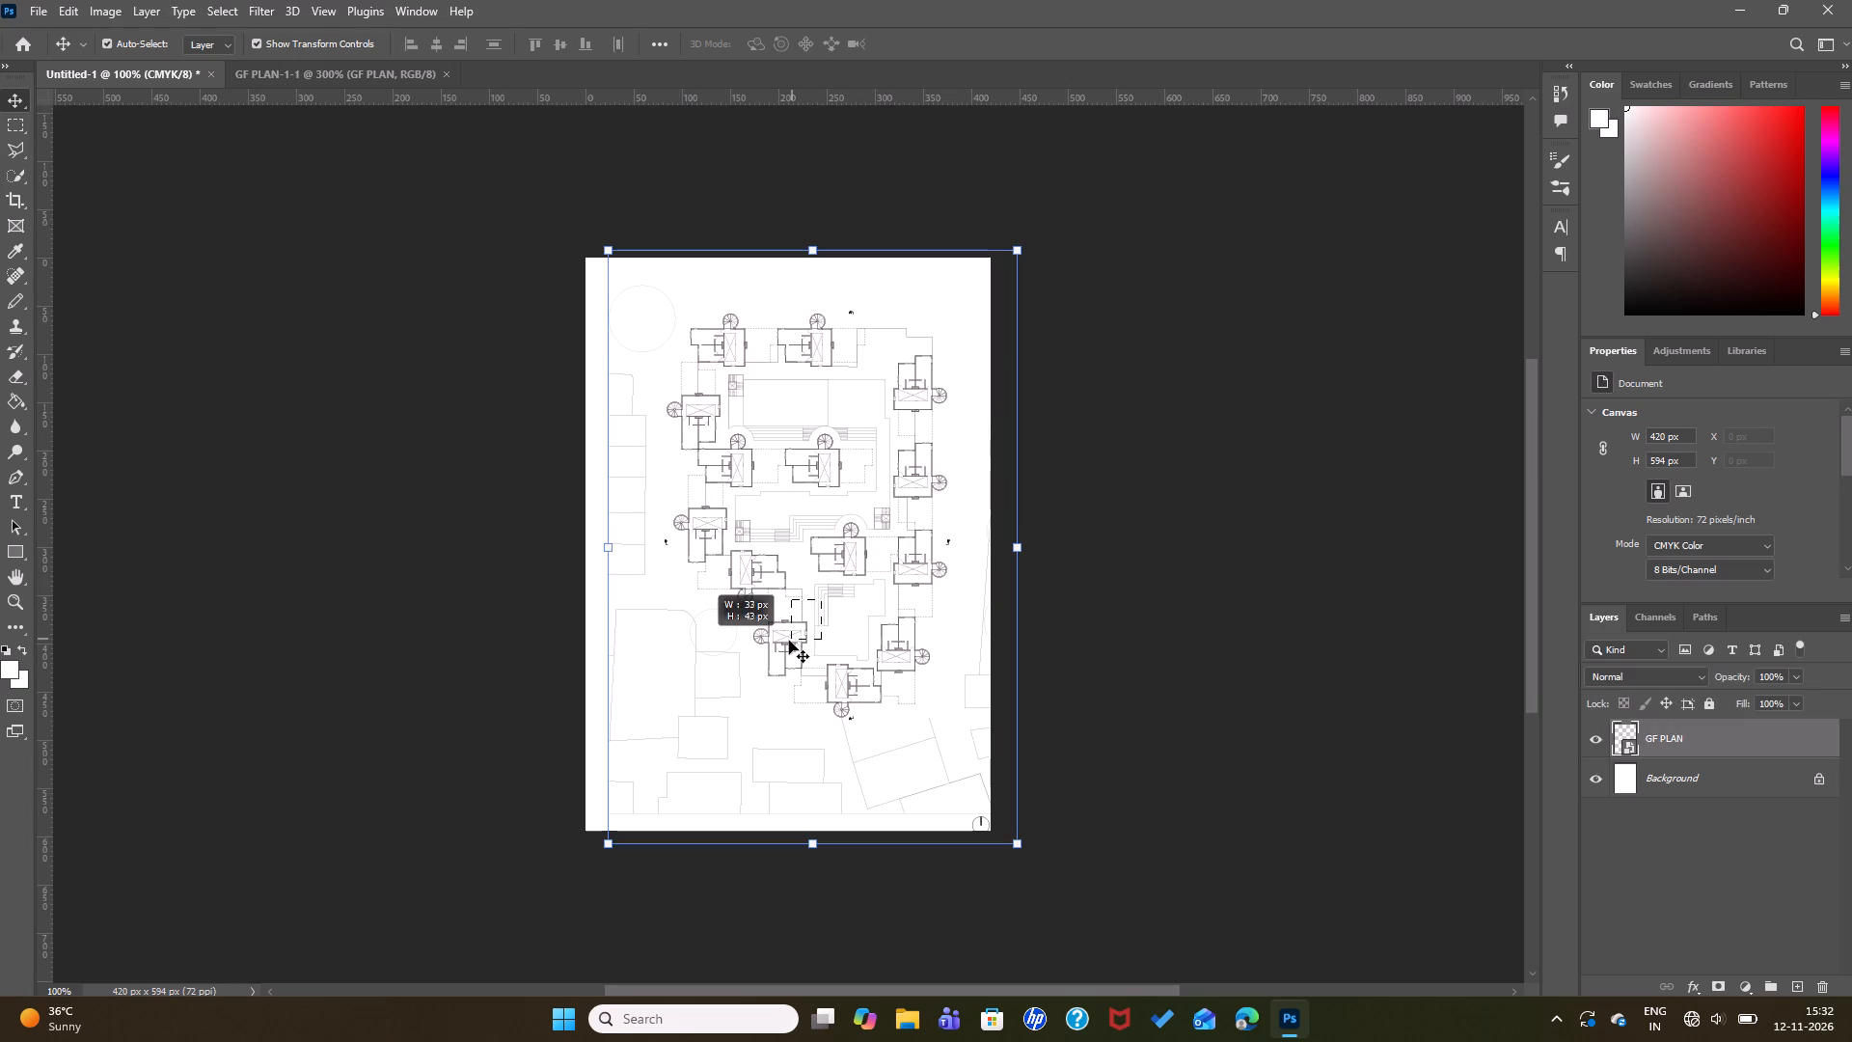
left_click_drag(789, 641, 787, 643)
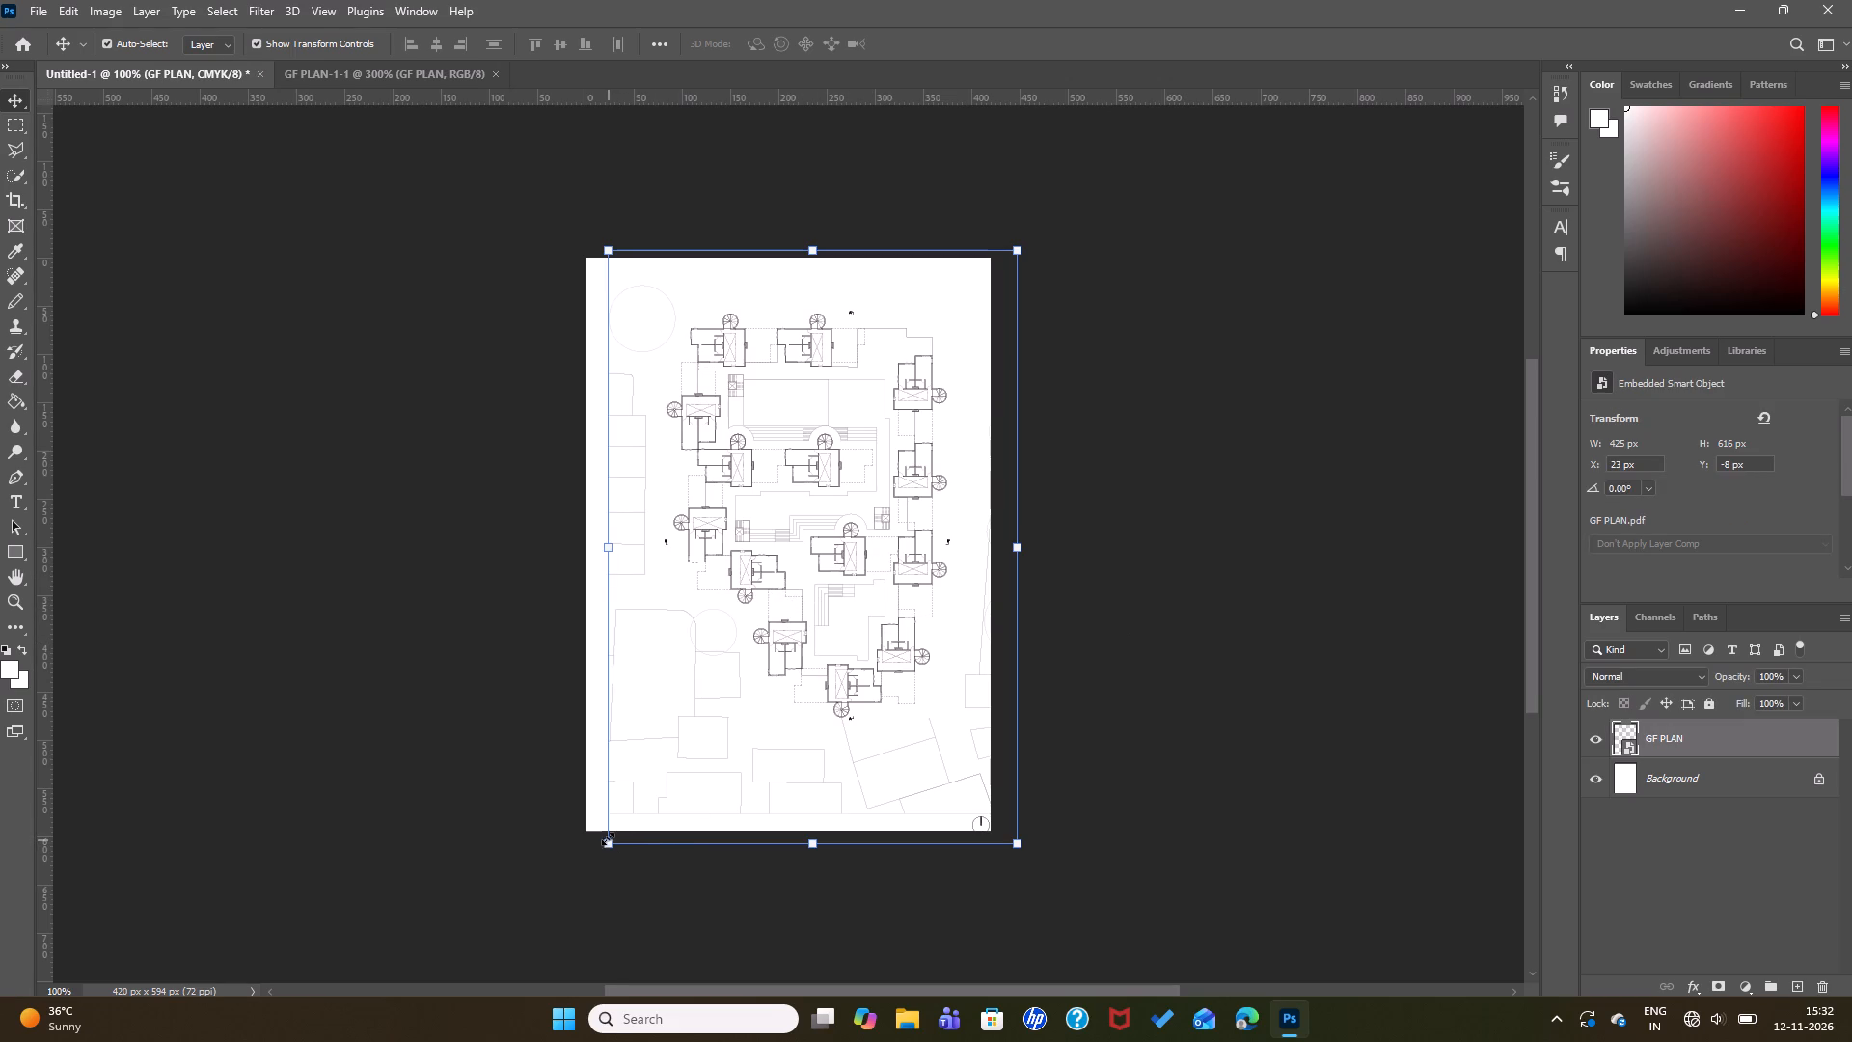
left_click_drag(649, 731, 605, 756)
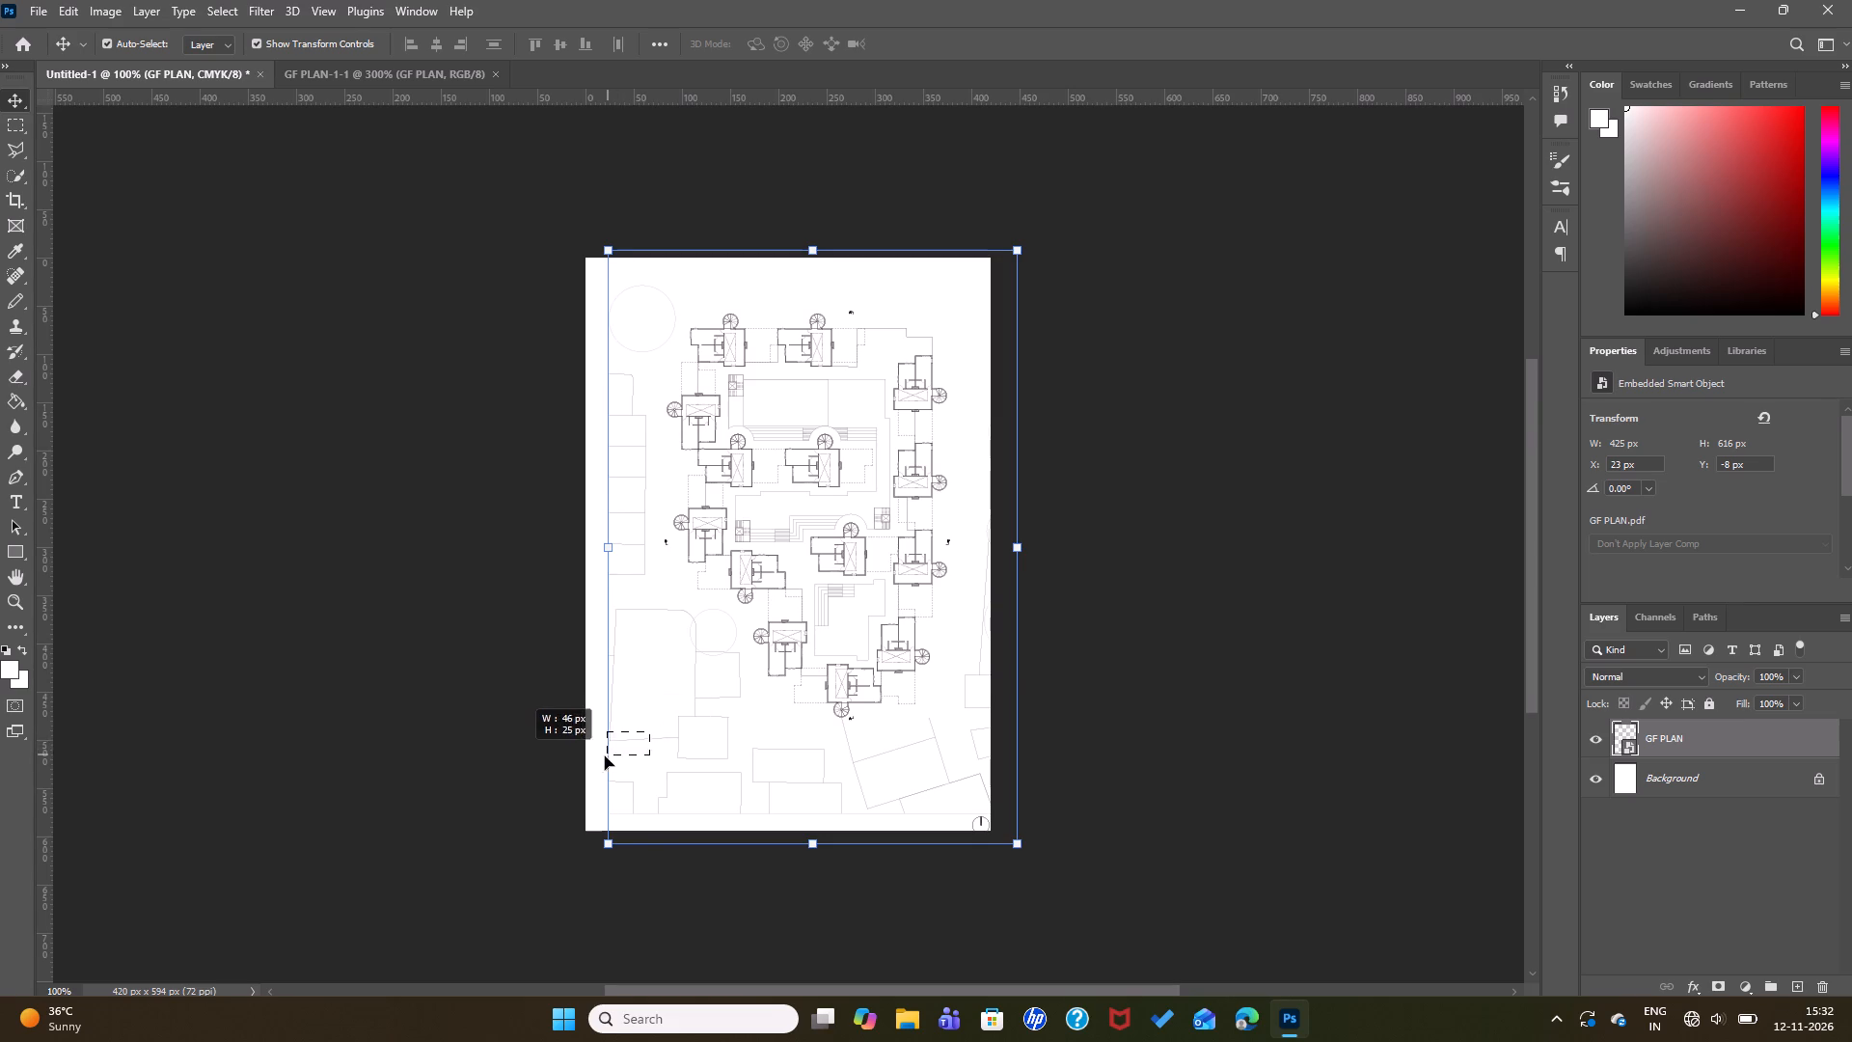
left_click_drag(605, 756, 602, 758)
left_click_drag(678, 844, 660, 831)
left_click(1125, 745)
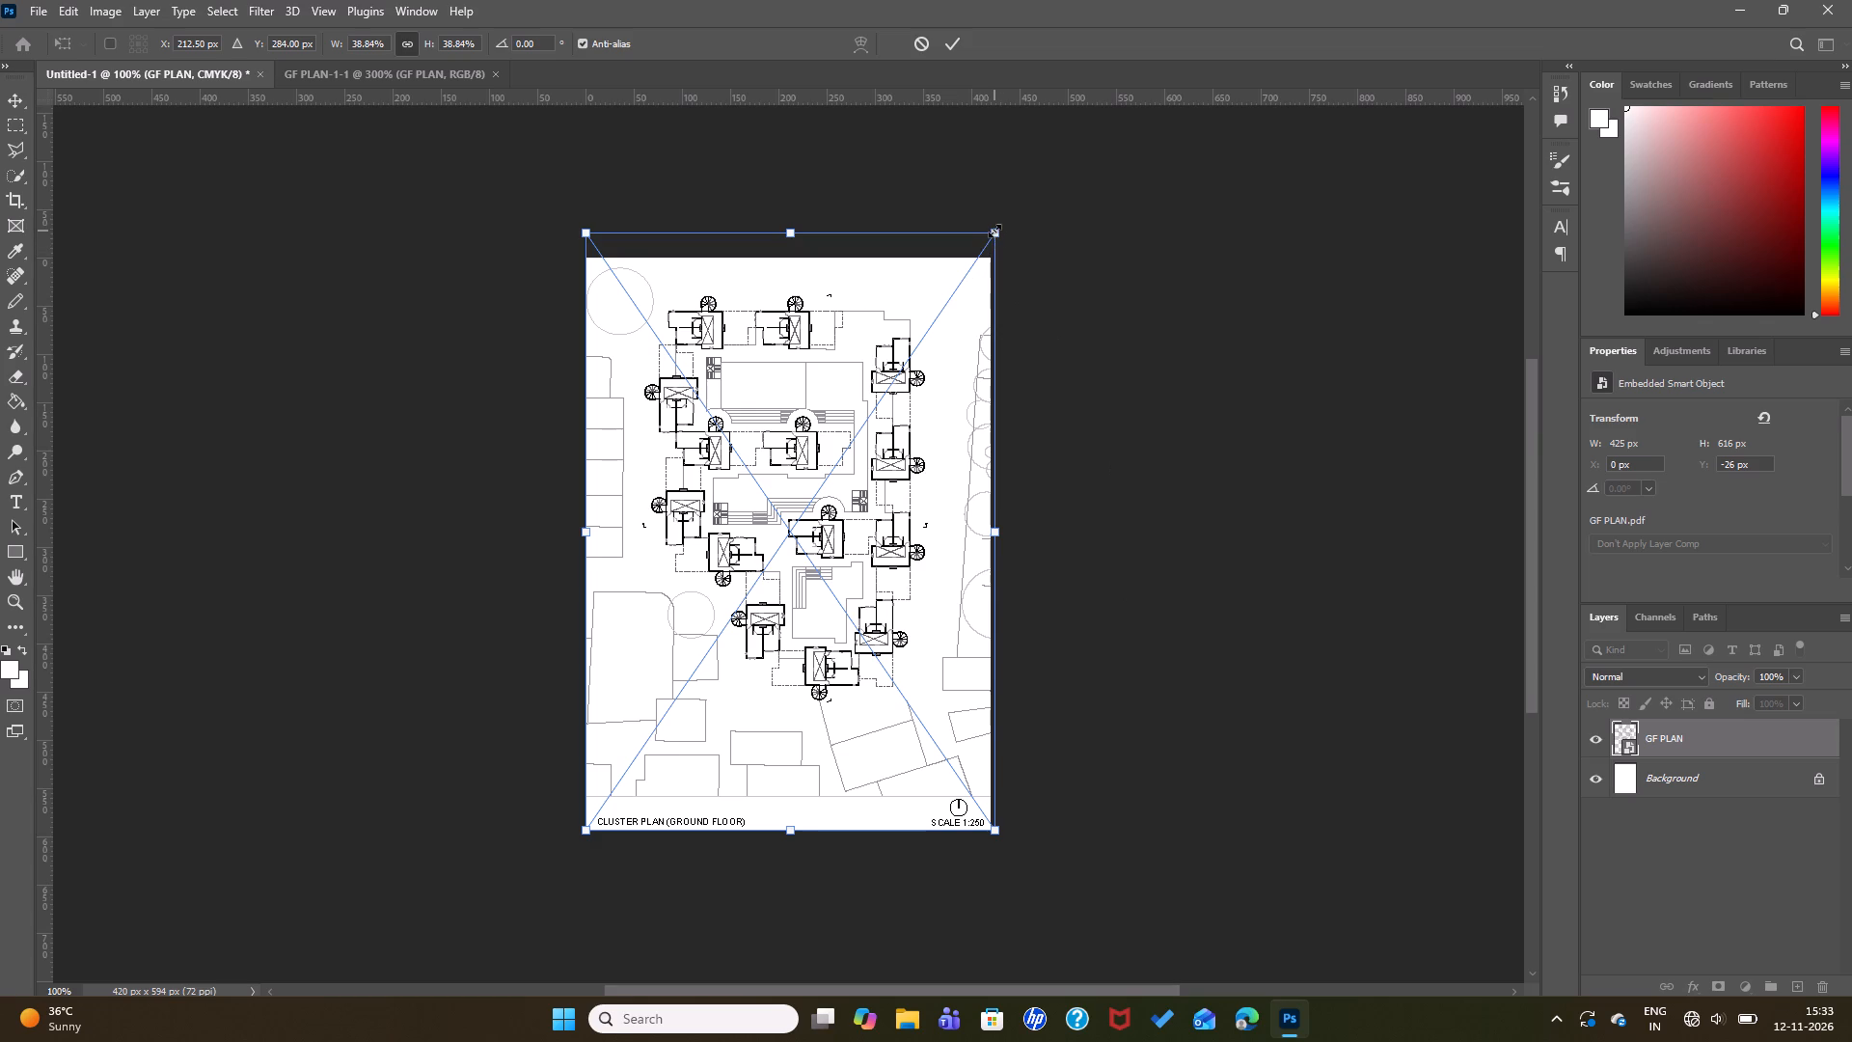
Scale the GF PLAN layer proportionally to the page width, about 421 x 610 px, and deselect it.
left_click_drag(994, 231, 974, 260)
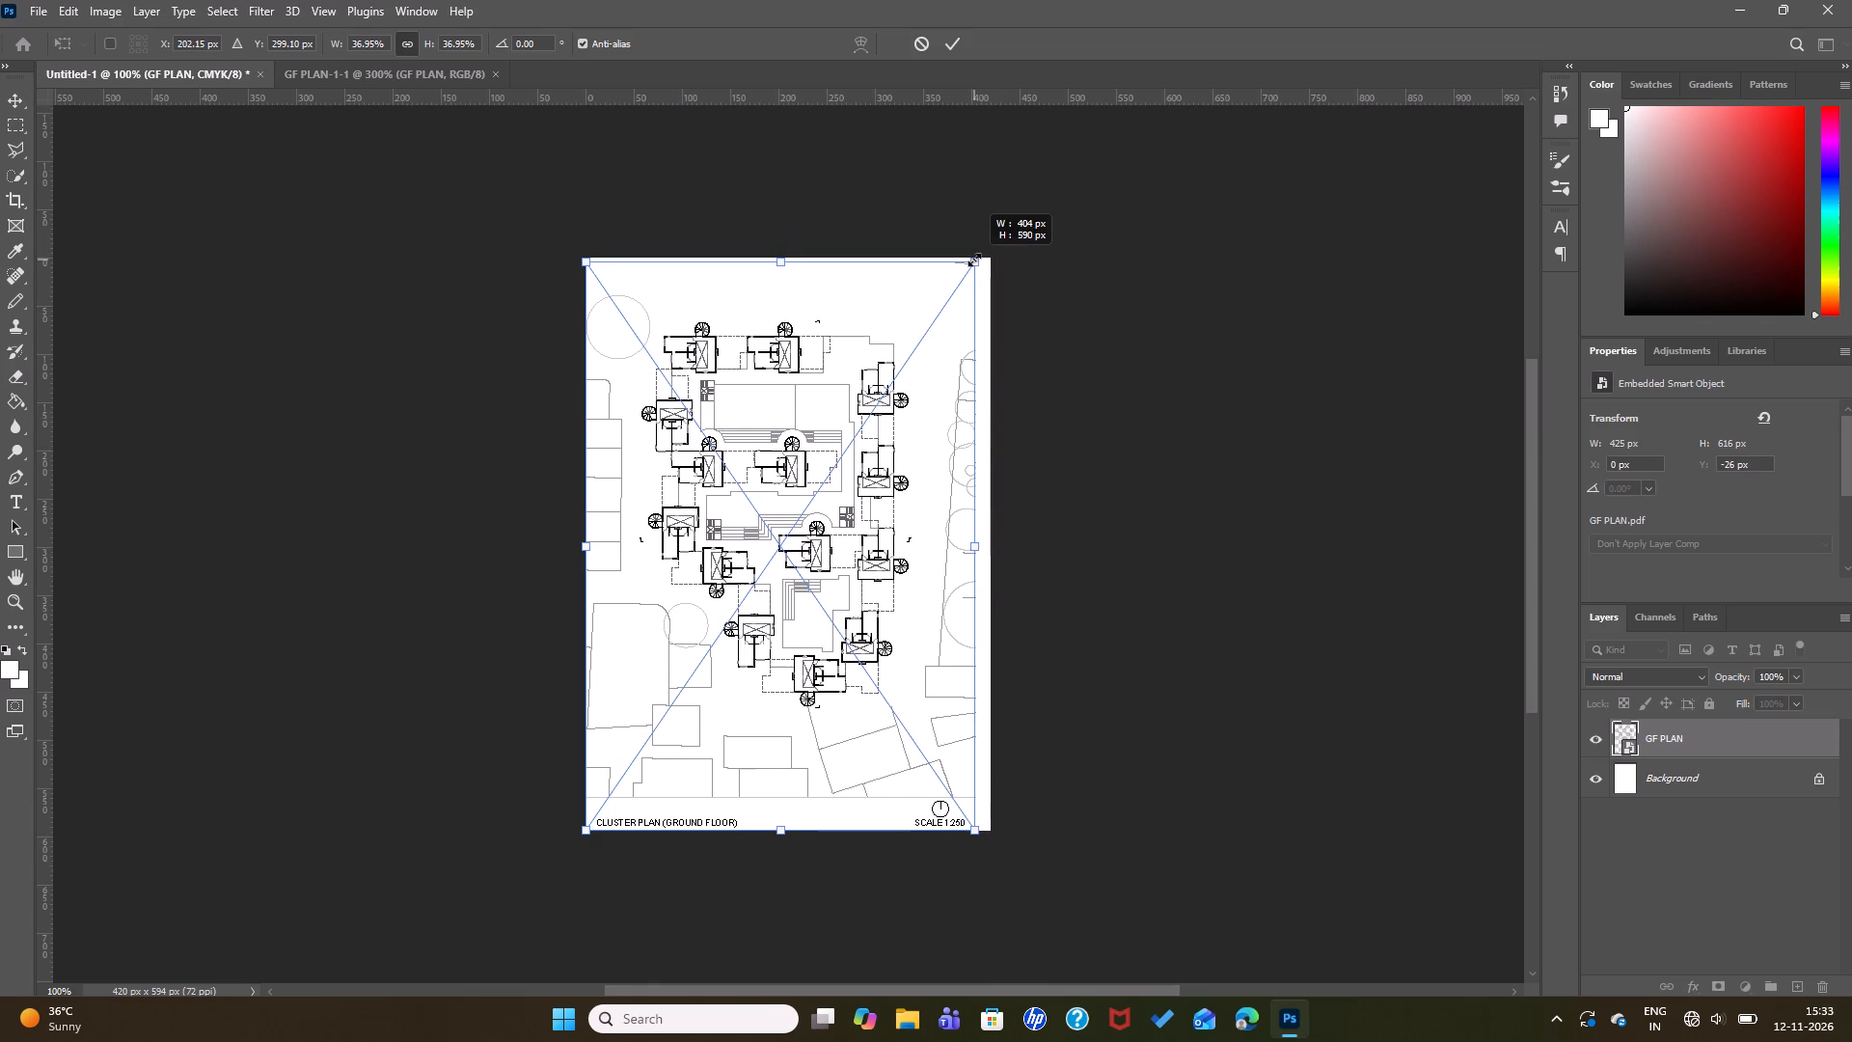
left_click_drag(974, 260, 1005, 252)
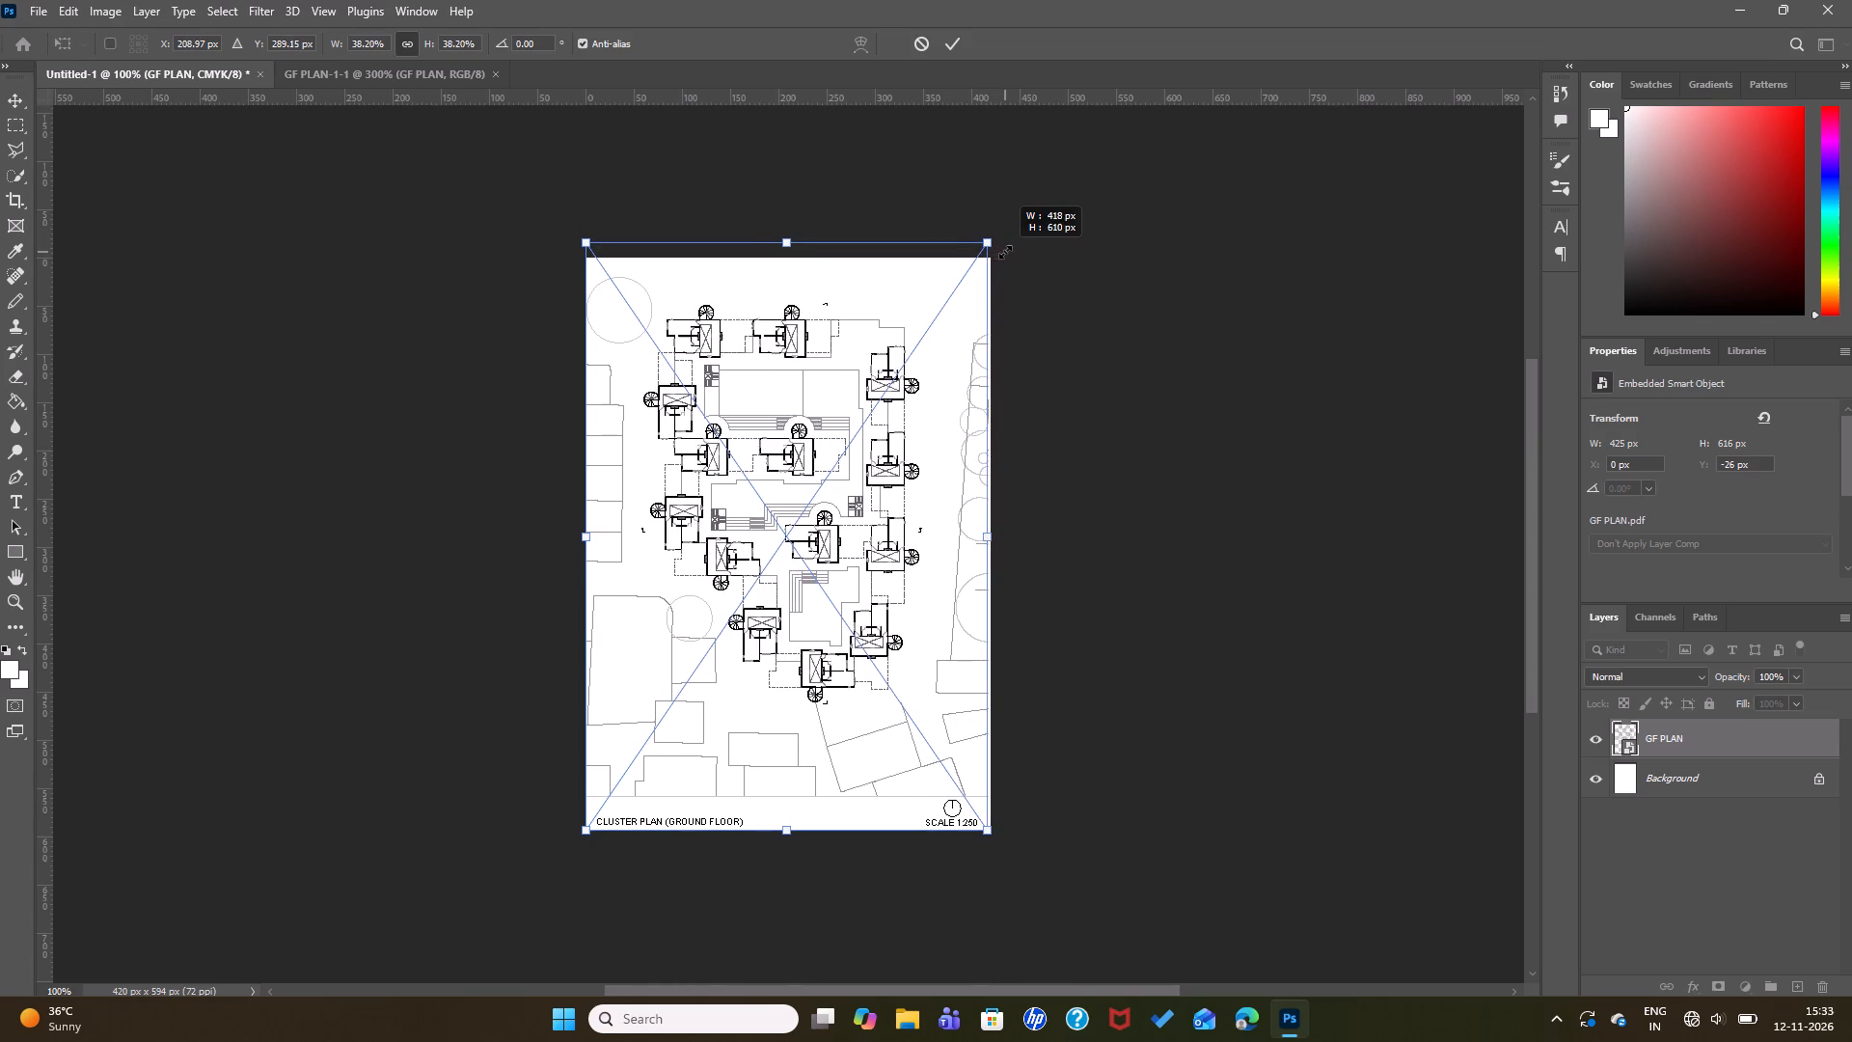
left_click_drag(1005, 252, 1008, 249)
left_click(1274, 354)
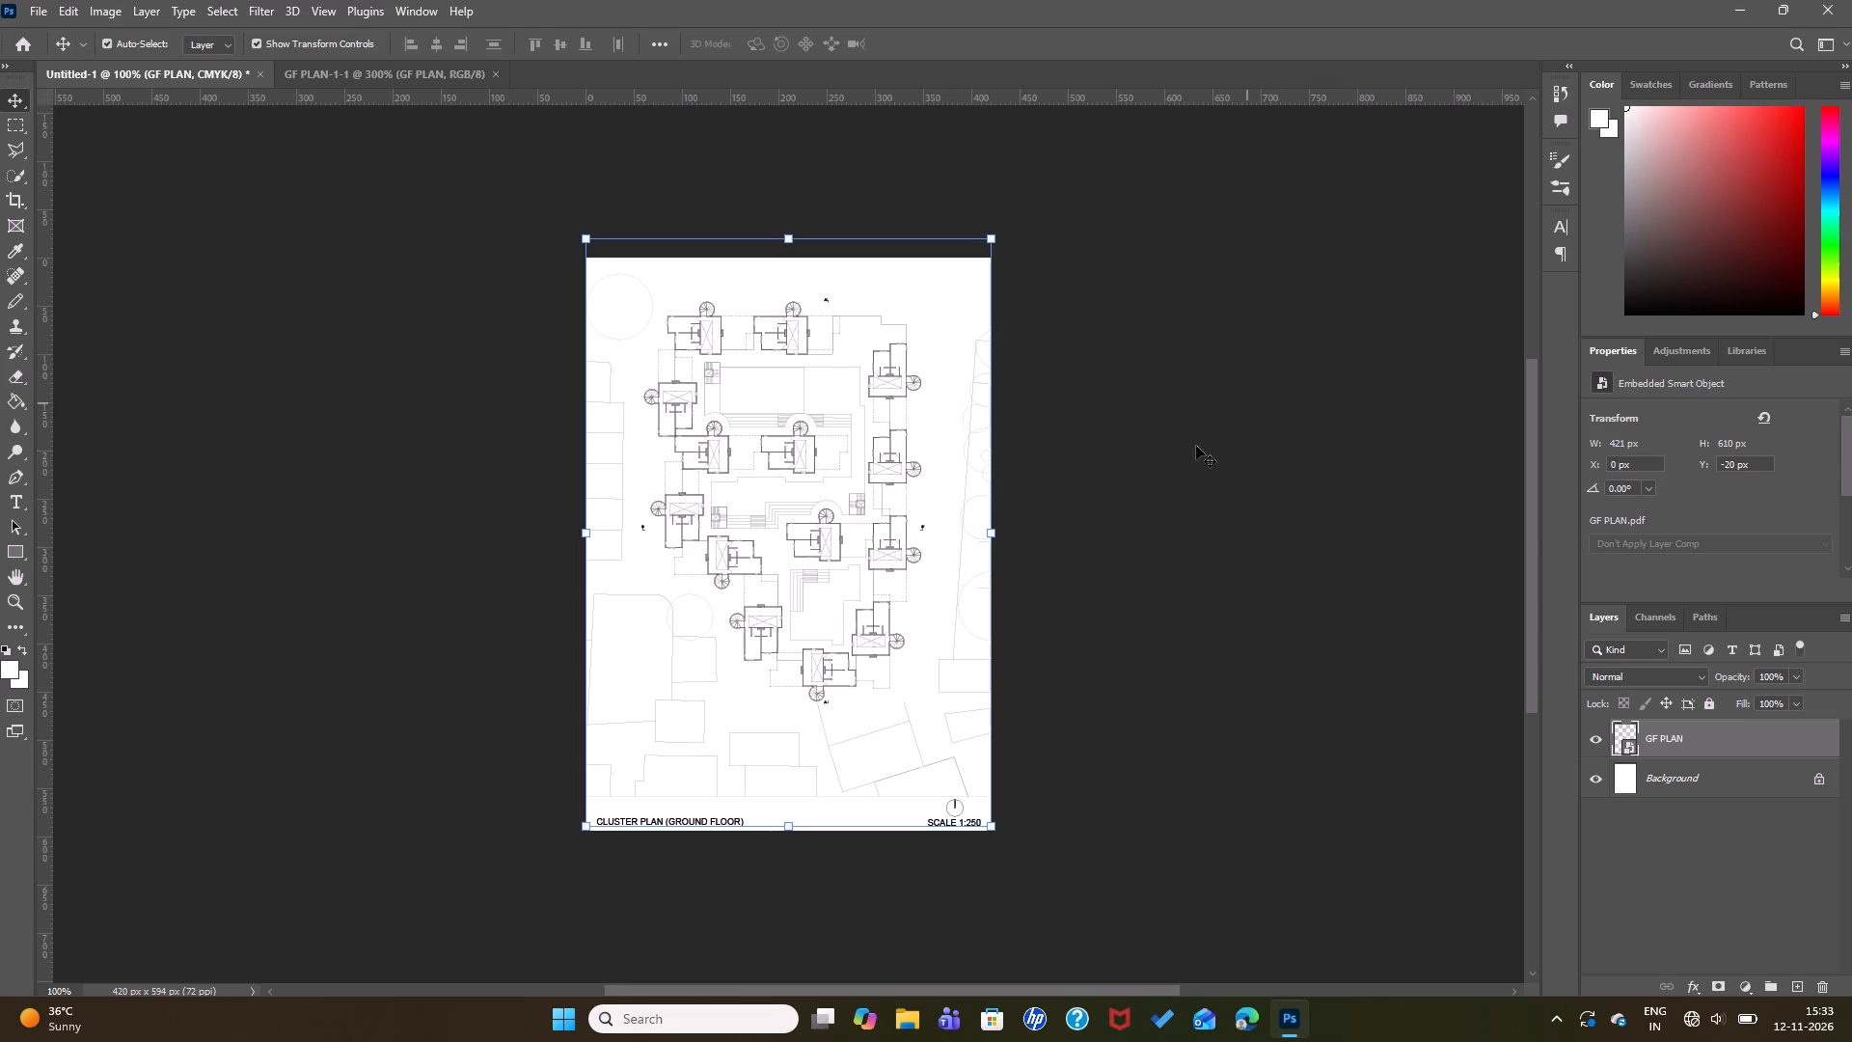
key("Escape")
left_click(882, 649)
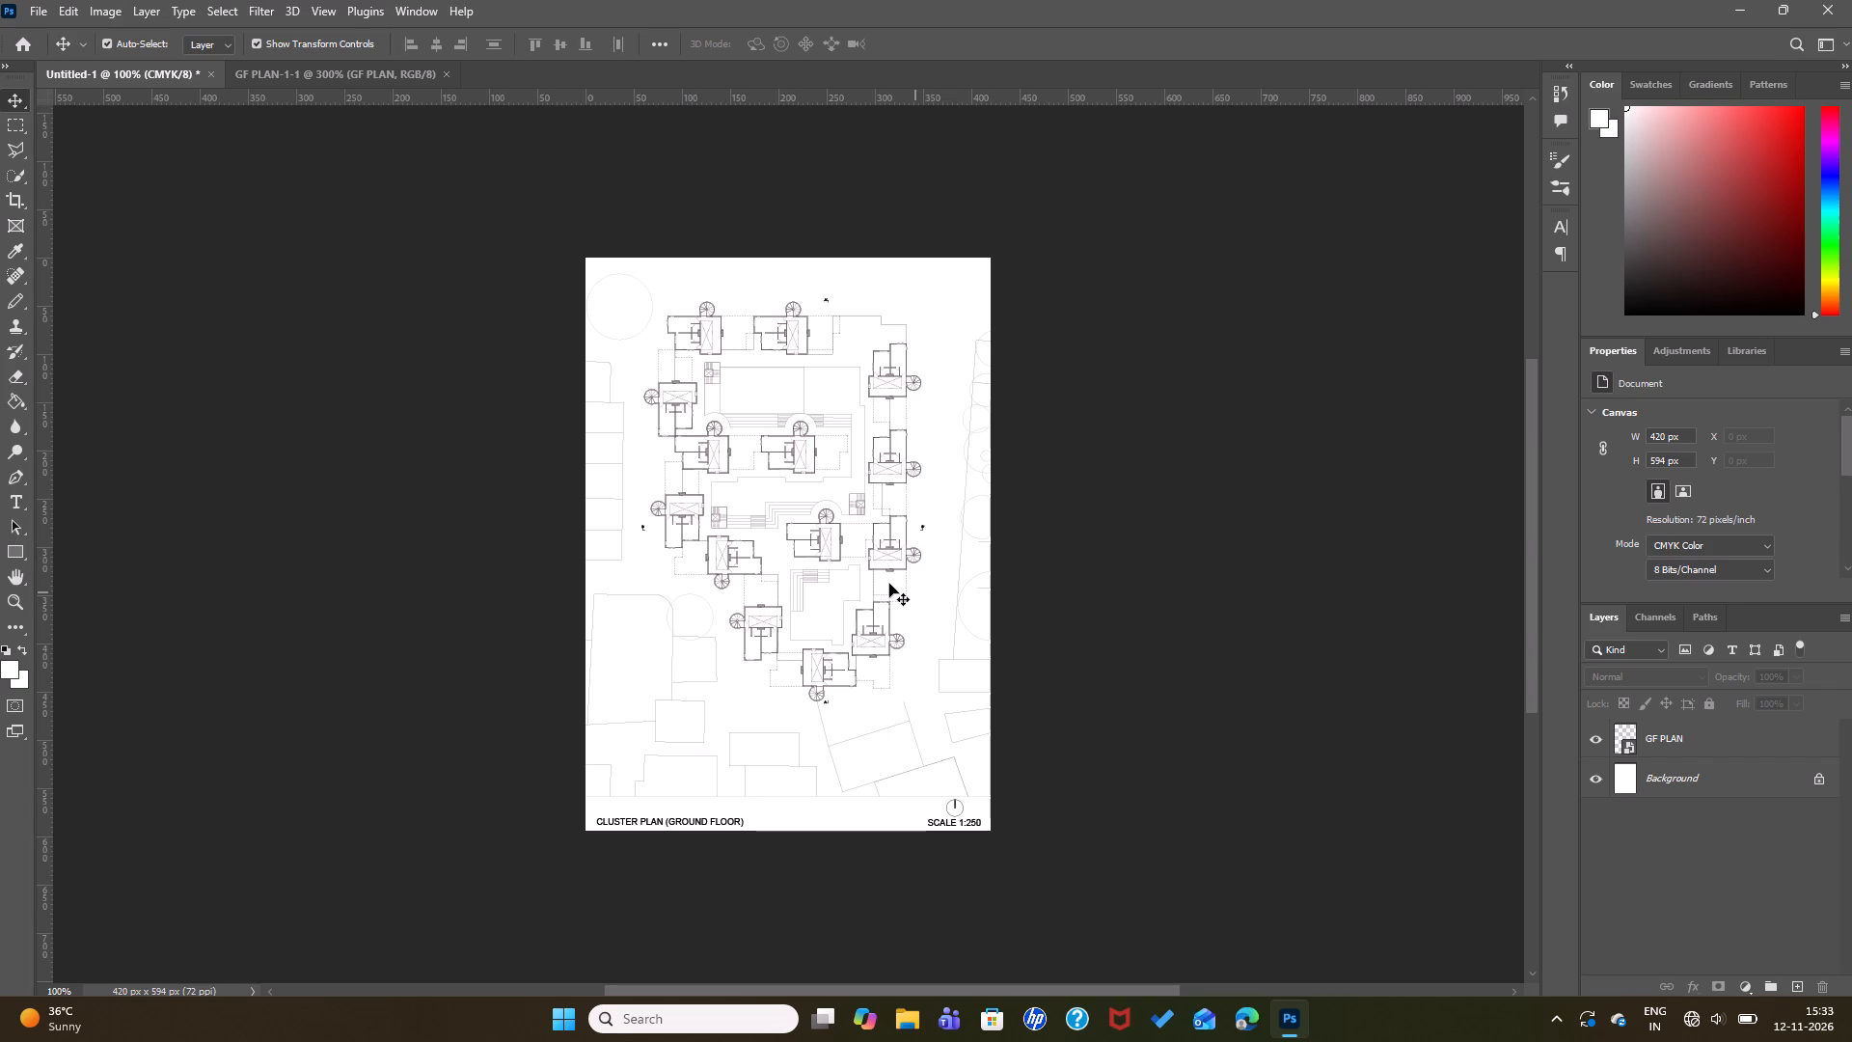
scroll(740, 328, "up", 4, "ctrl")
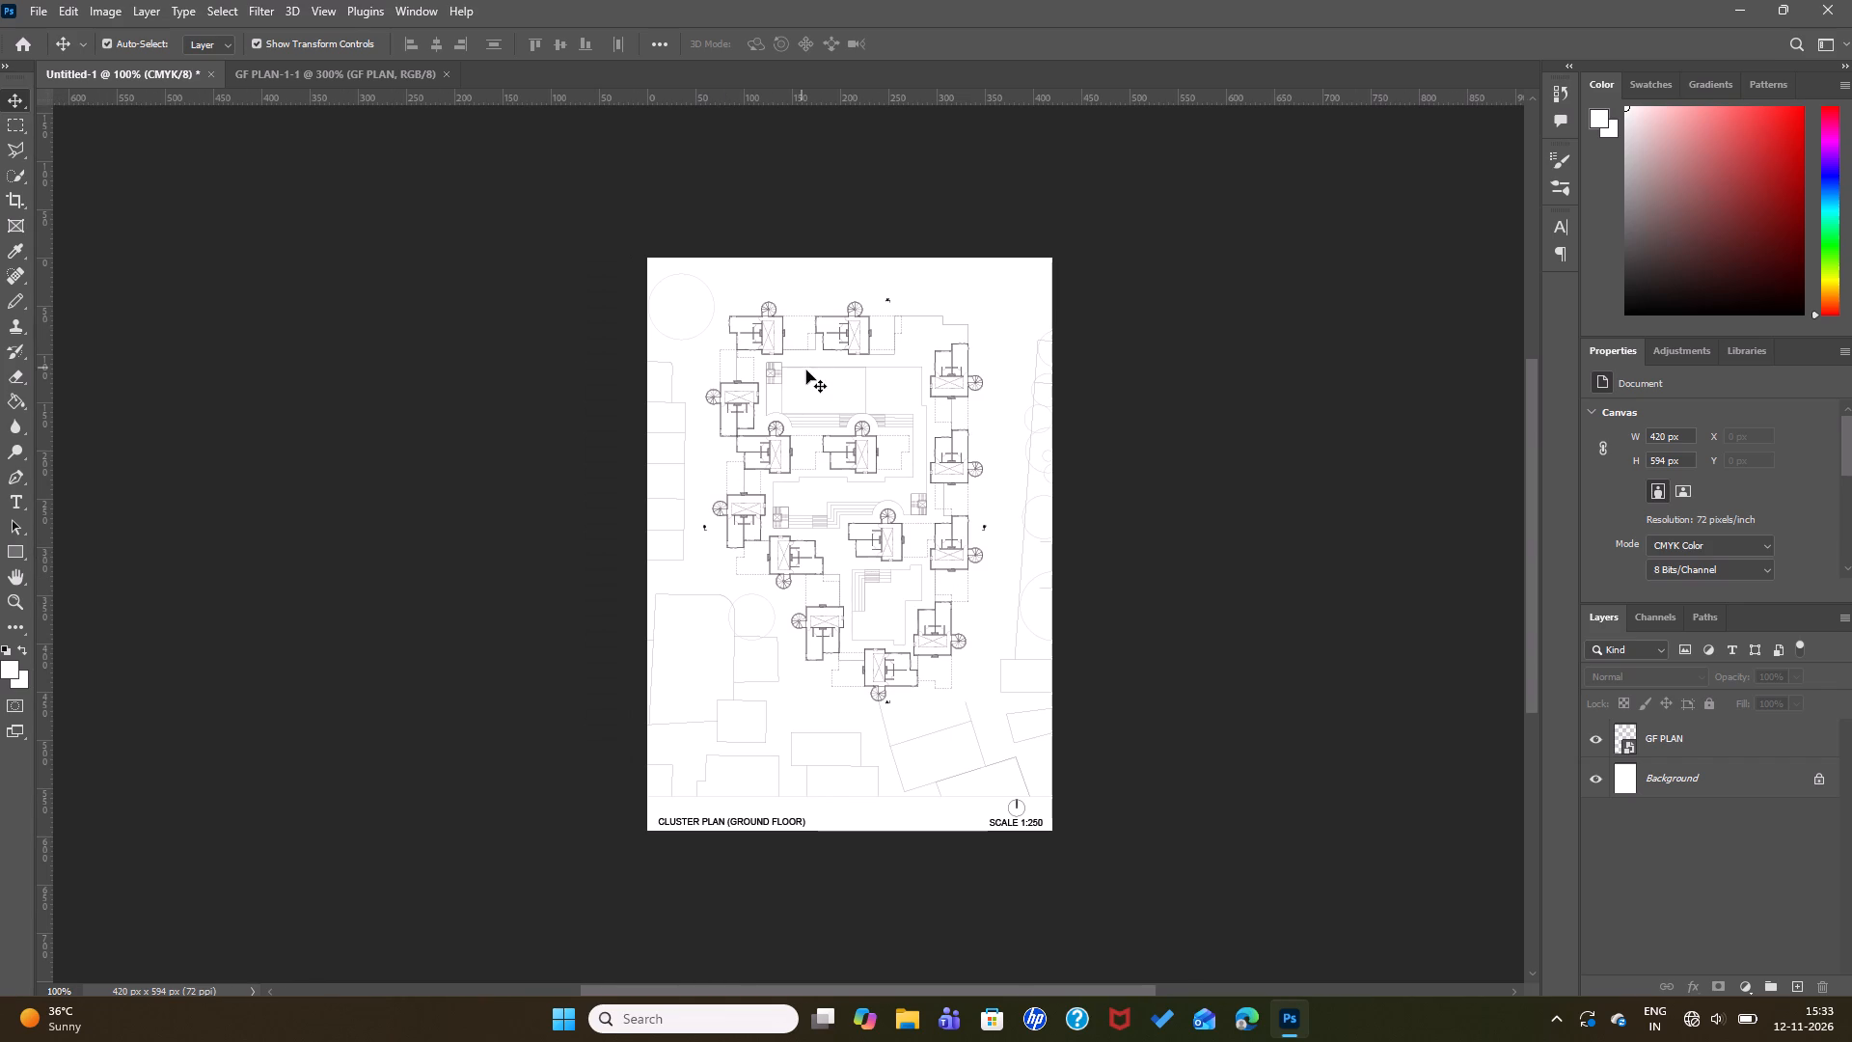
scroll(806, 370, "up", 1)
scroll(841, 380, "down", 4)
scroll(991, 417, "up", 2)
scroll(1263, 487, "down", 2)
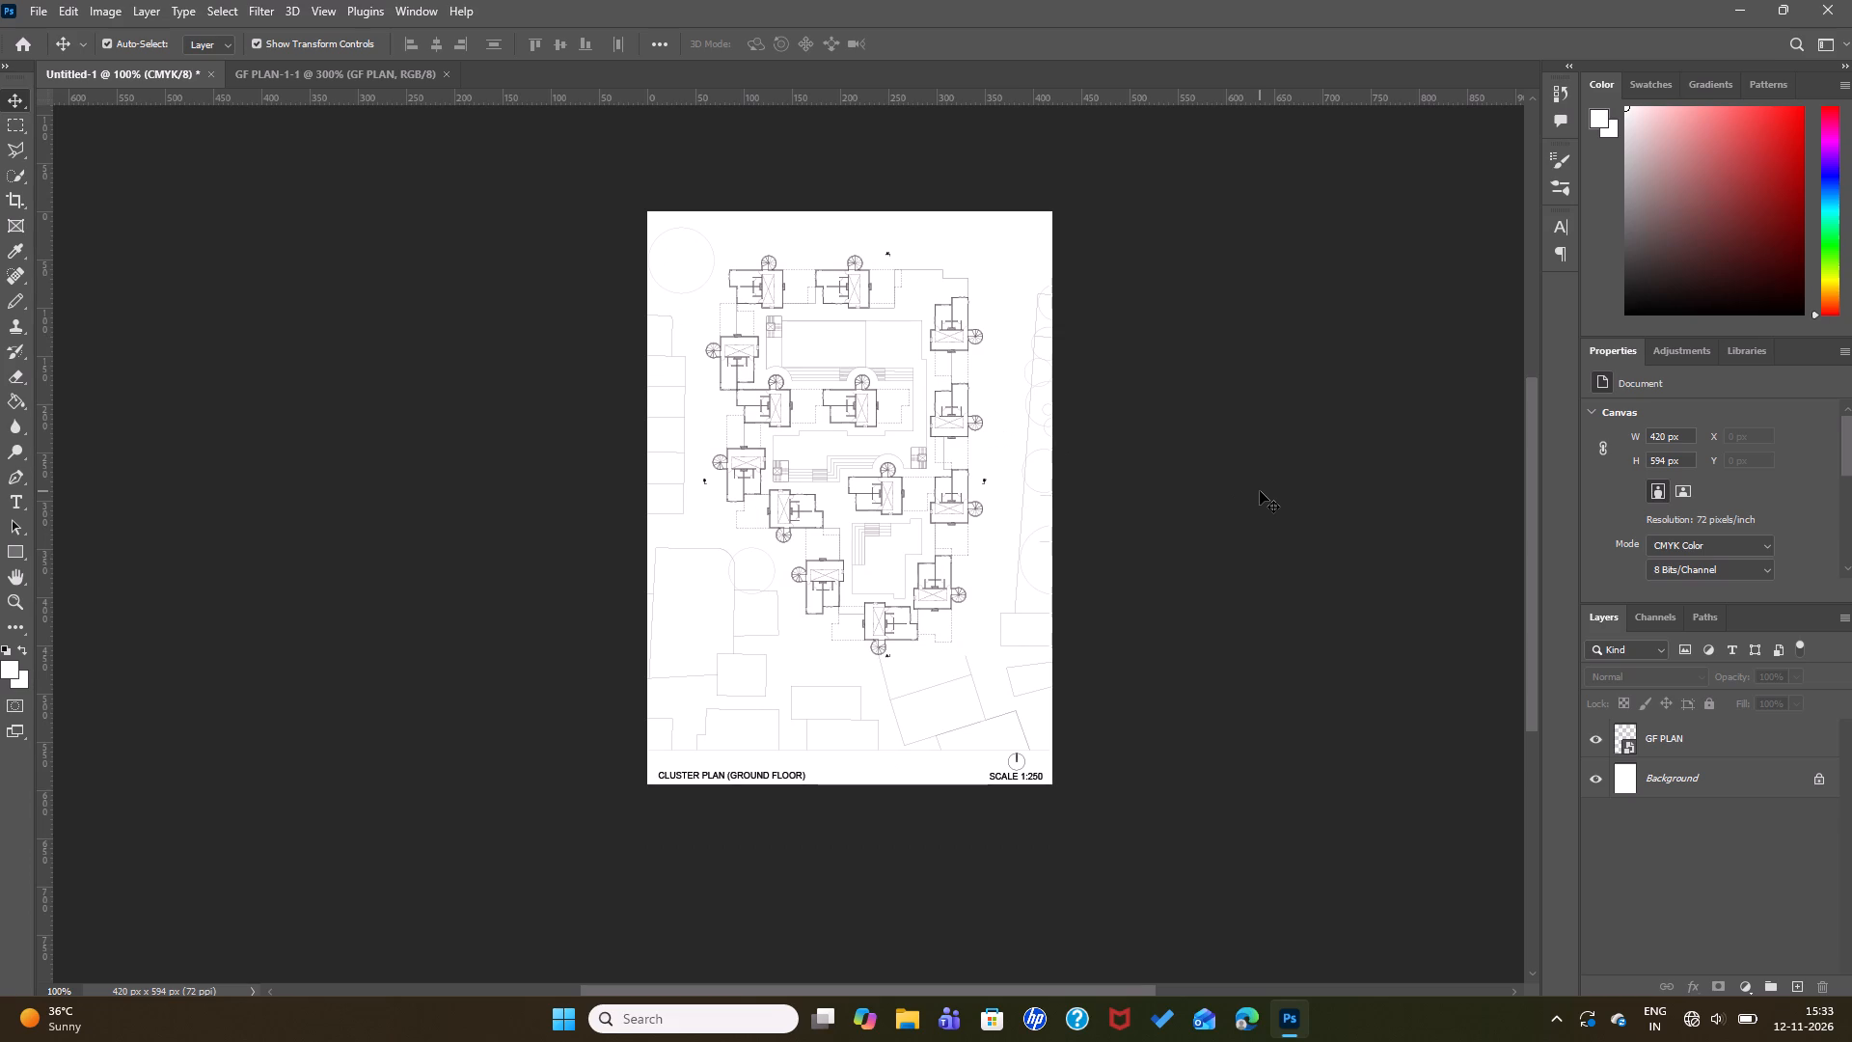
Minimize Photoshop and switch to Microsoft Edge with a new tab.
left_click(1738, 14)
left_click(1239, 1012)
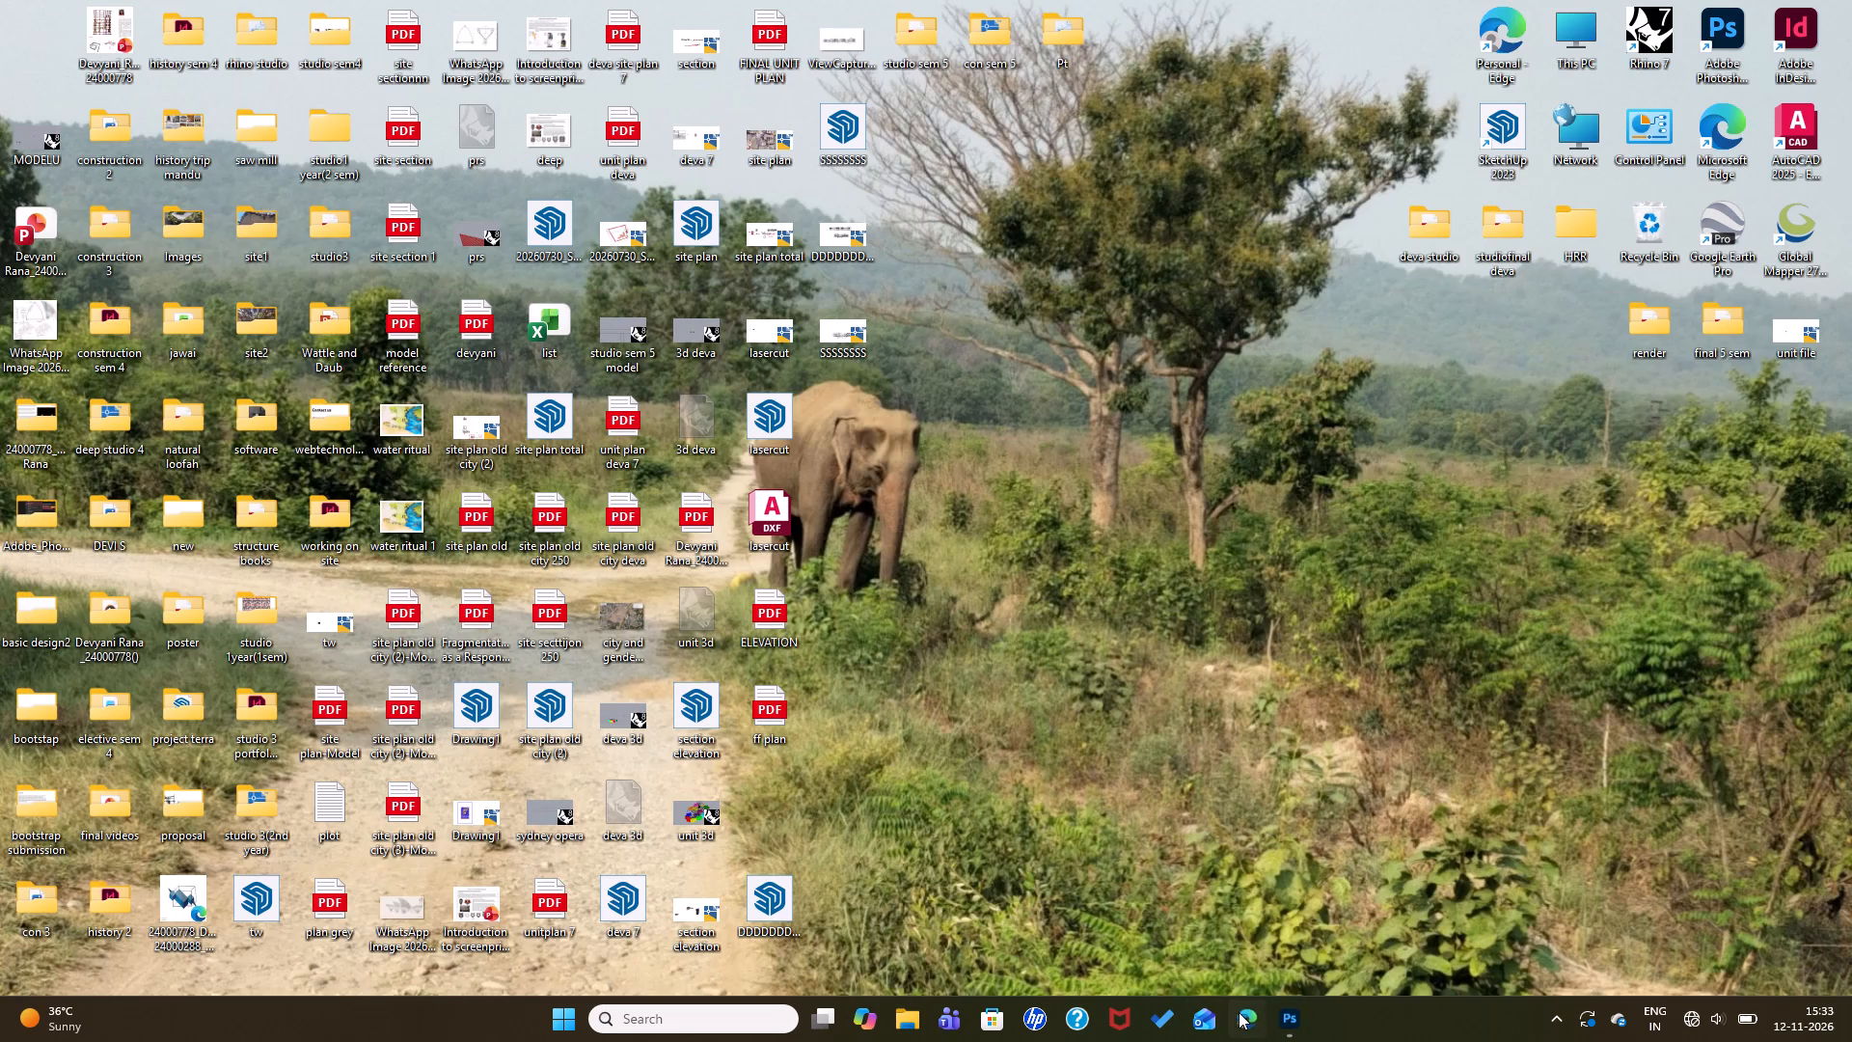
Open the computer's Wi-Fi network settings to manage the wireless connection.
left_click(1702, 1007)
left_click(1570, 657)
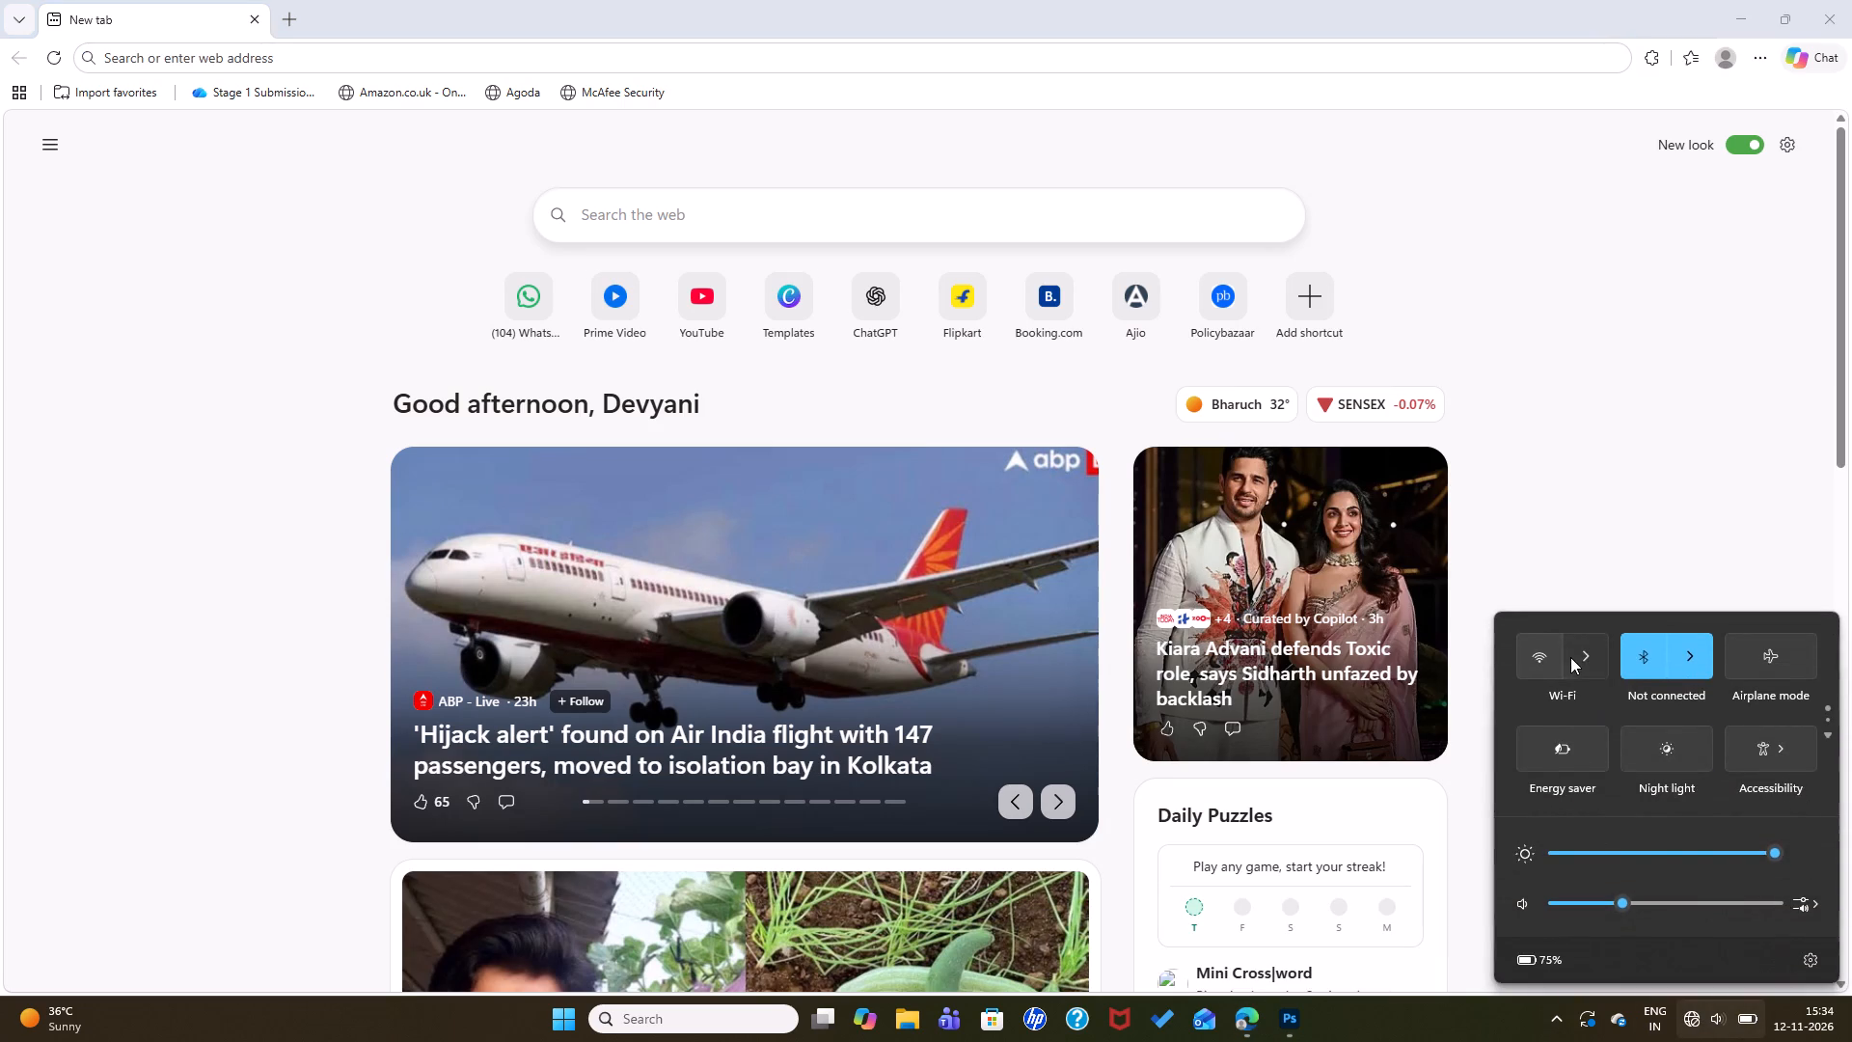
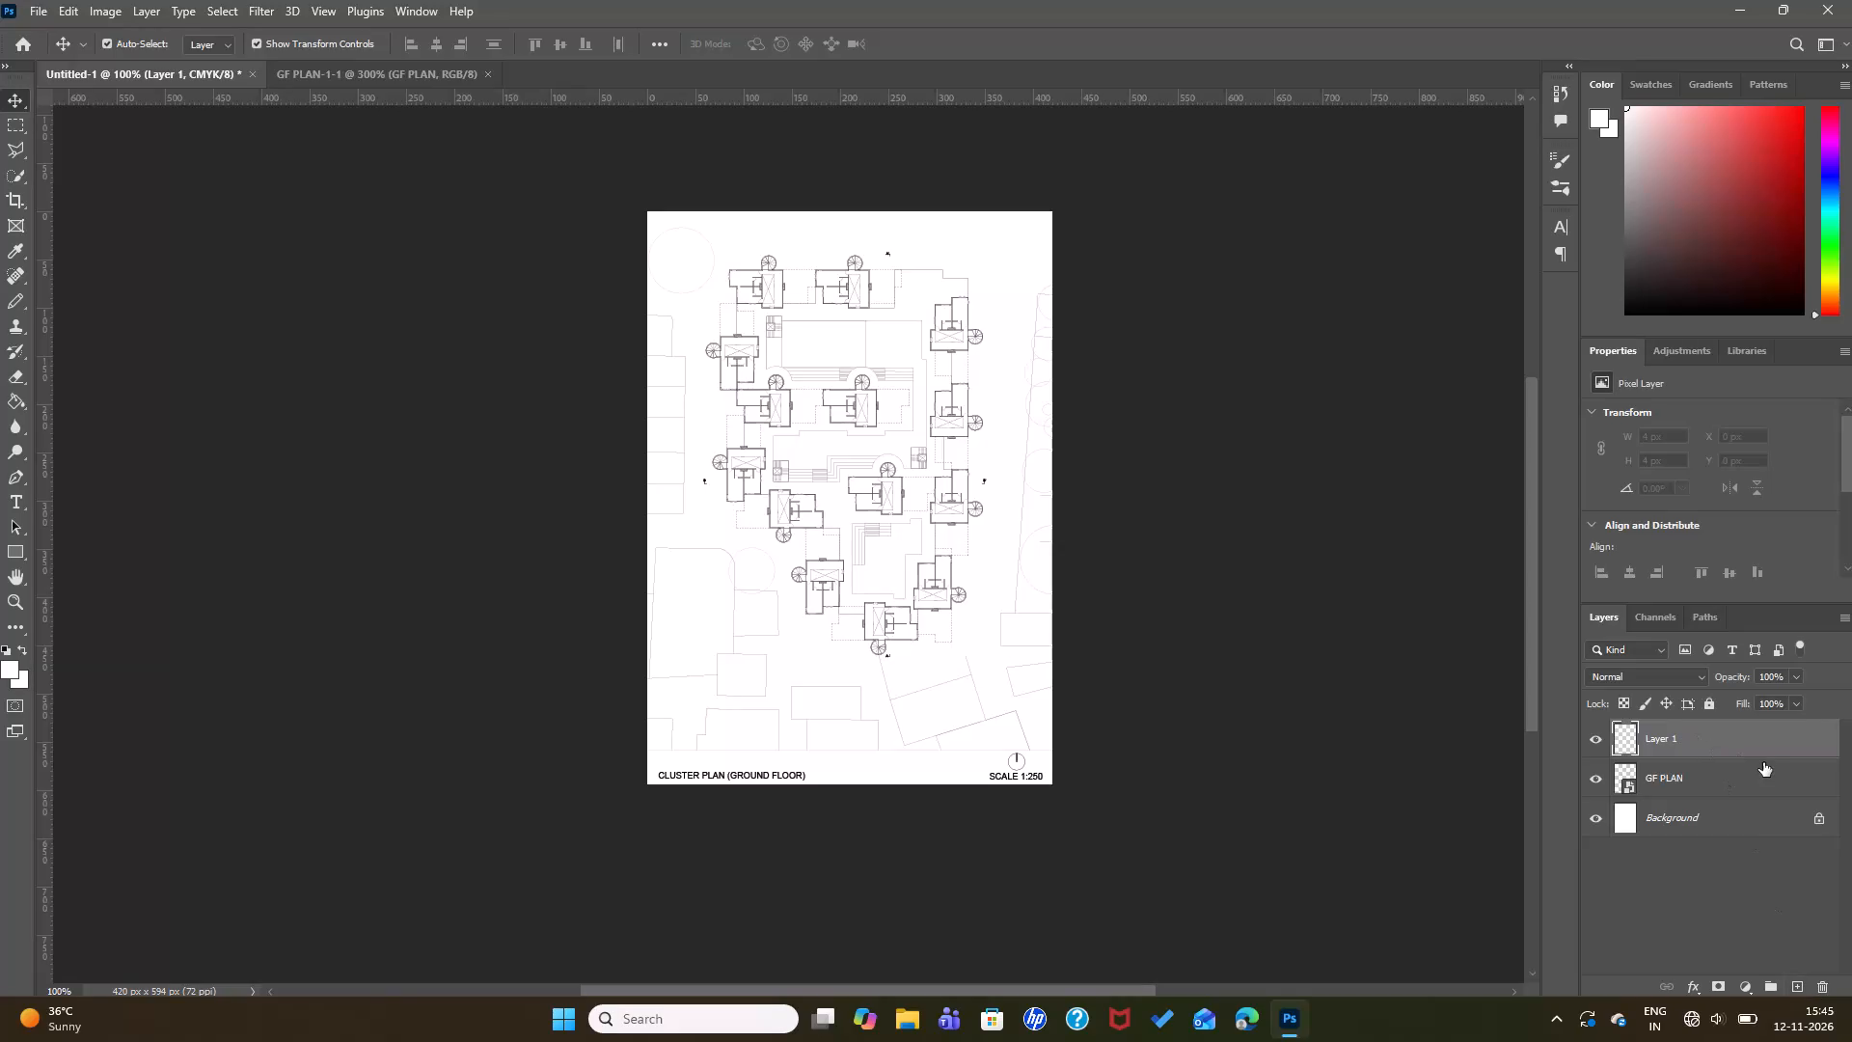
Delete the empty Layer 1 above the GF PLAN layer.
key("BackSpace")
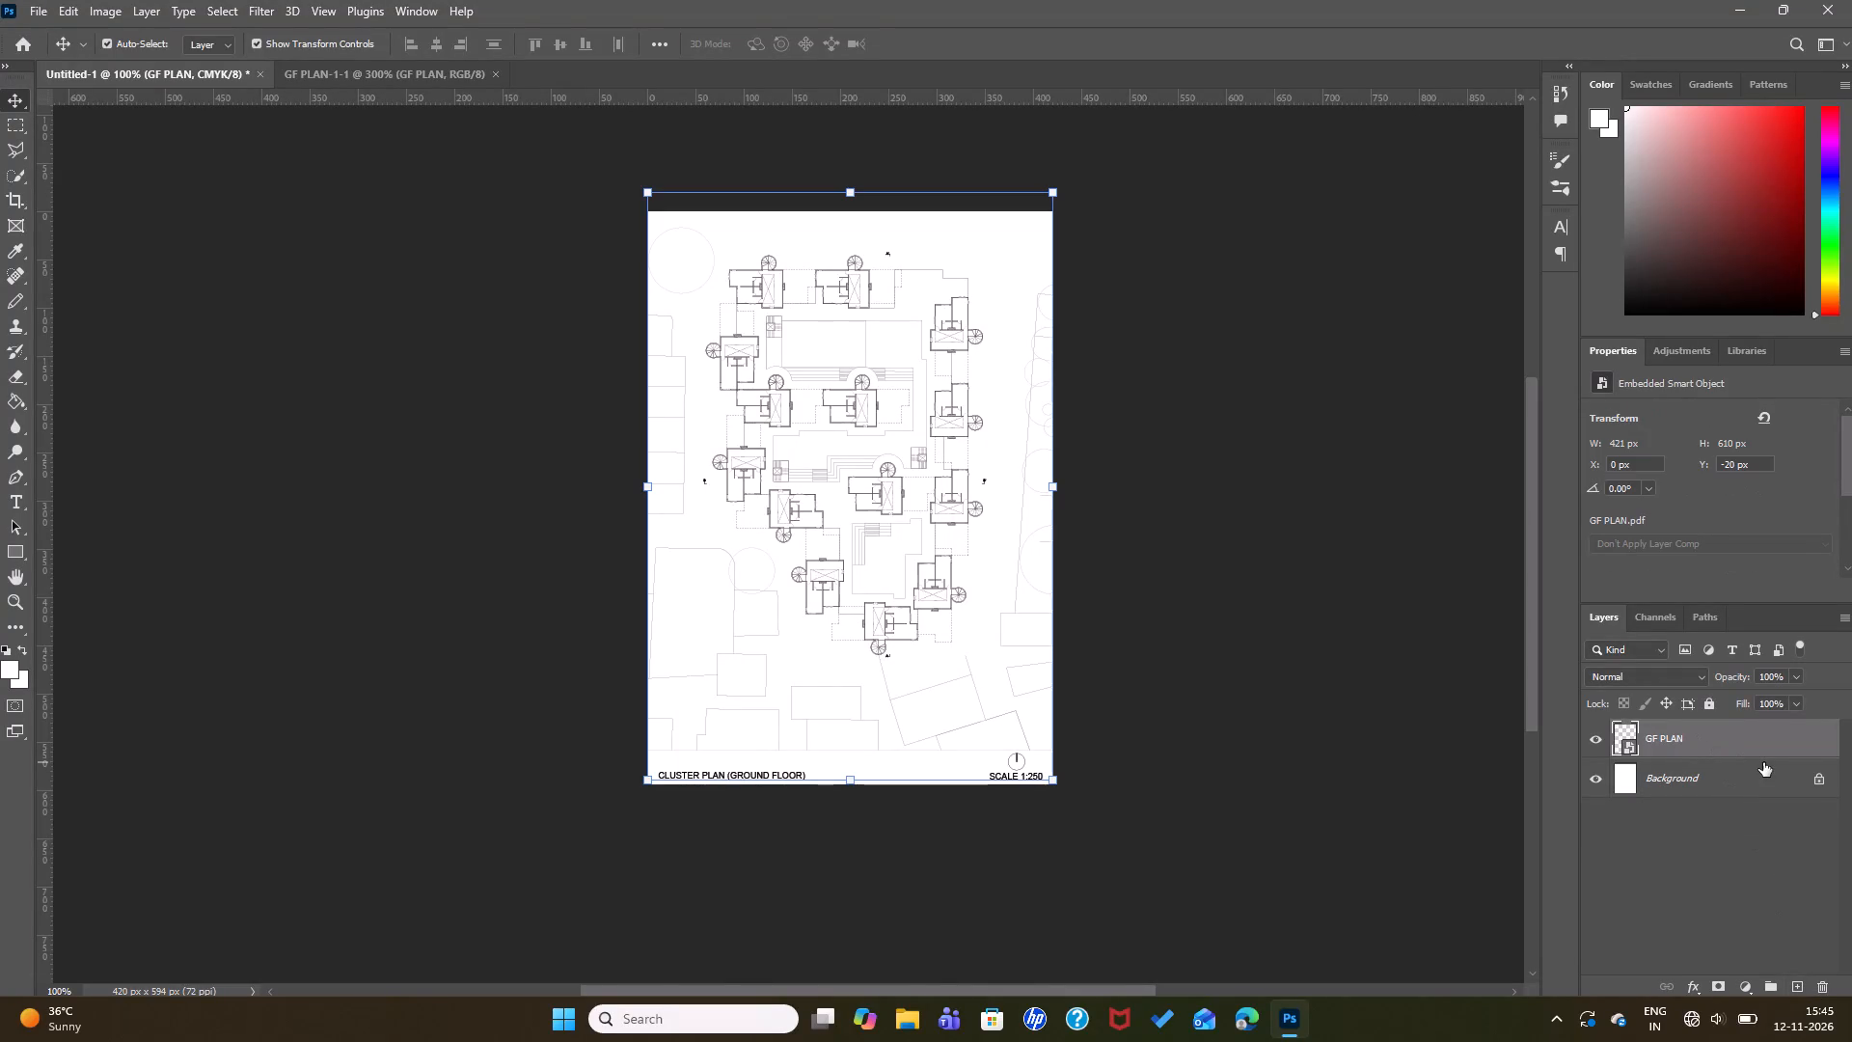
Add a new blank layer above GF PLAN and rename it as walls.
left_click(1794, 984)
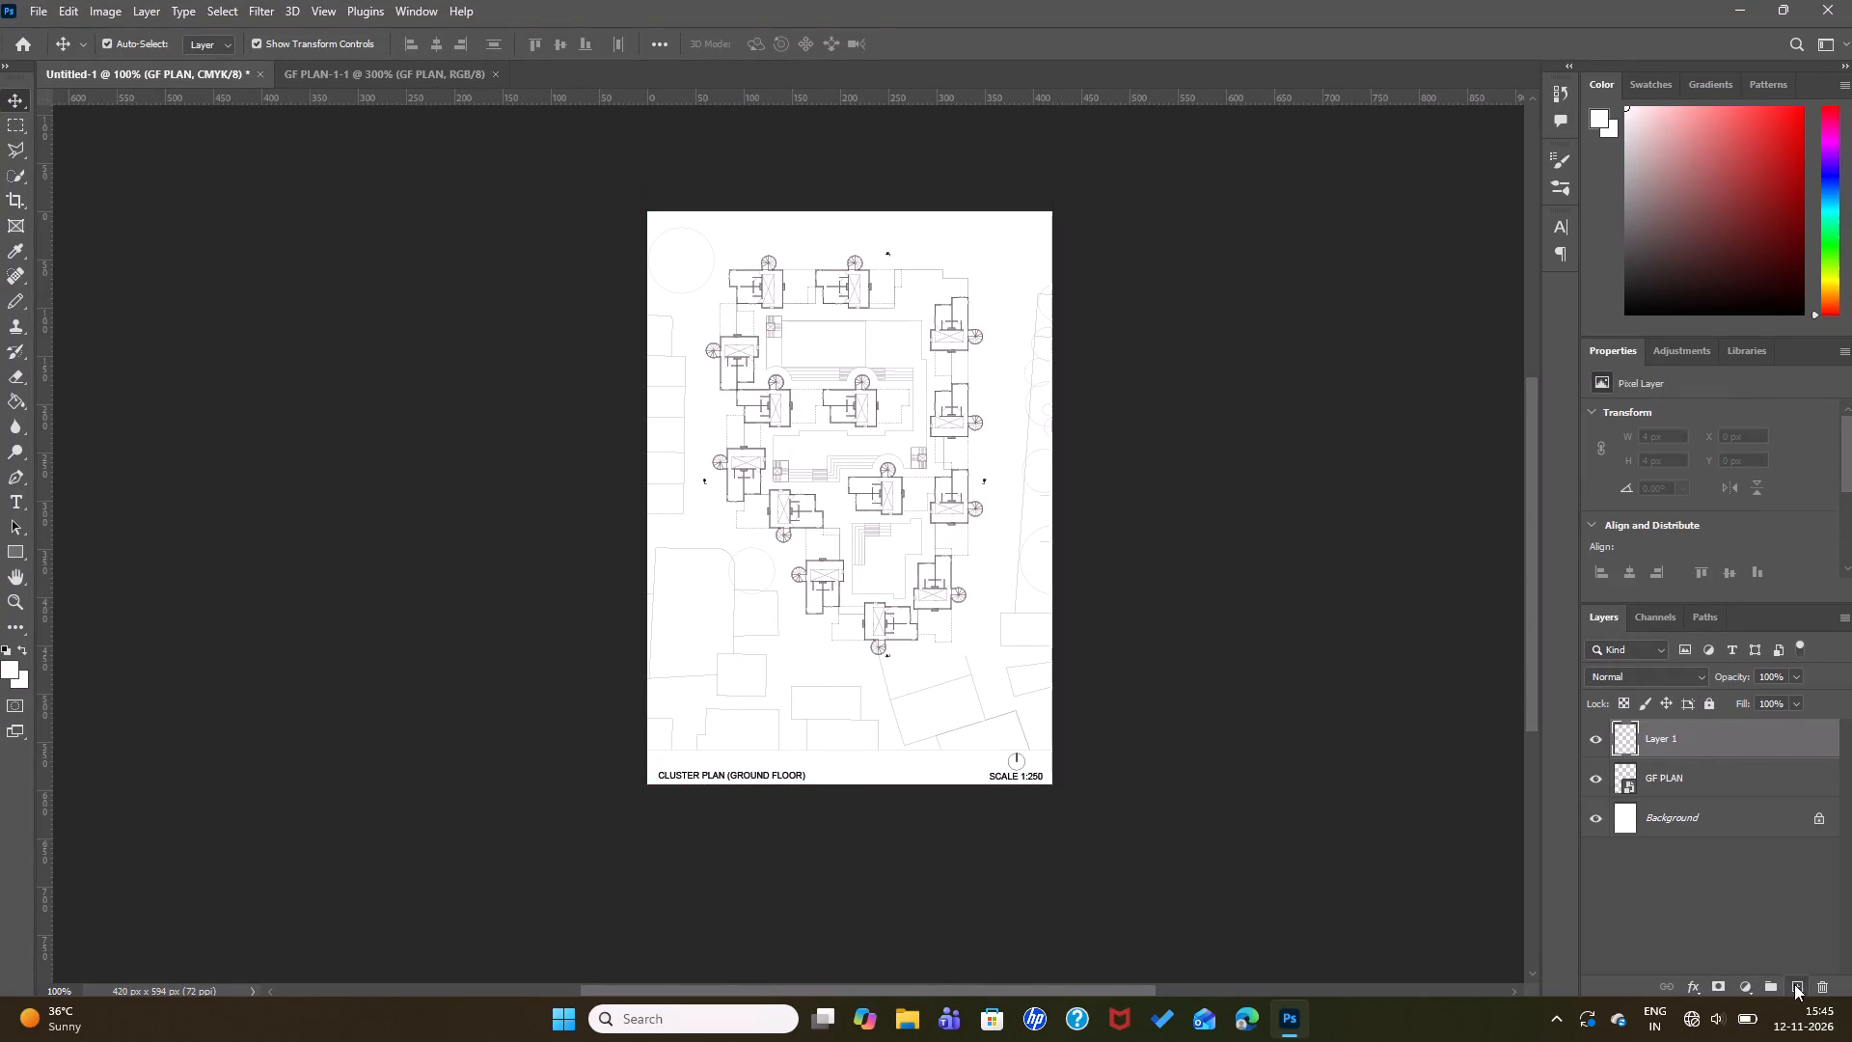
left_click(1668, 743)
double_click(1668, 738)
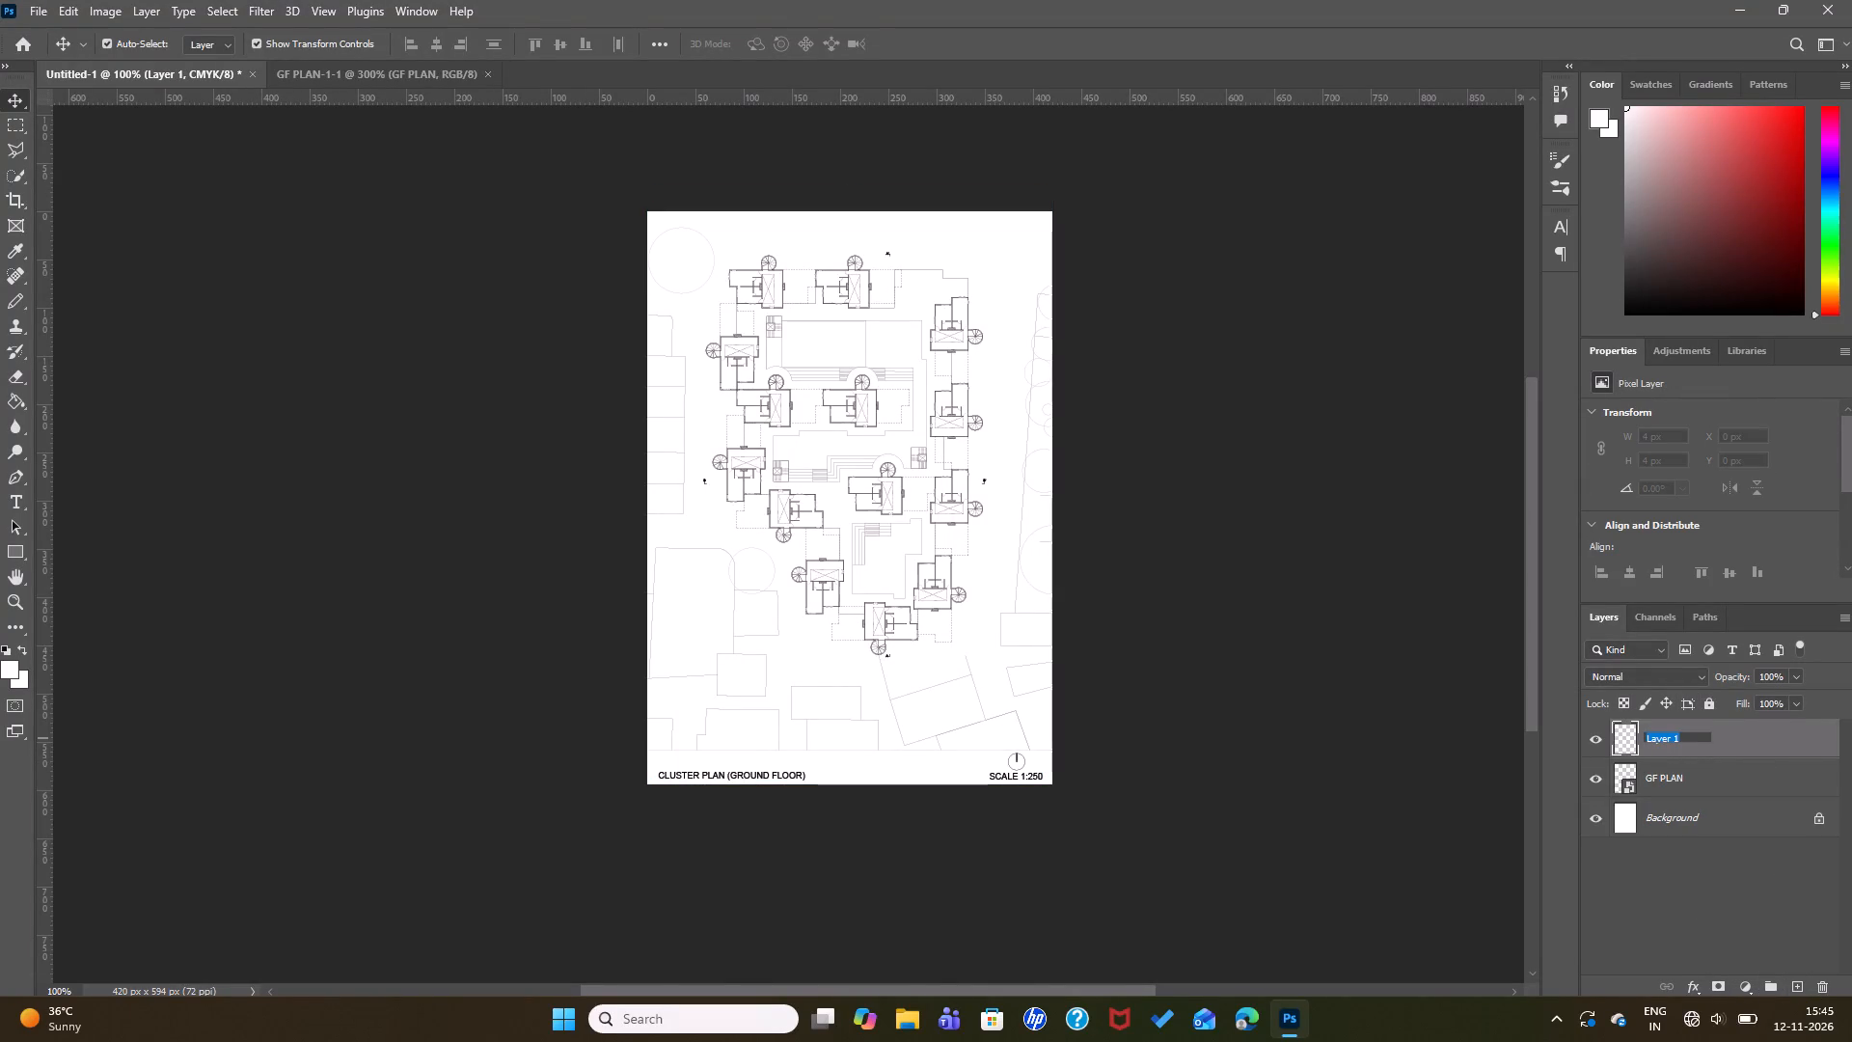
key("BackSpace")
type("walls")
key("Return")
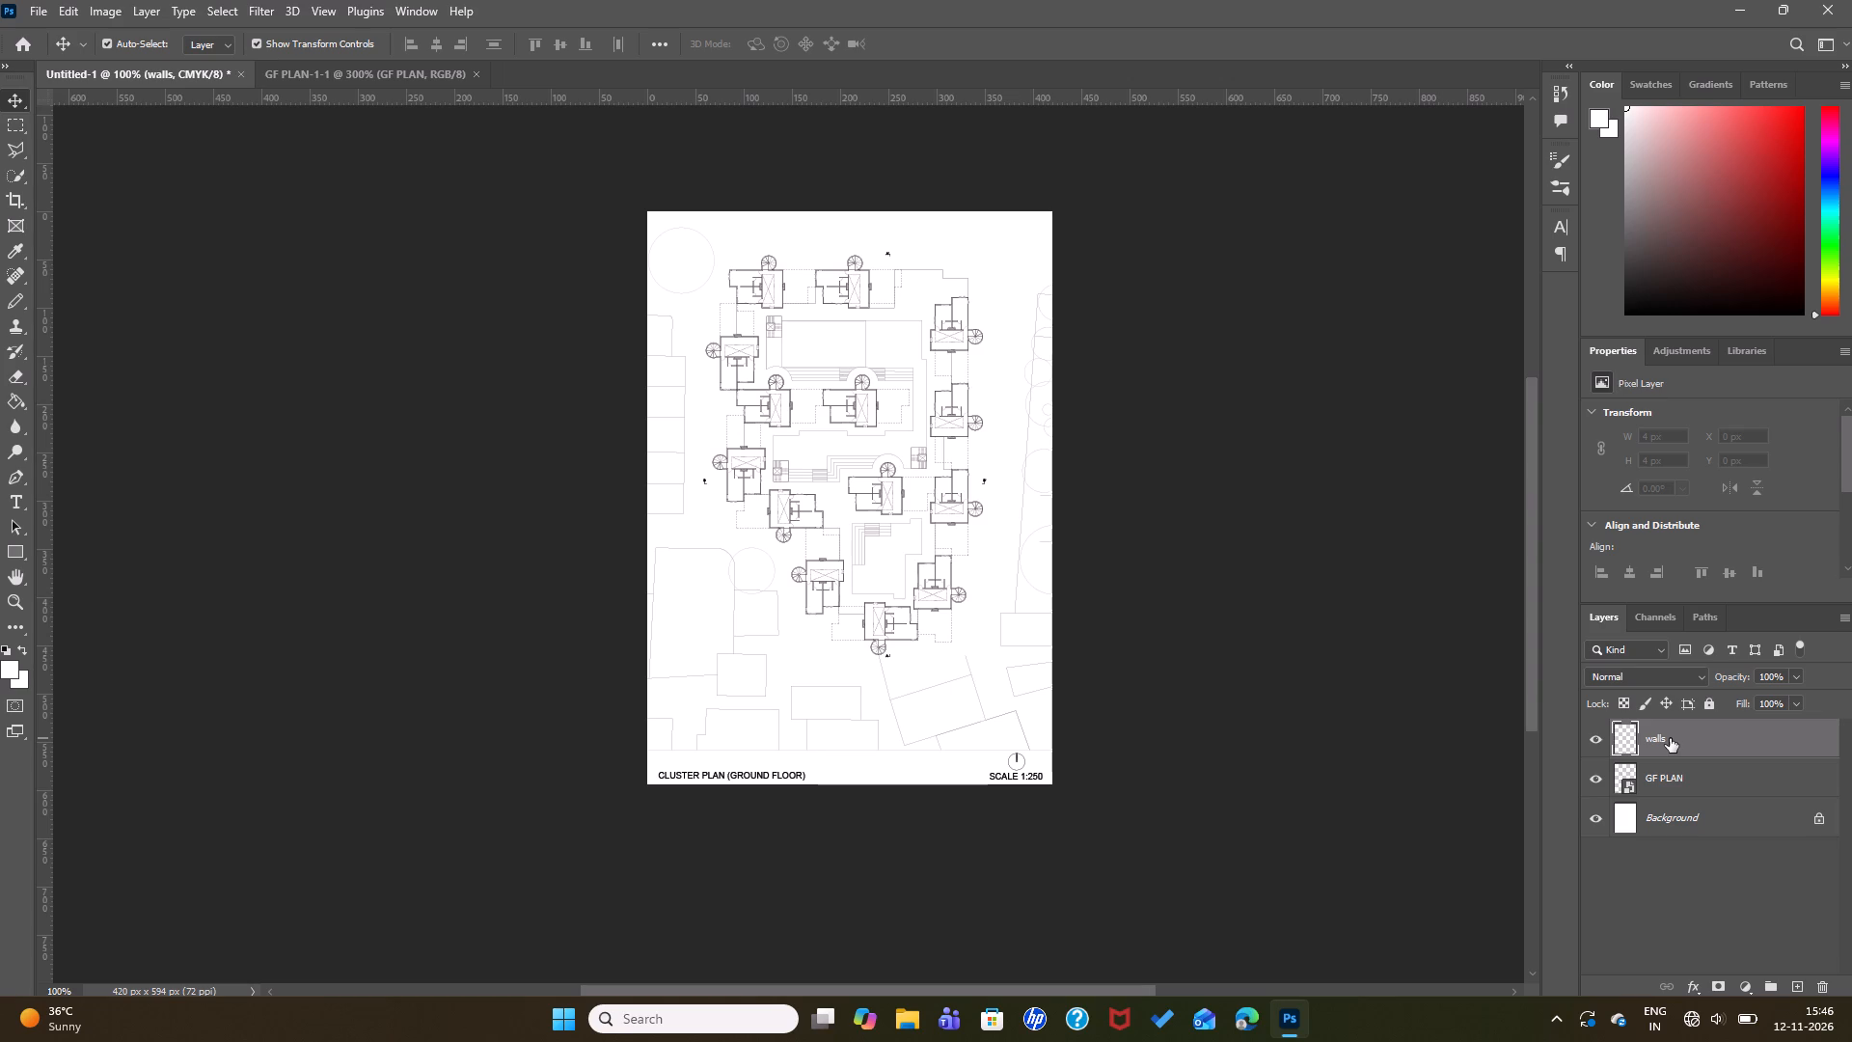
Set the Paint Bucket tool to take all layers into account when filling.
left_click(19, 404)
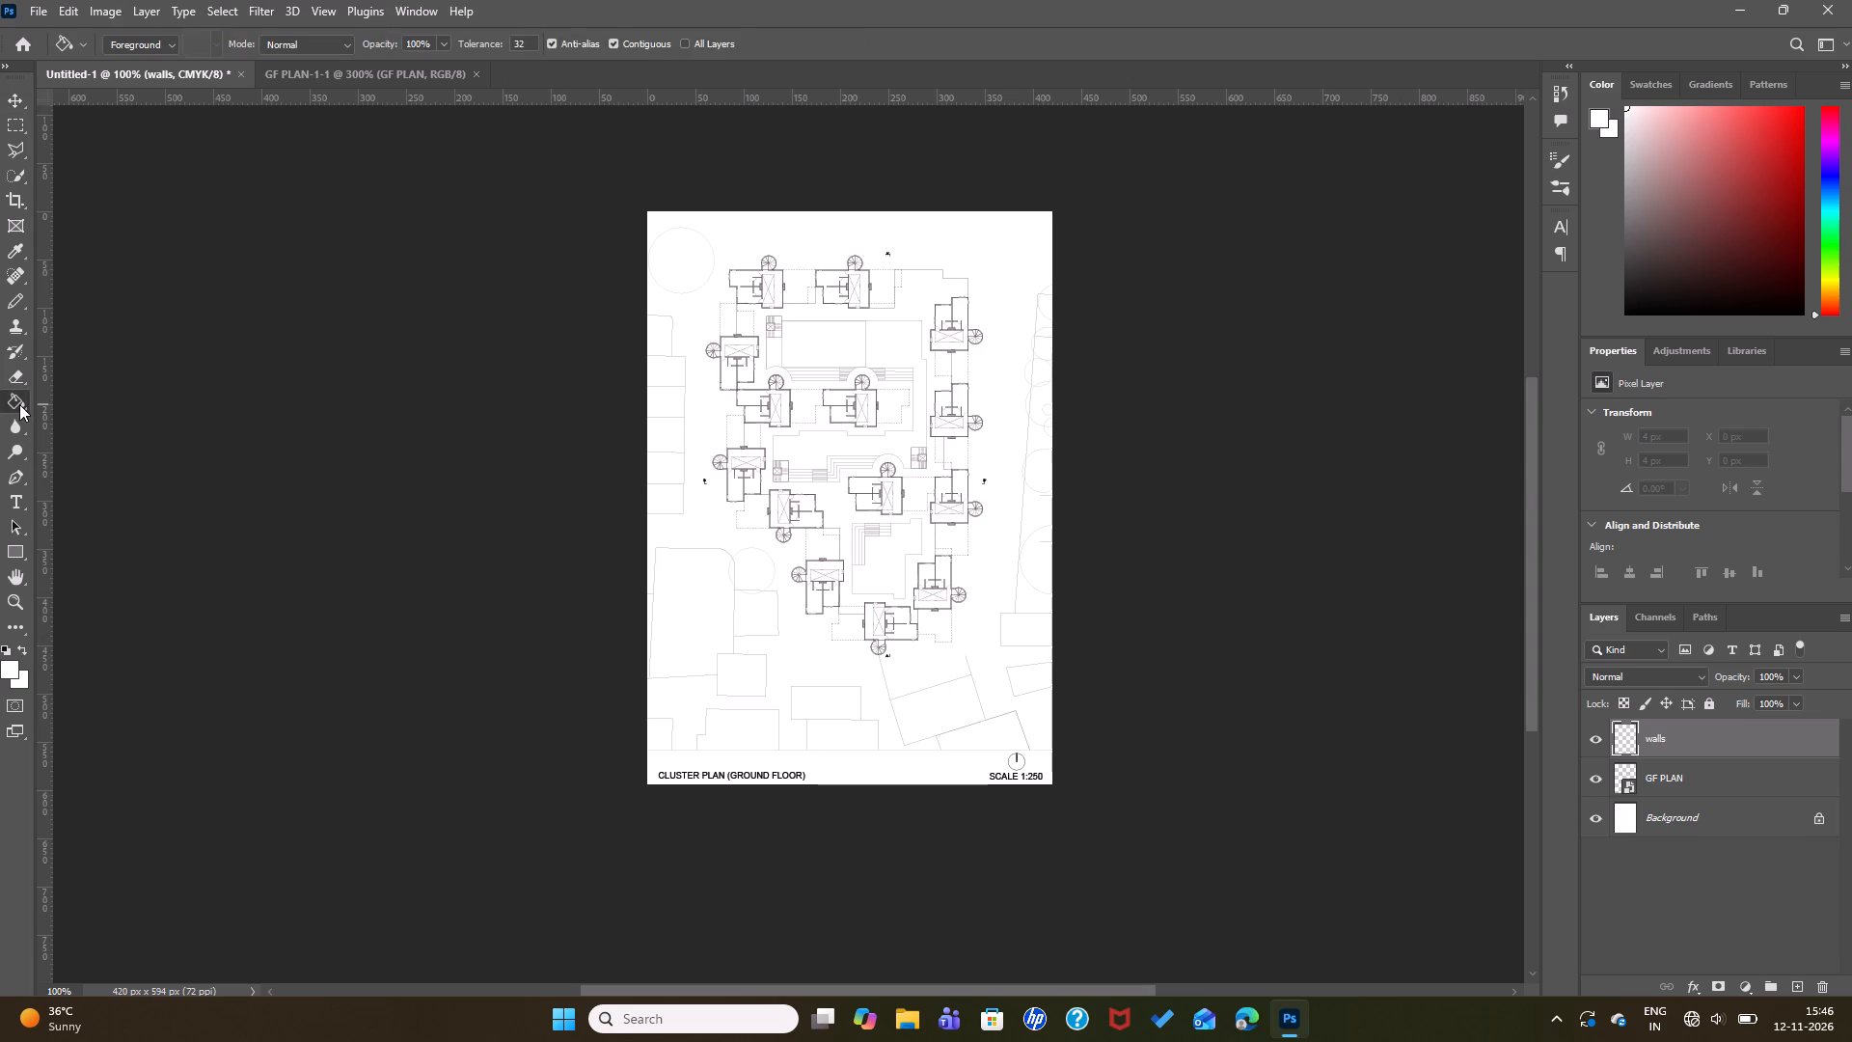
left_click(686, 45)
Examine the line quality of the housing units and their walls across the ground floor plan in Untitled-1.
key("ctrl+equal")
key("ctrl+equal")
key("ctrl+equal")
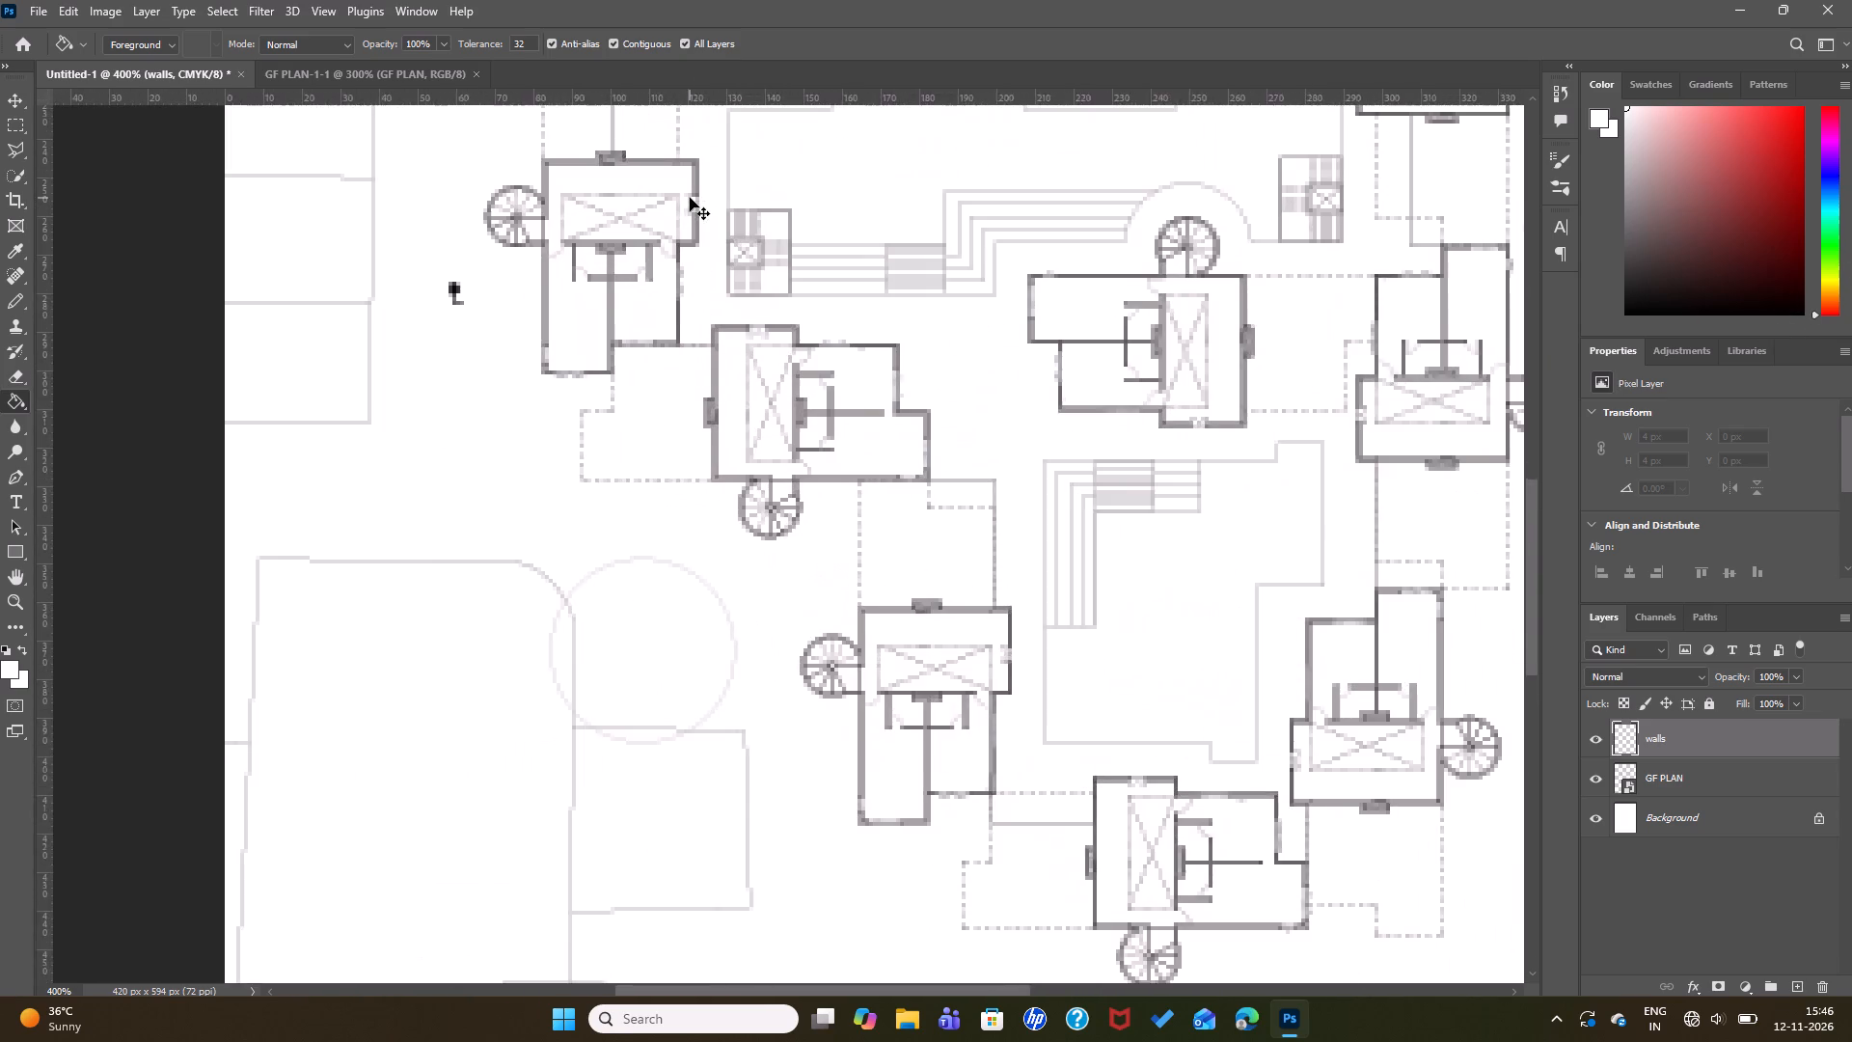
key("ctrl+equal")
scroll(1029, 583, "down", 10)
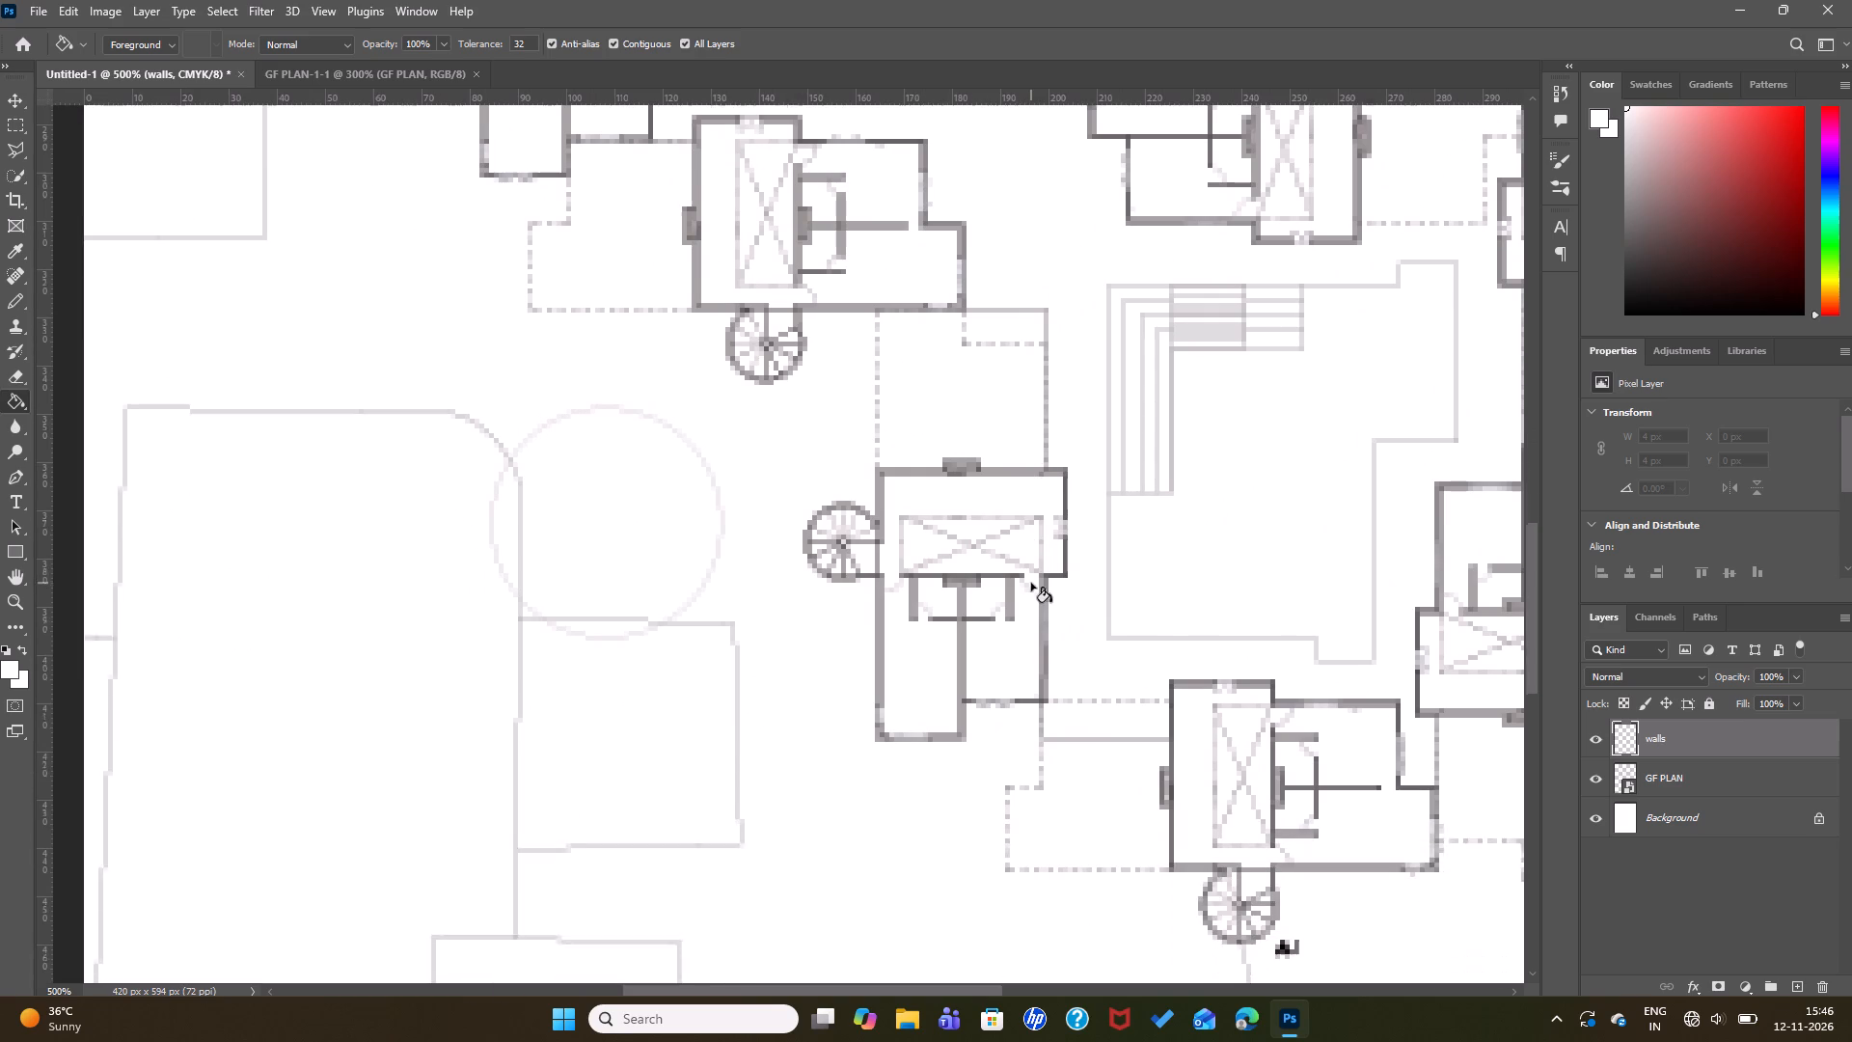
scroll(1031, 583, "down", 10)
left_click_drag(922, 988, 941, 988)
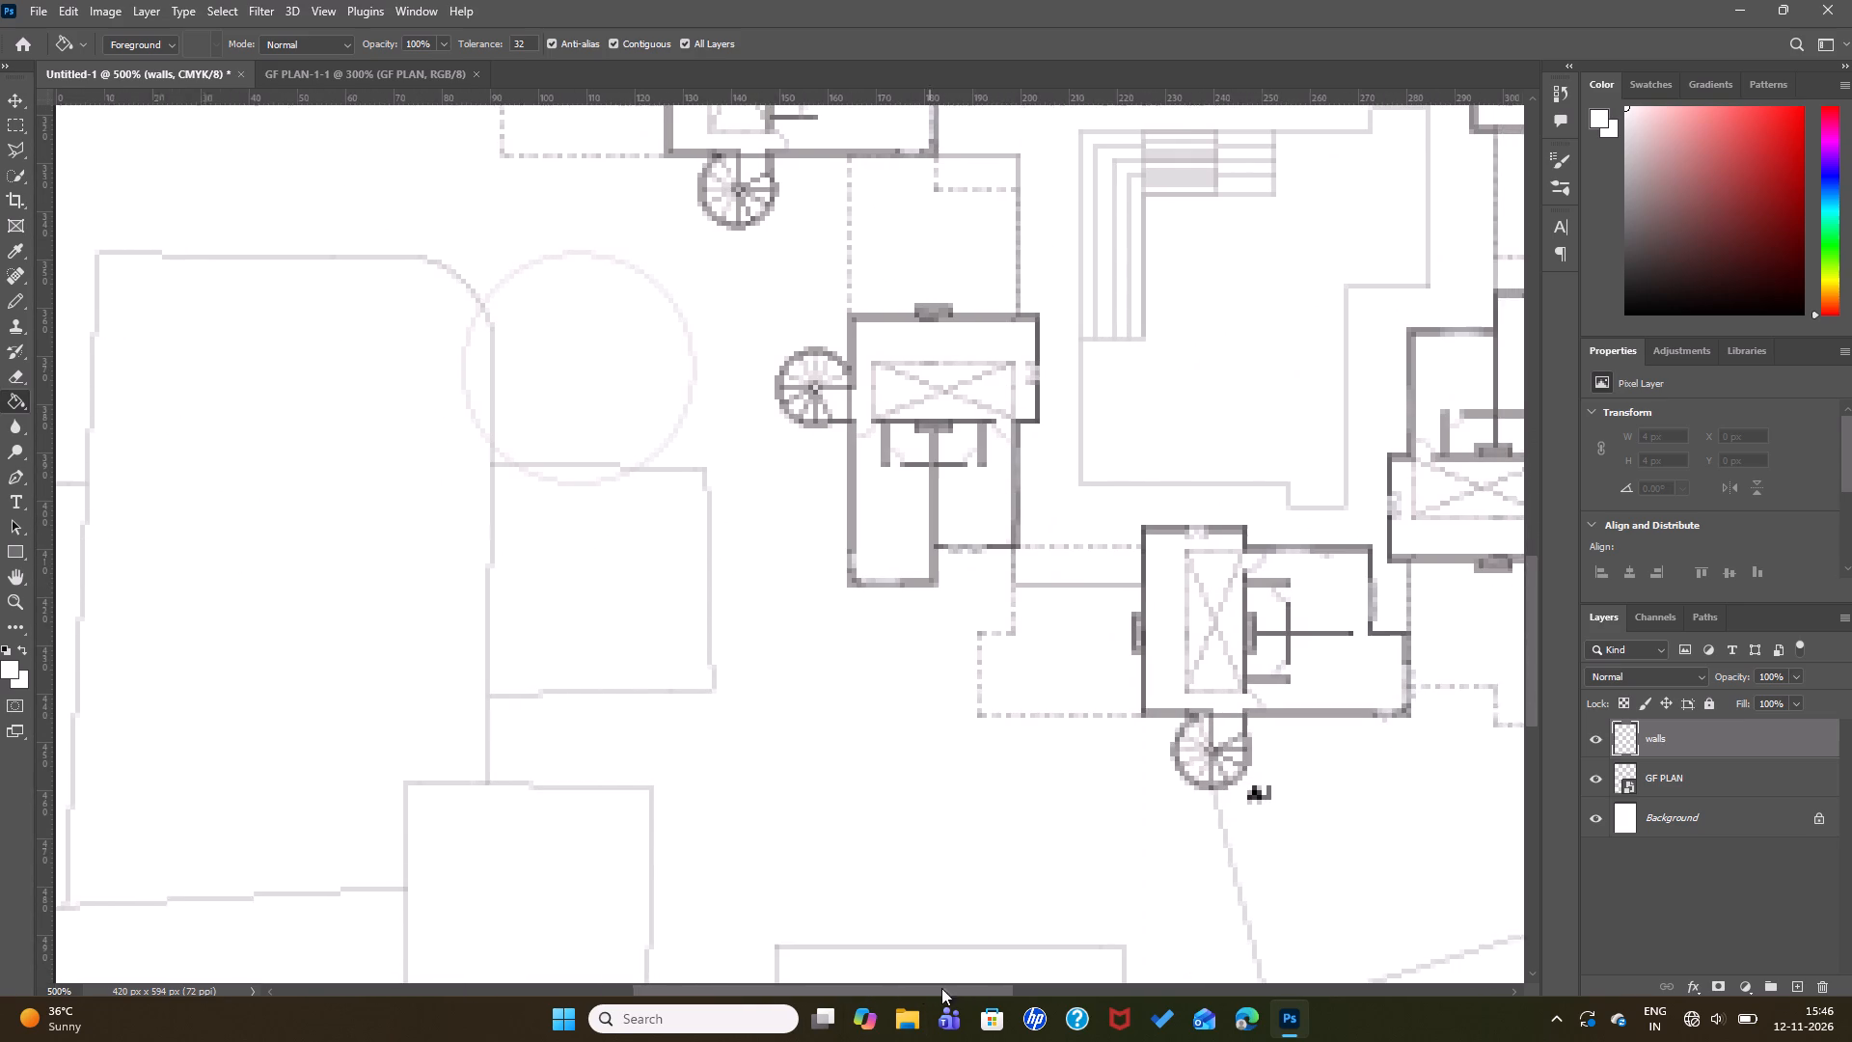
left_click_drag(941, 988, 1012, 992)
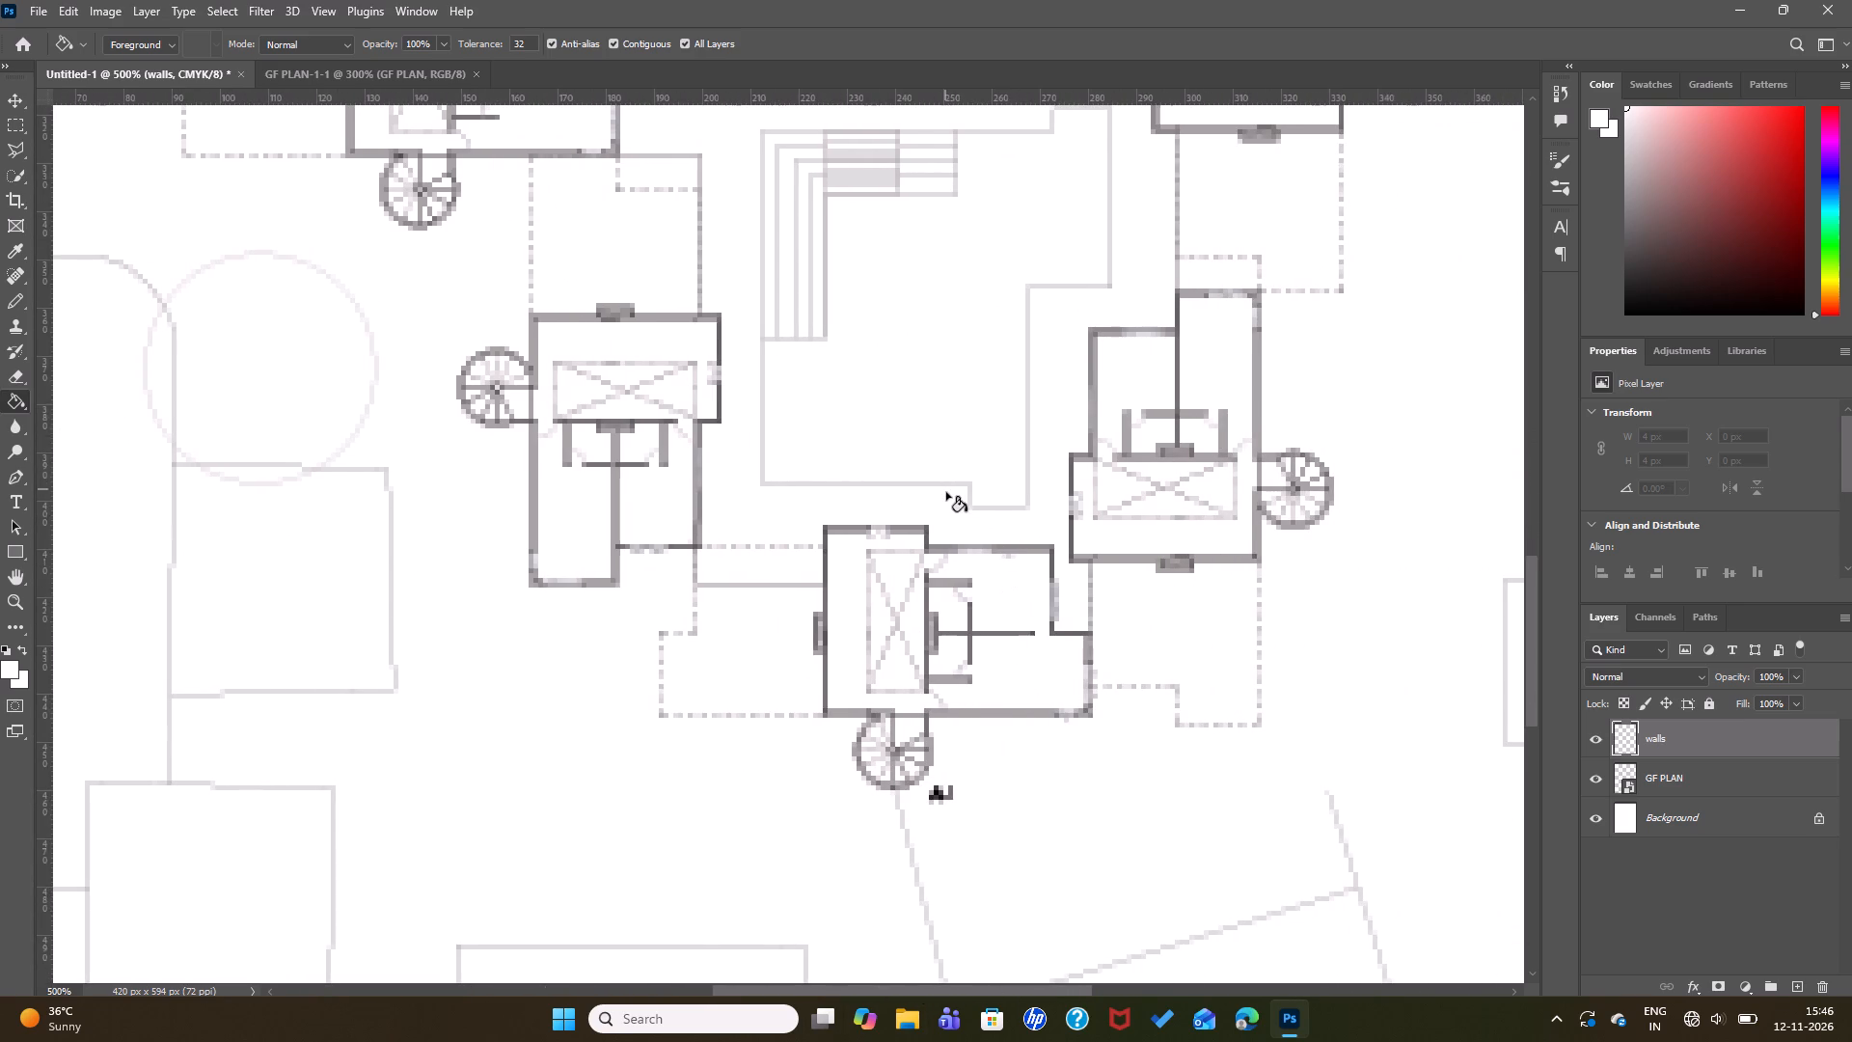
key("ctrl+minus")
key("ctrl+minus")
key("ctrl+minus")
key("ctrl+minus")
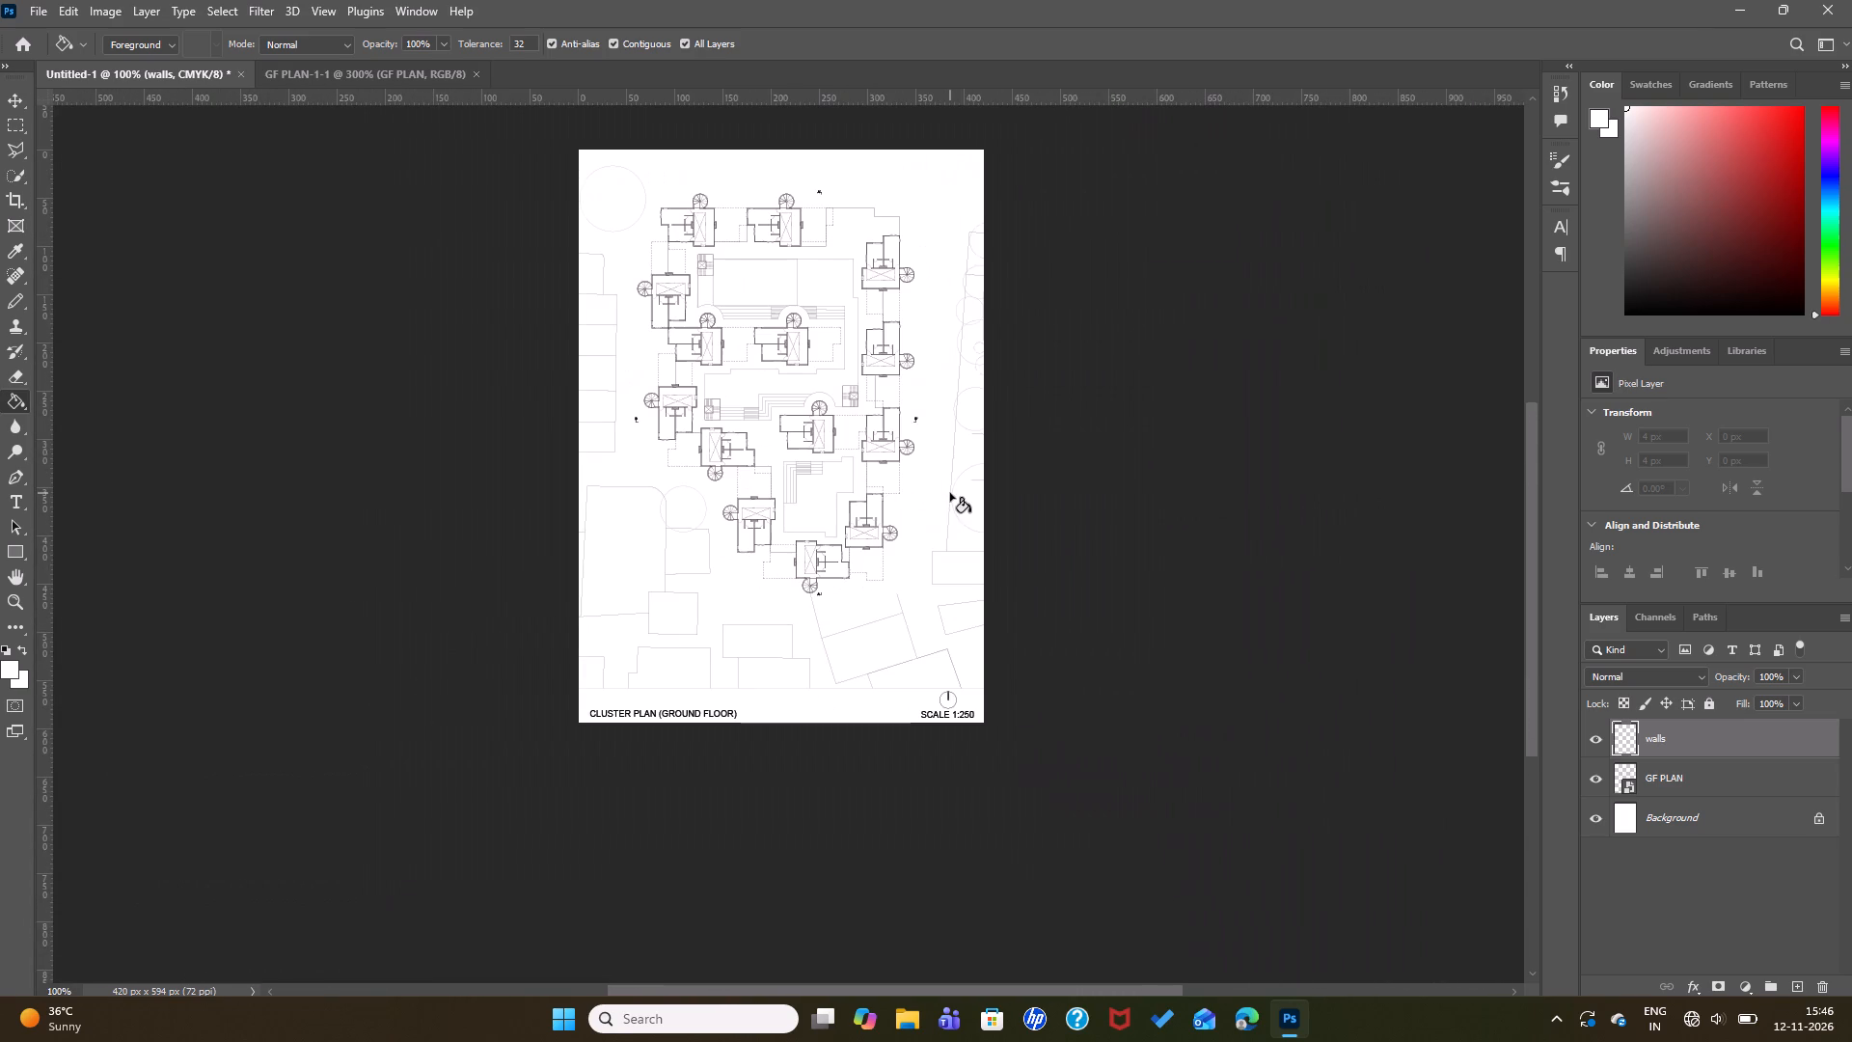
key("ctrl+equal")
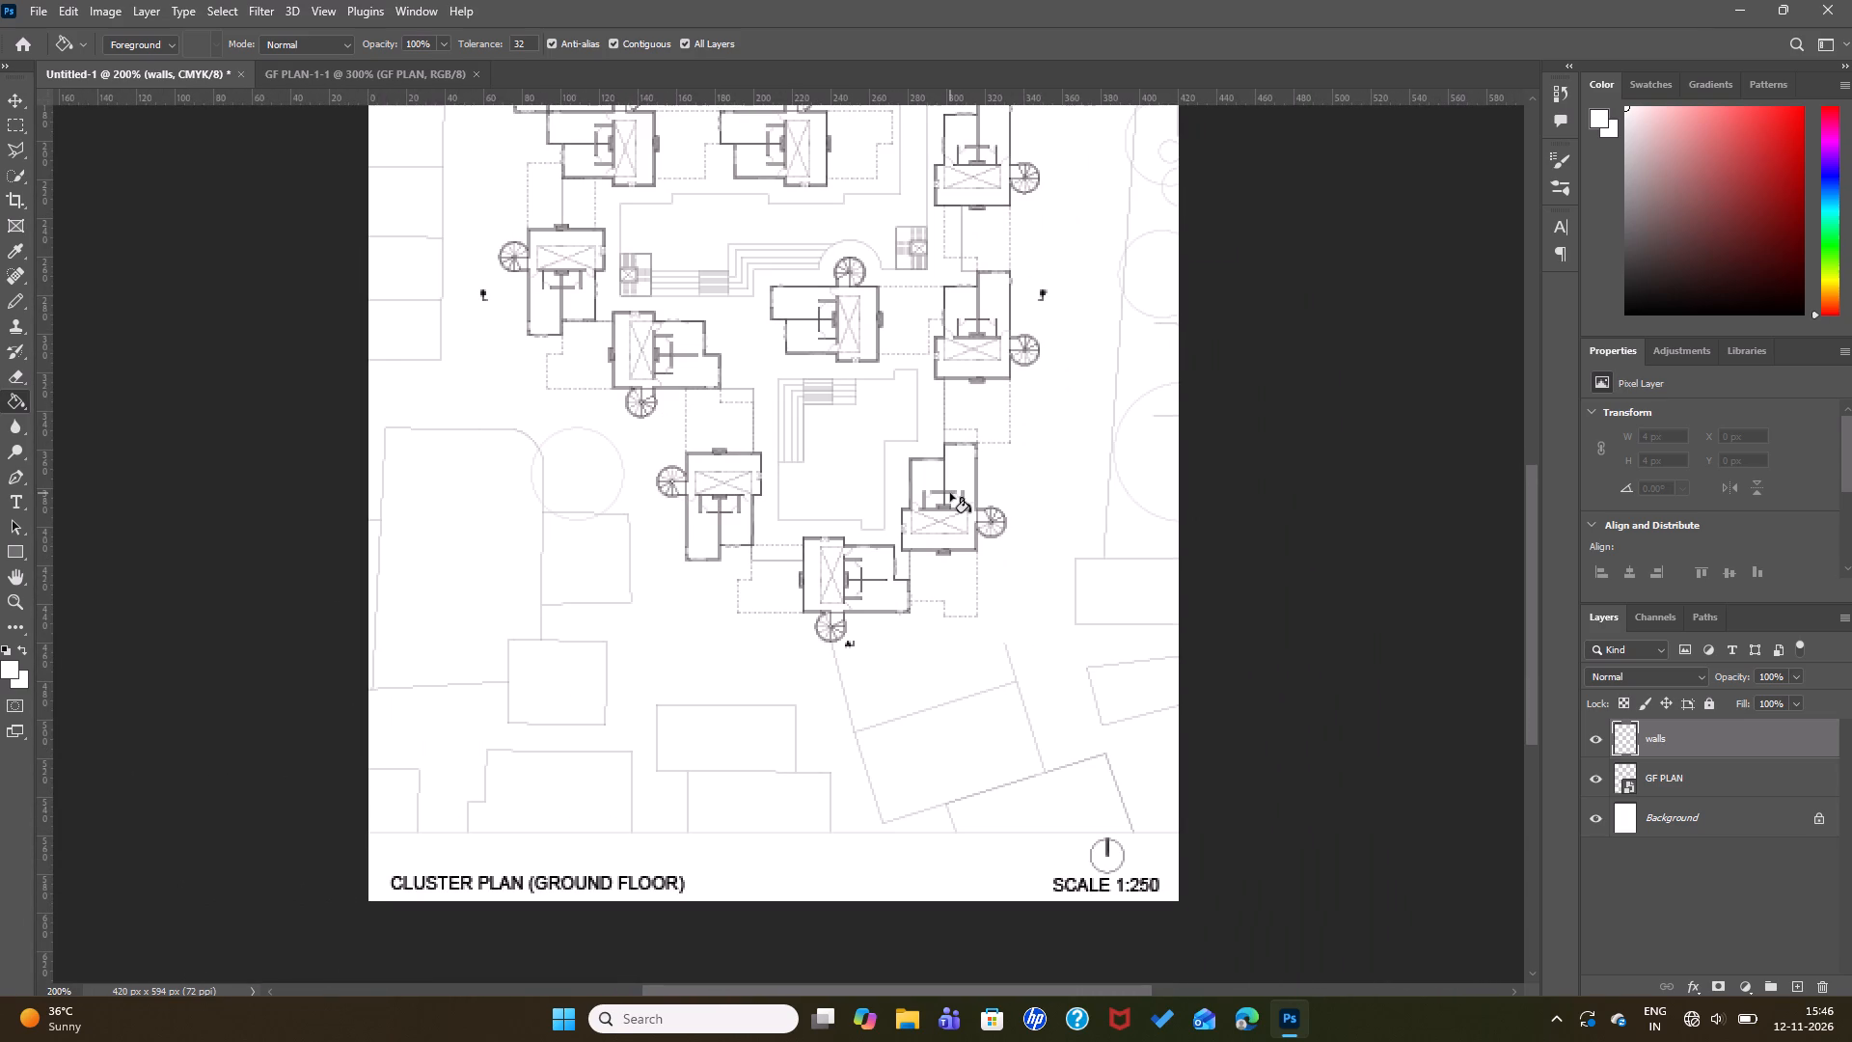
scroll(963, 475, "up", 8)
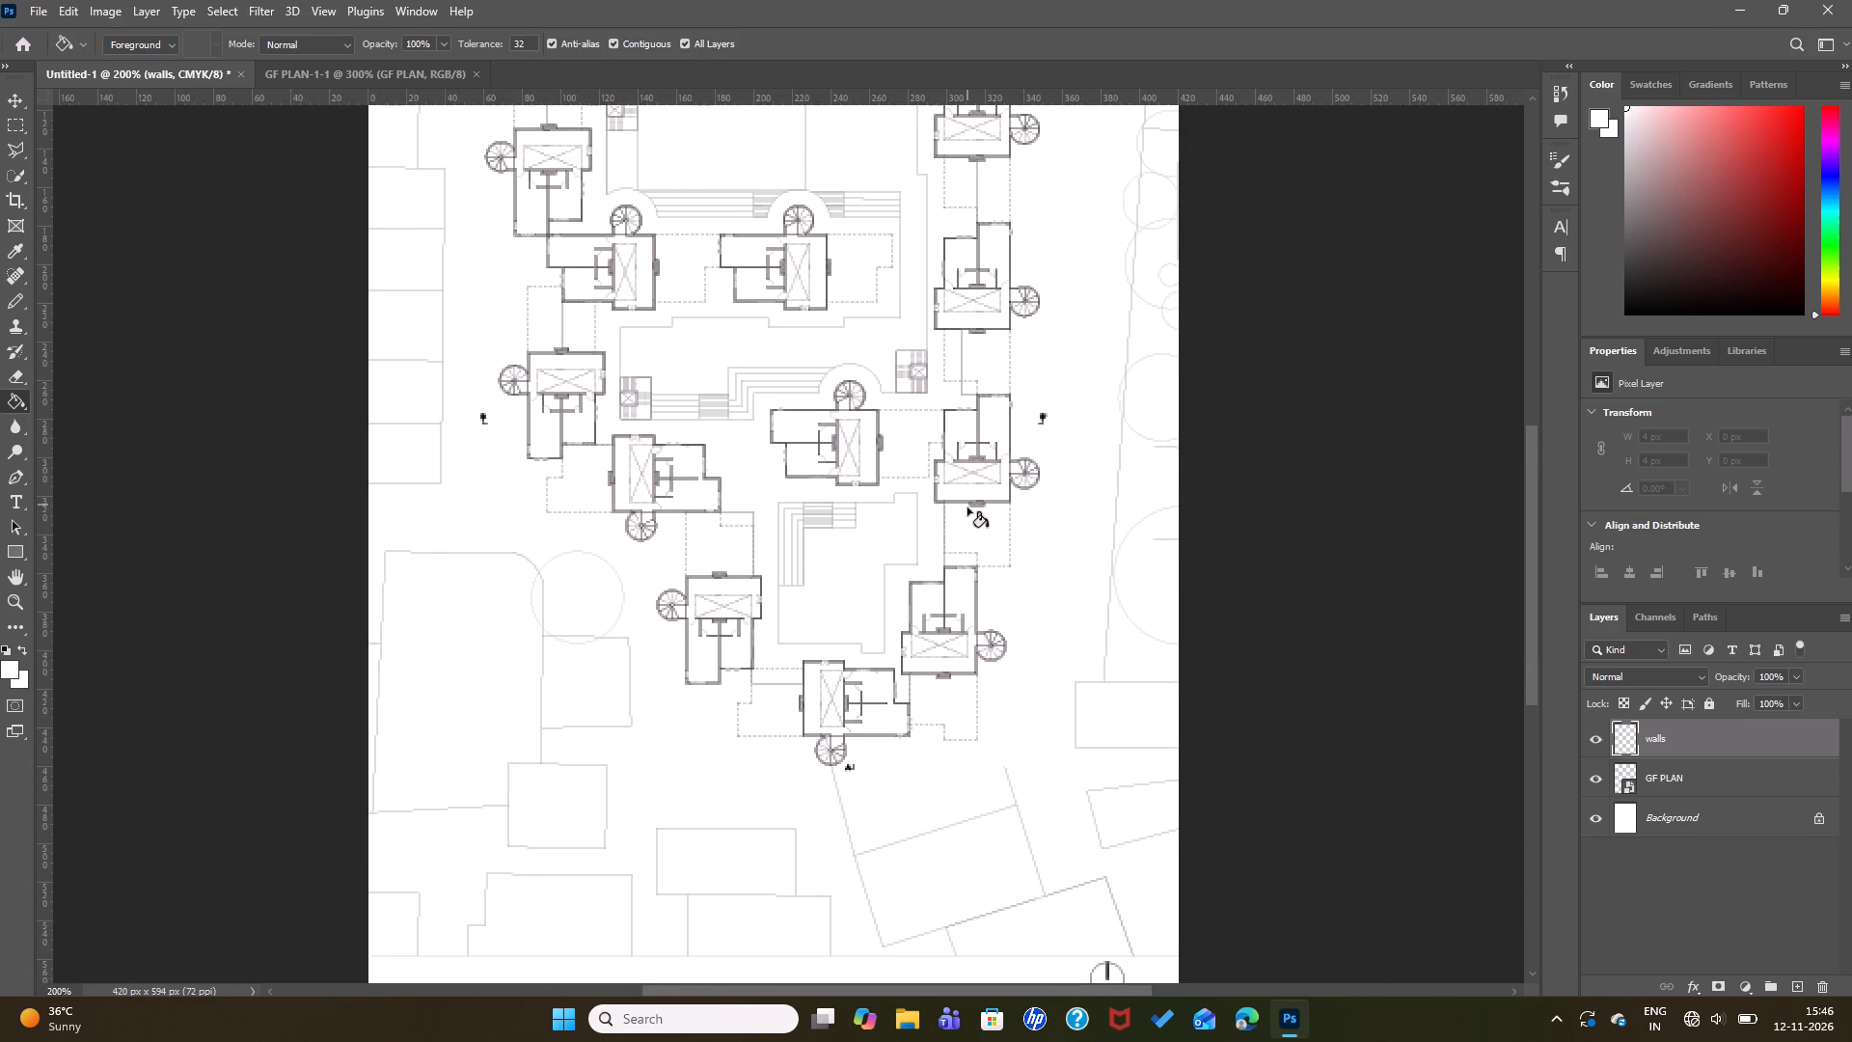
scroll(967, 507, "up", 7, "ctrl")
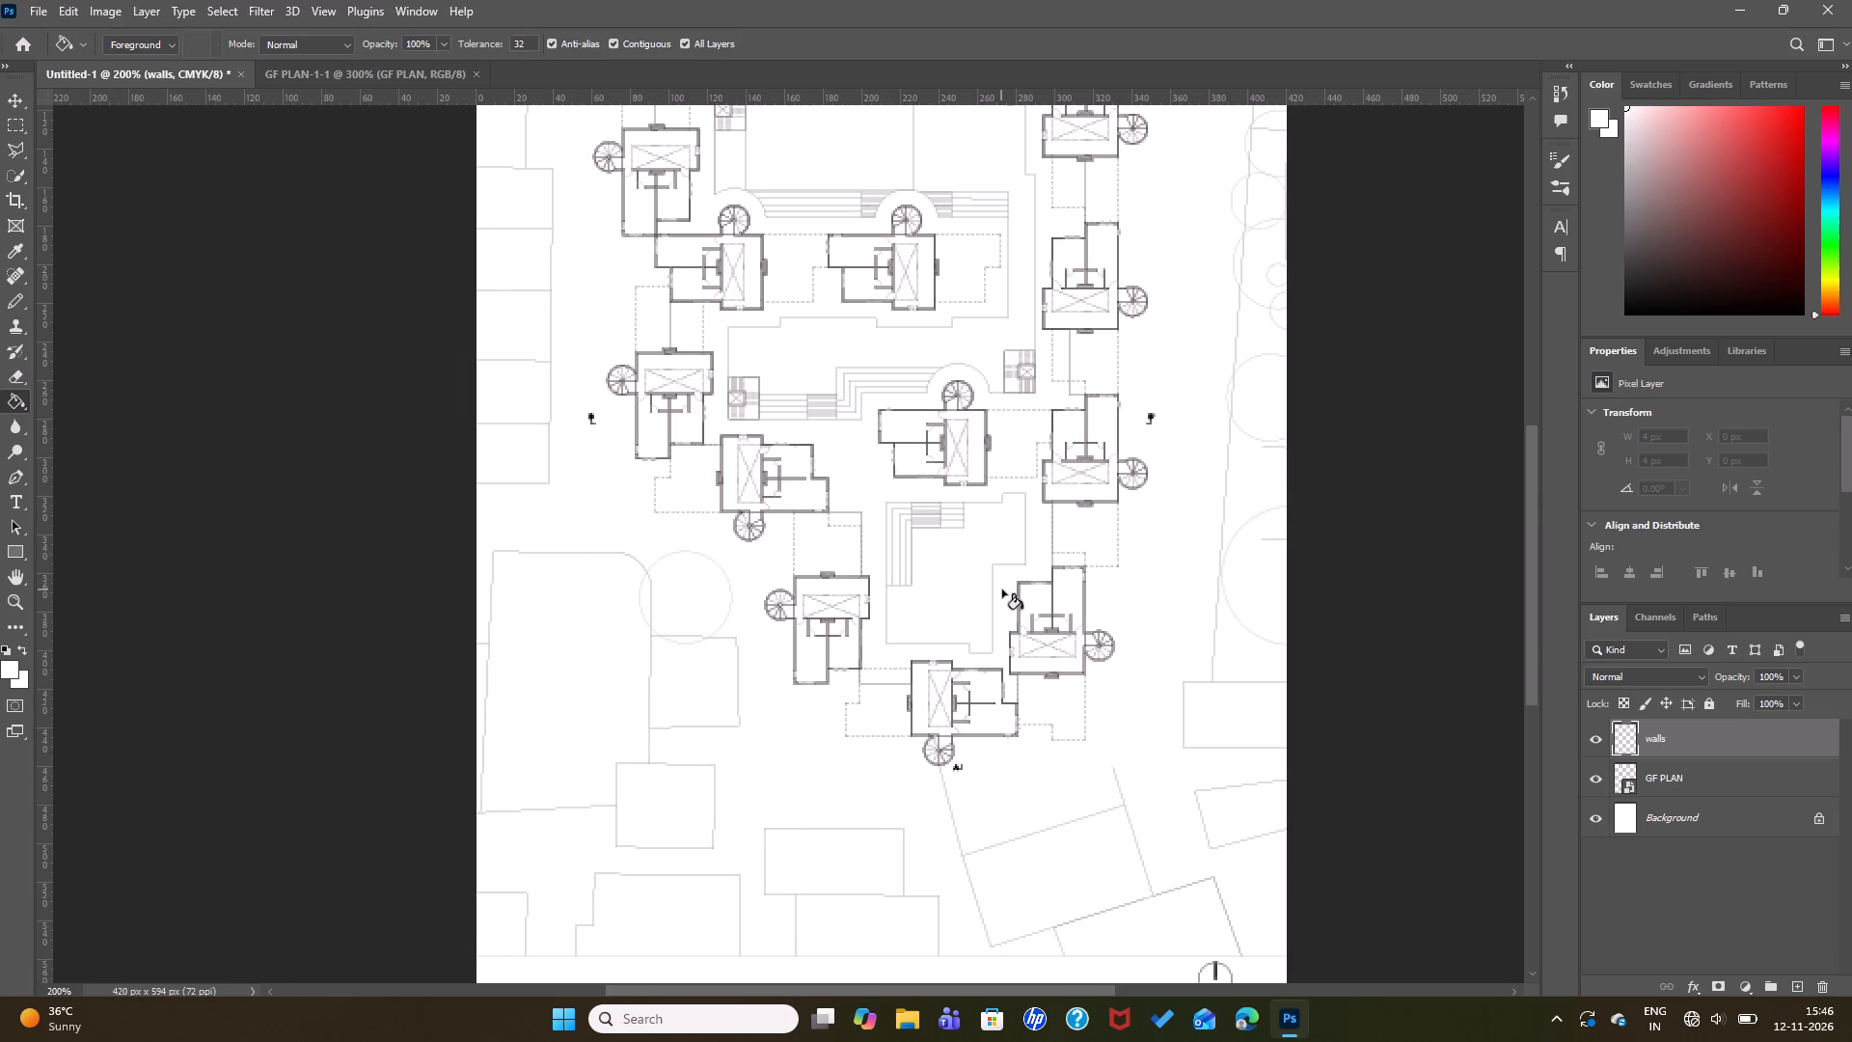
key("ctrl+minus")
key("ctrl+minus")
key("ctrl+minus")
key("ctrl+equal")
key("ctrl+equal")
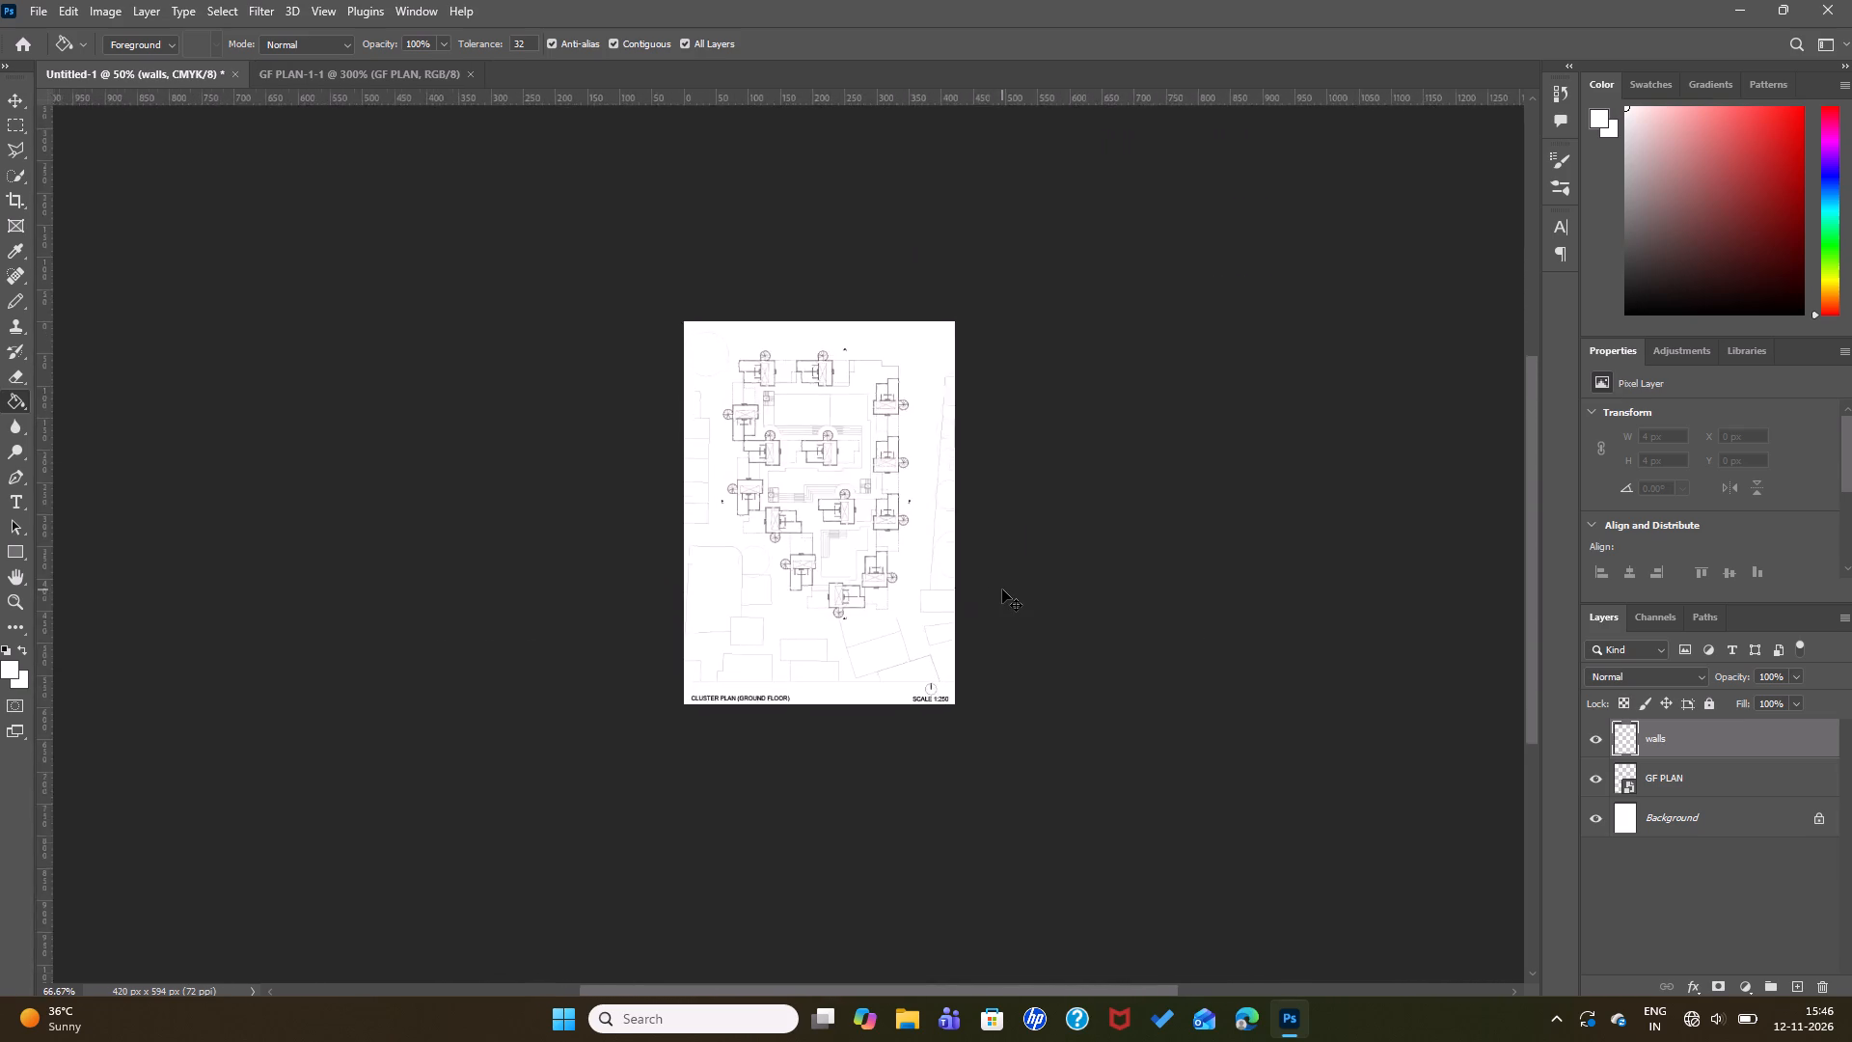
key("ctrl+equal")
key("ctrl+equal")
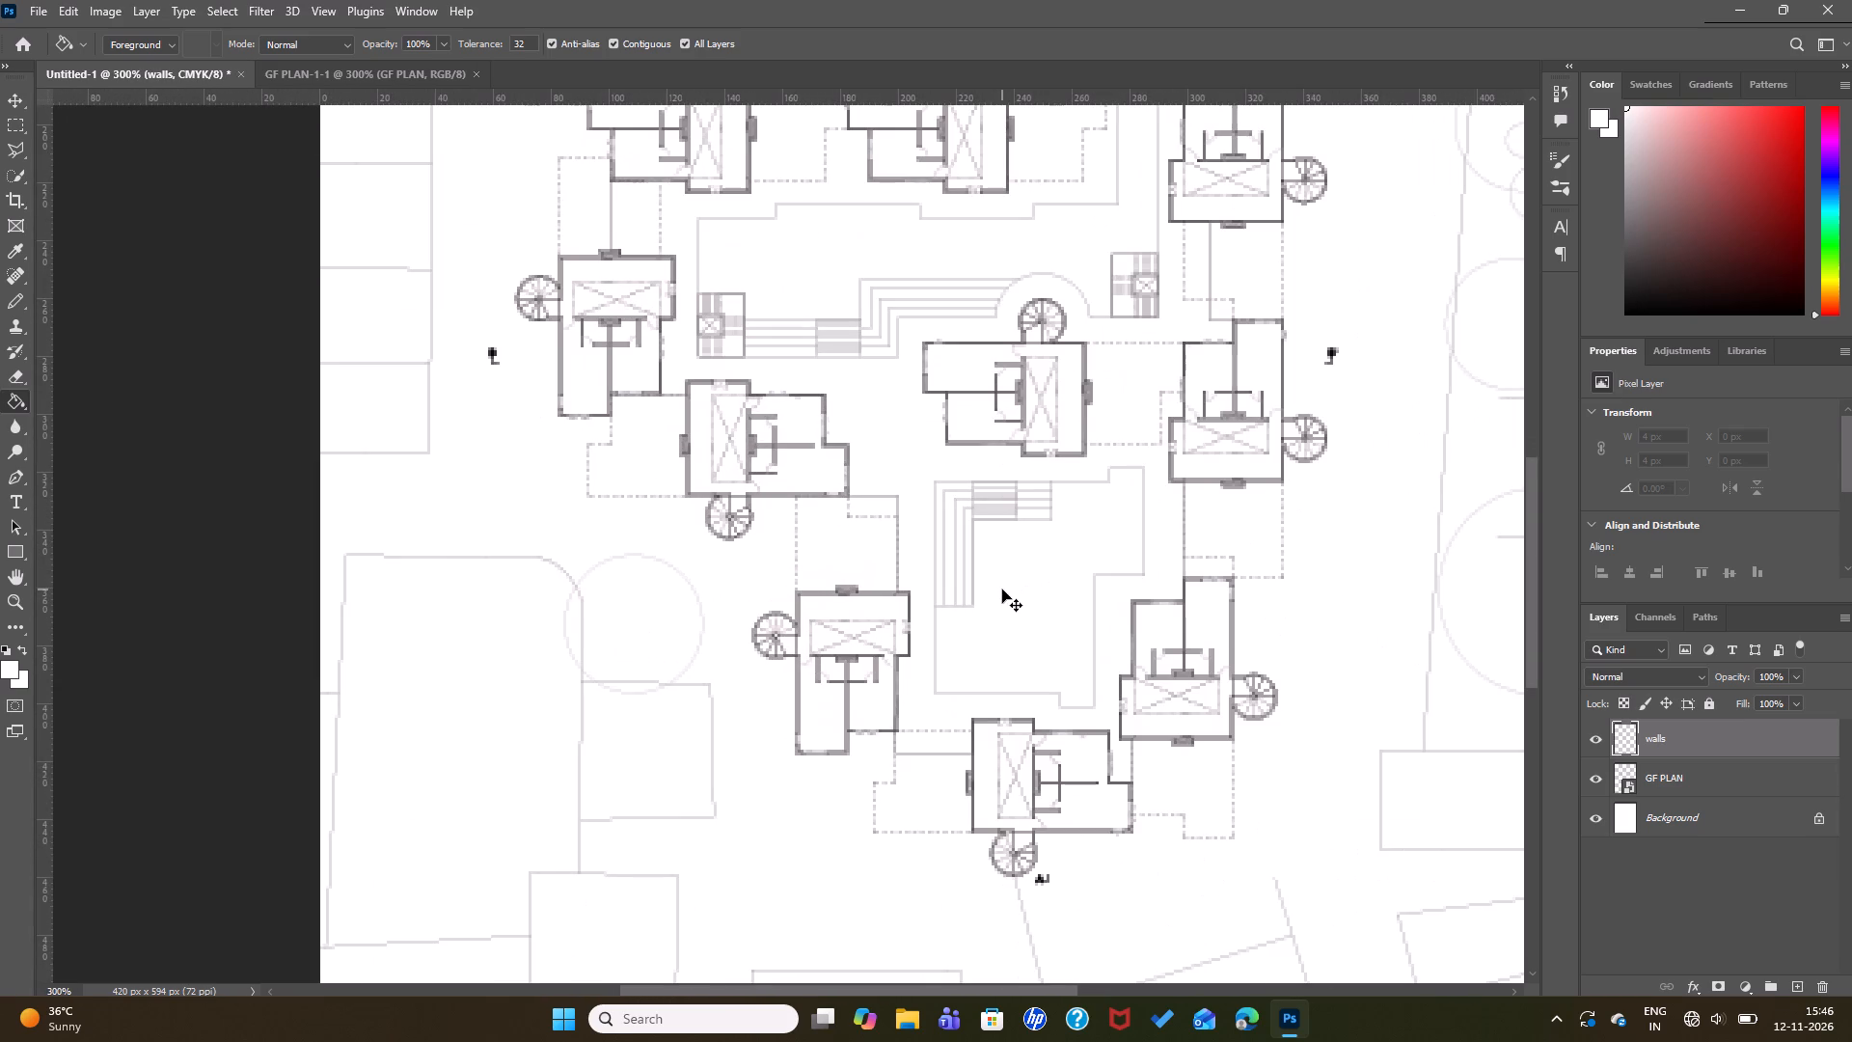
key("ctrl+minus")
key("ctrl+equal")
key("ctrl+minus")
key("ctrl+equal")
key("ctrl+minus")
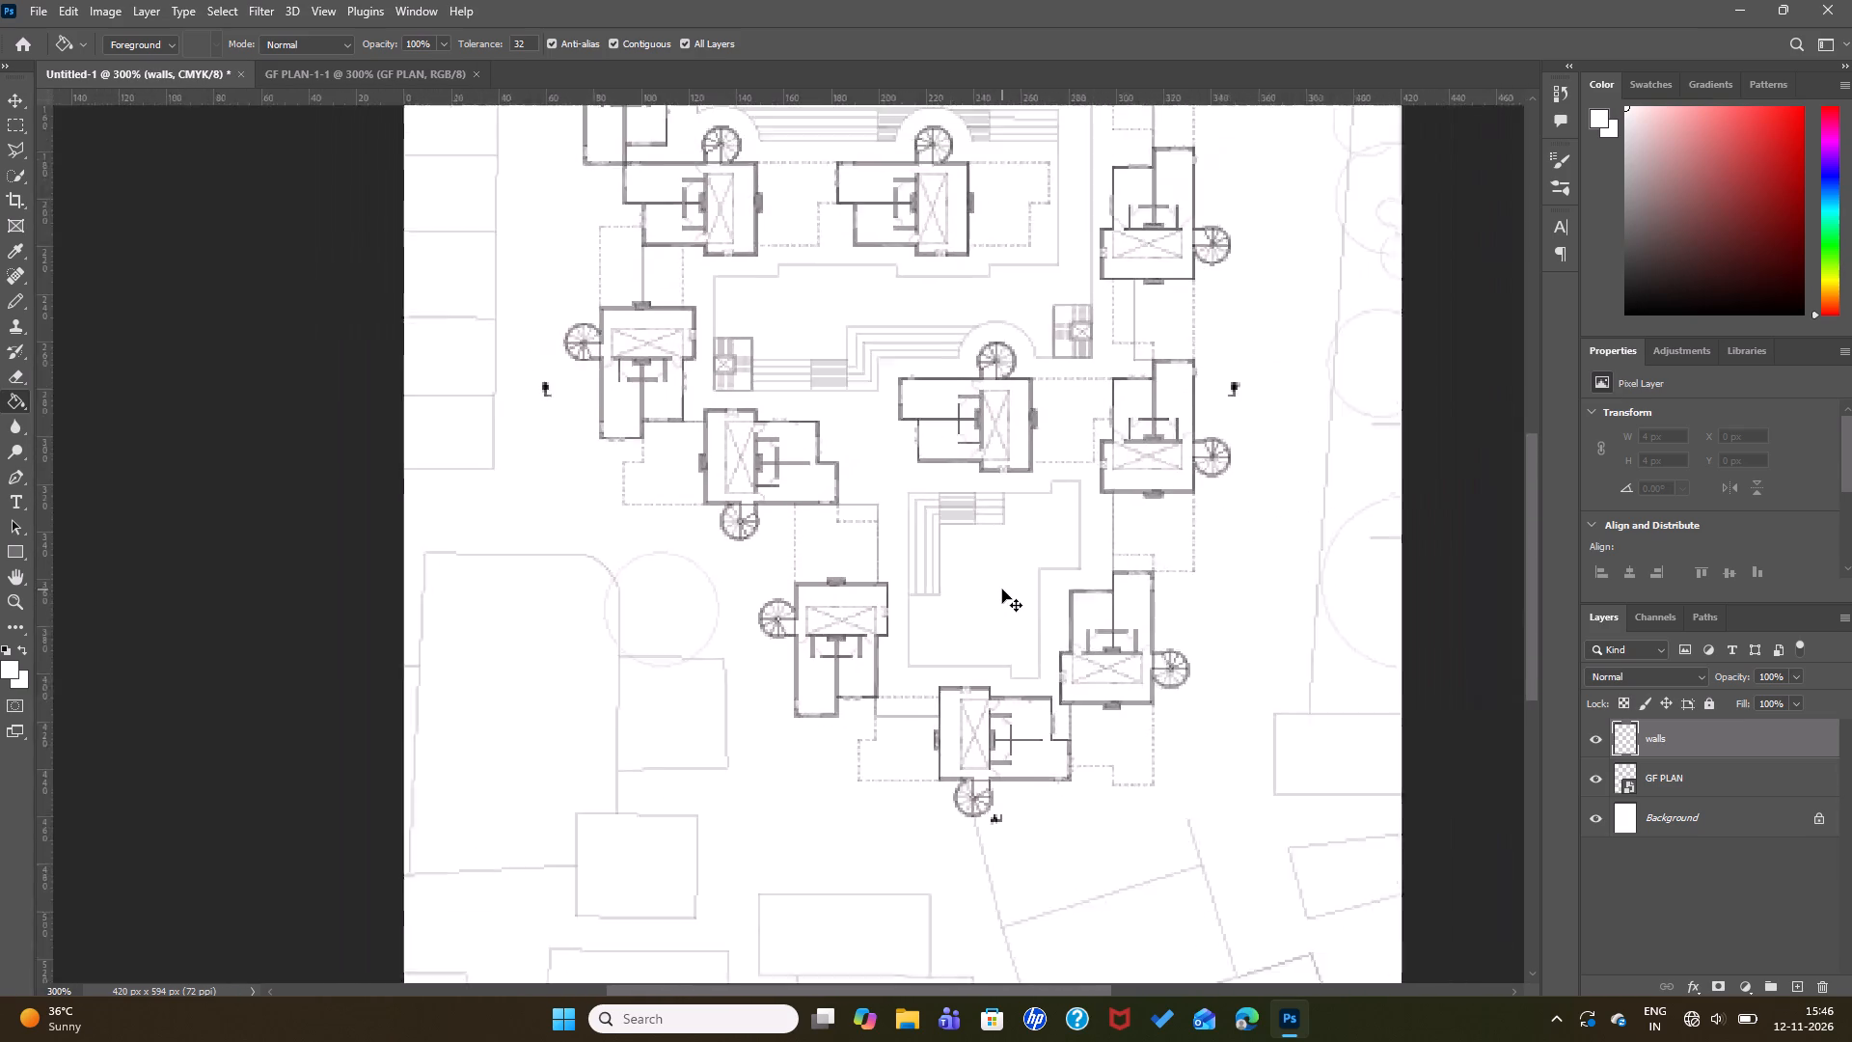
key("ctrl+equal")
key("ctrl+minus")
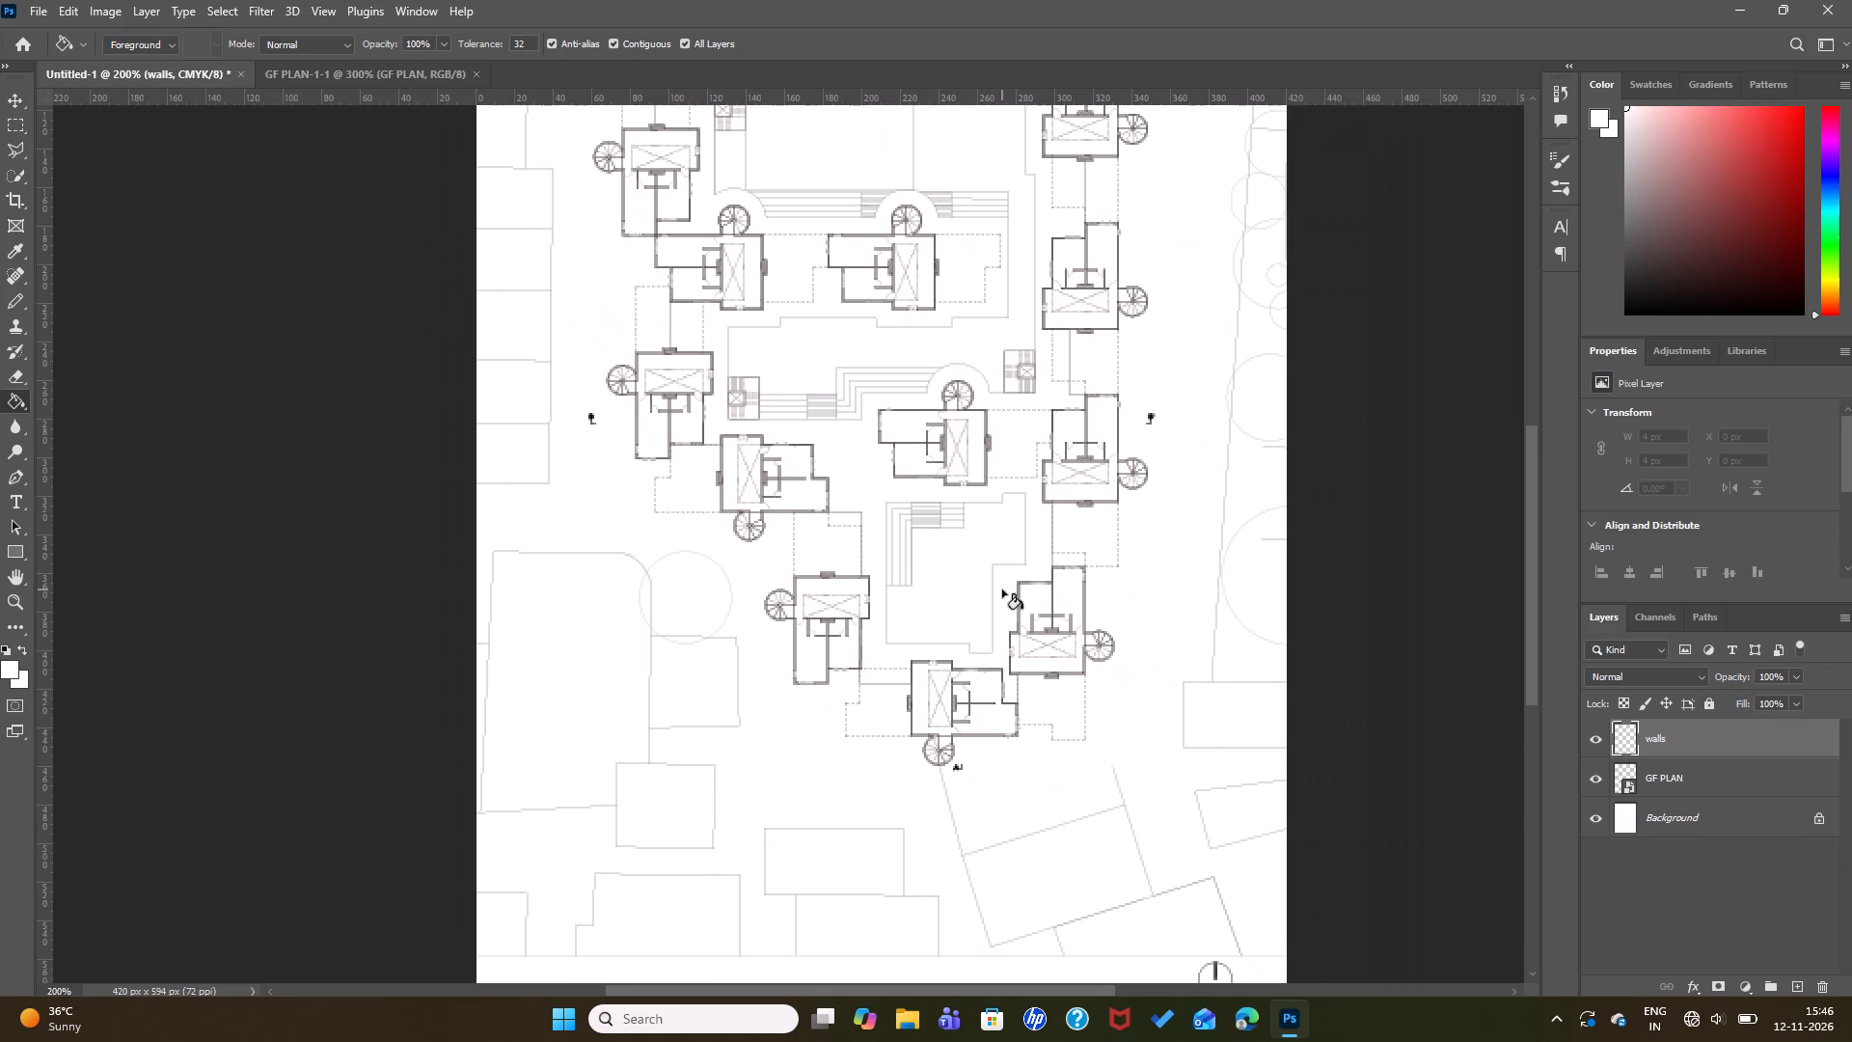
key("equal")
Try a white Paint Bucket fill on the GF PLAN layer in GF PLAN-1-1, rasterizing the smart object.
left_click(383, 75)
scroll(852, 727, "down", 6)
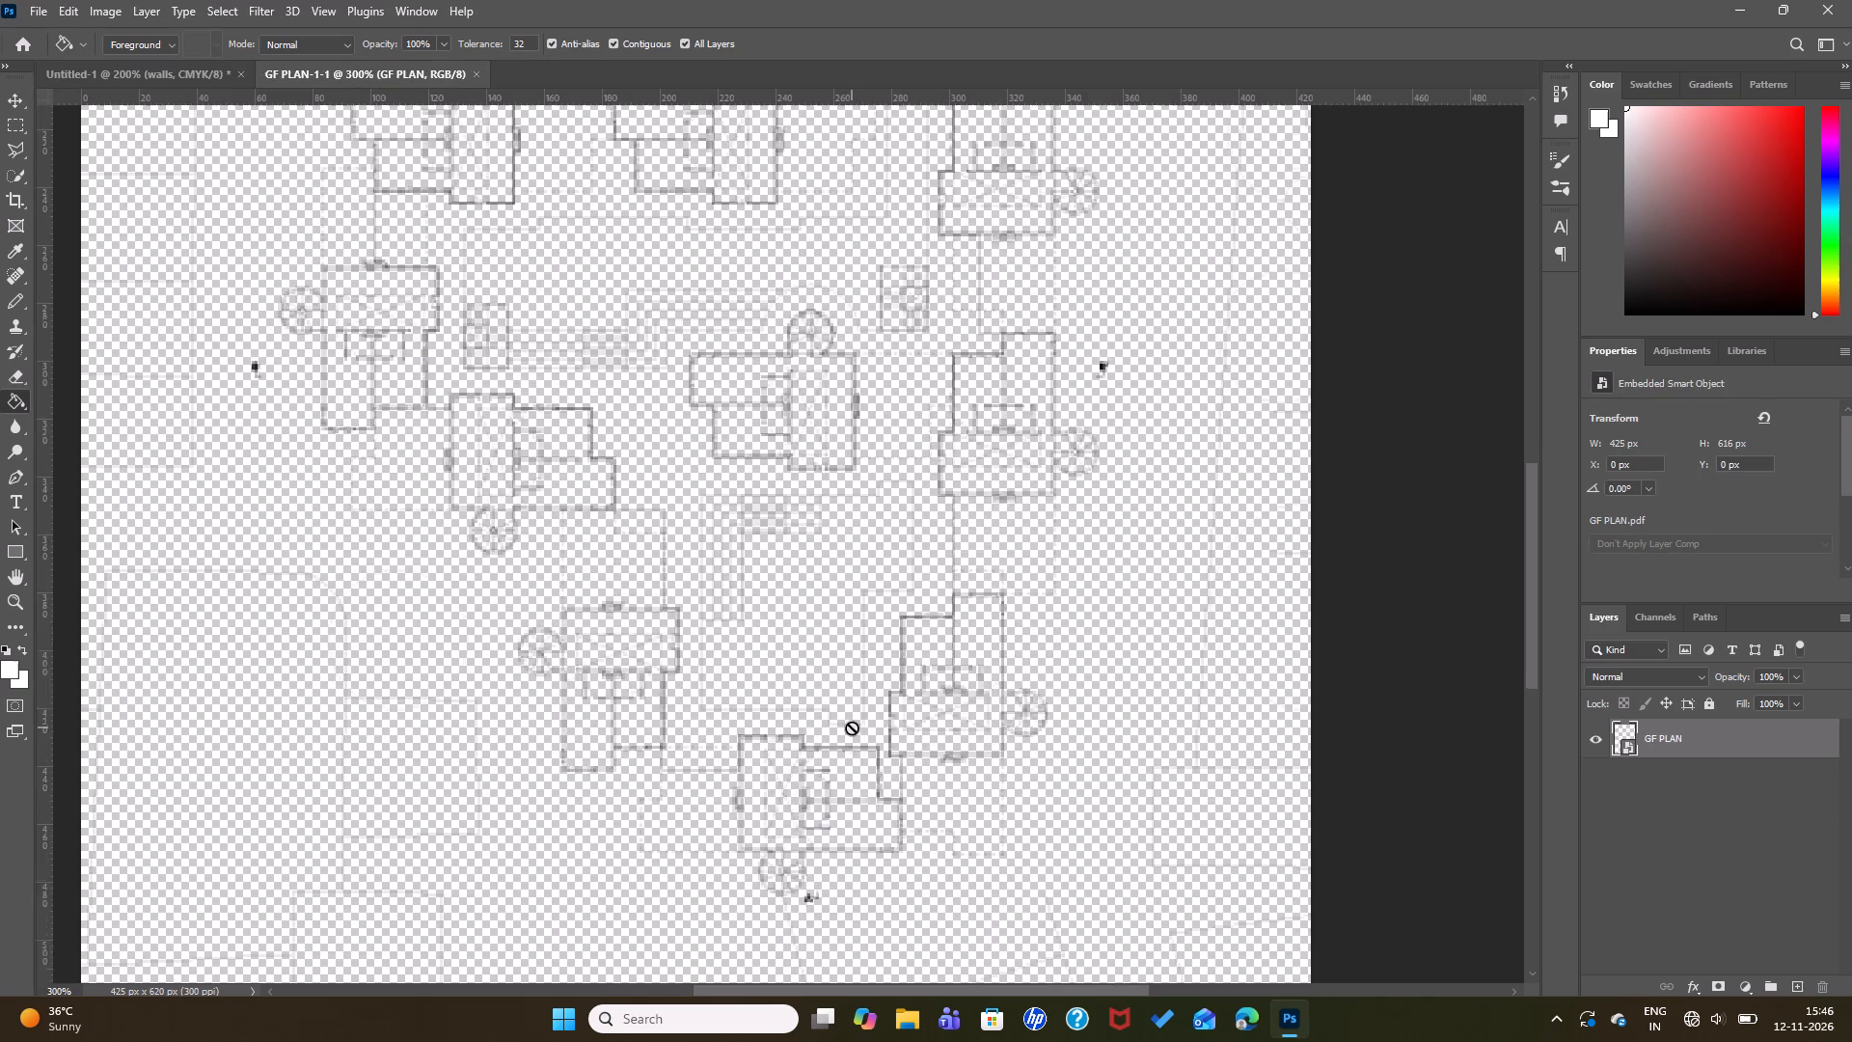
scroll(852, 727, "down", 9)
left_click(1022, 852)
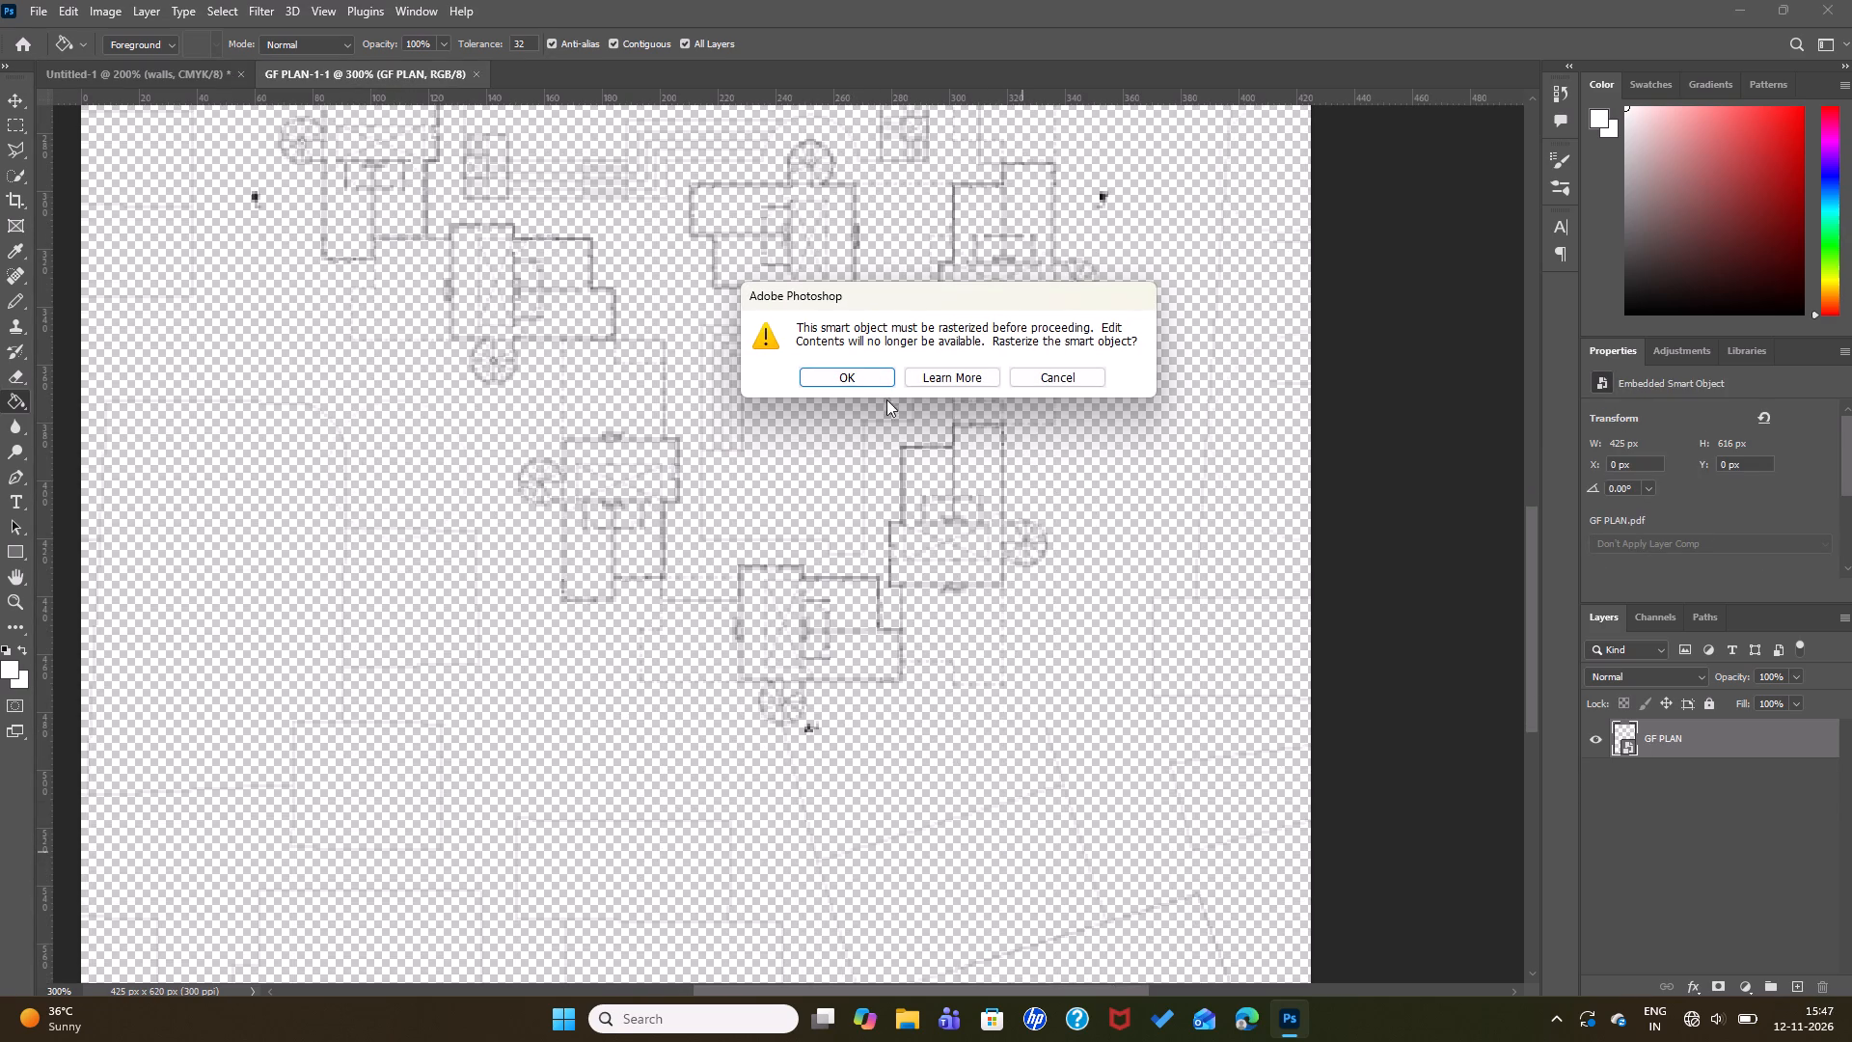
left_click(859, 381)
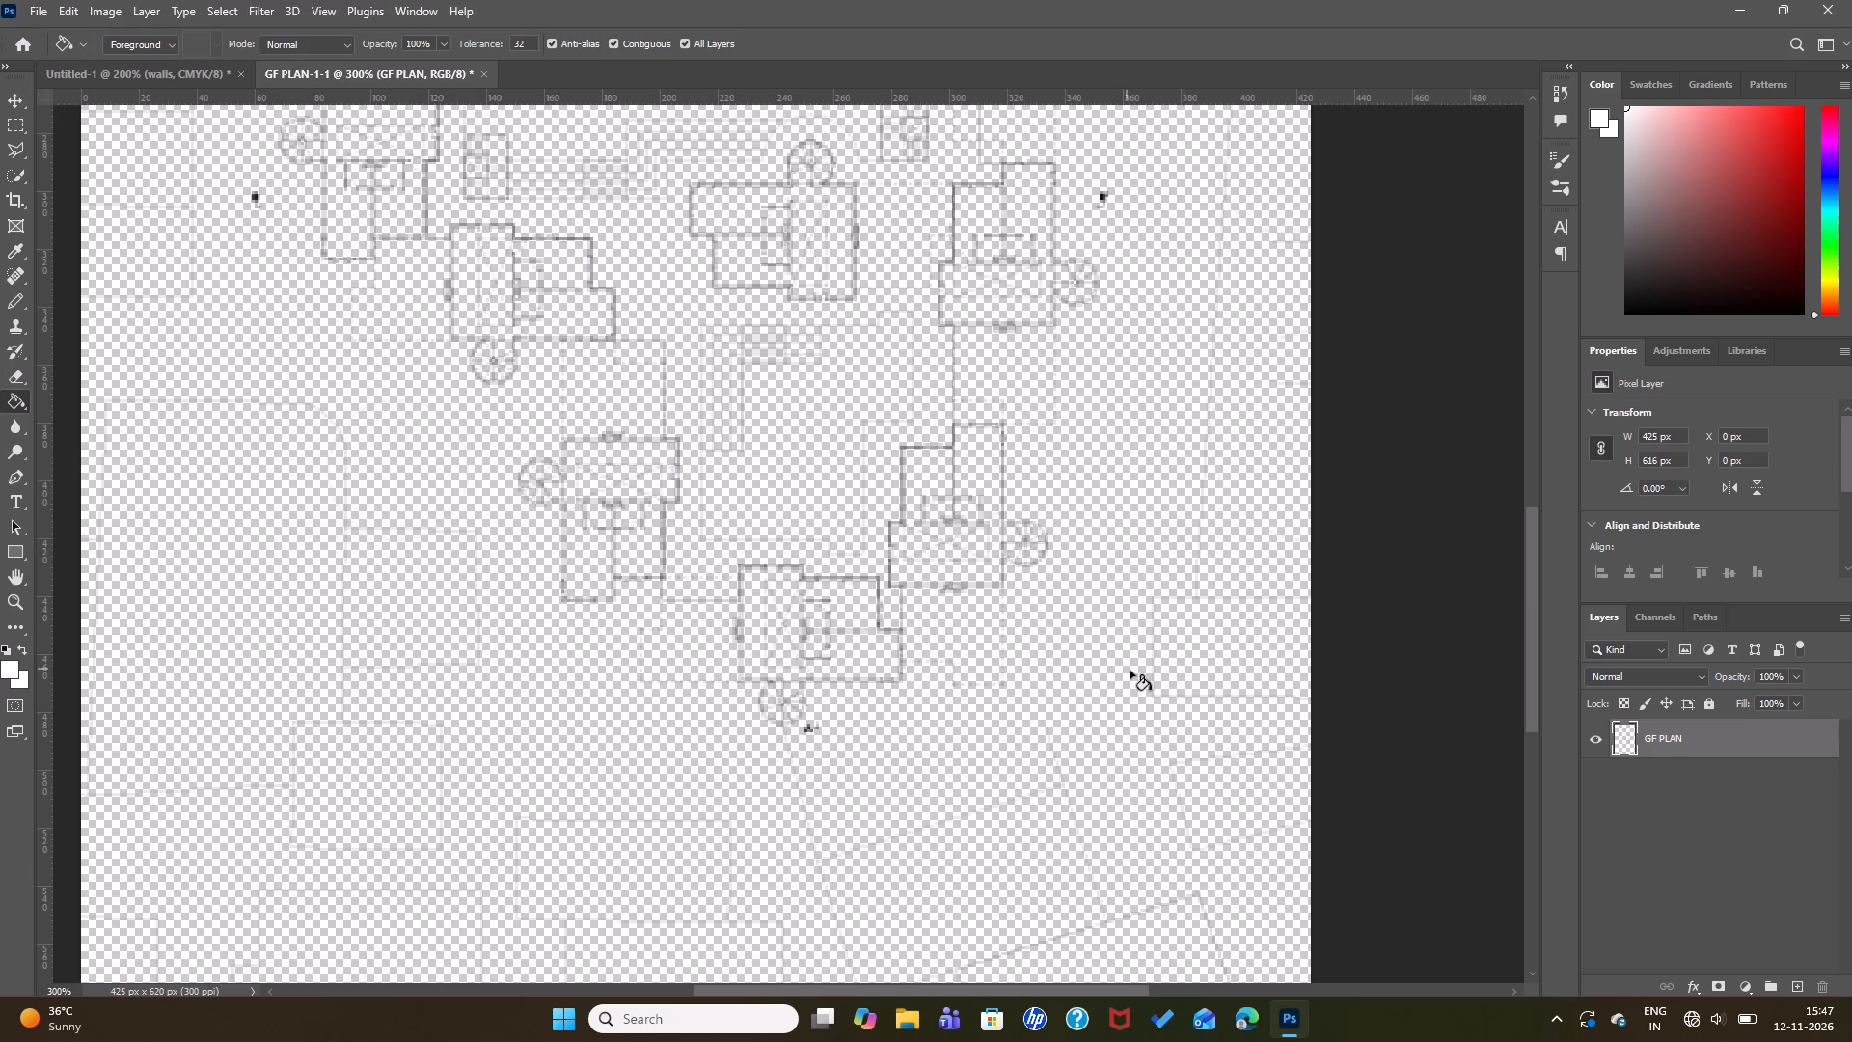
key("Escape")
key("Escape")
Close the Untitled-1 document without saving its changes.
left_click(240, 70)
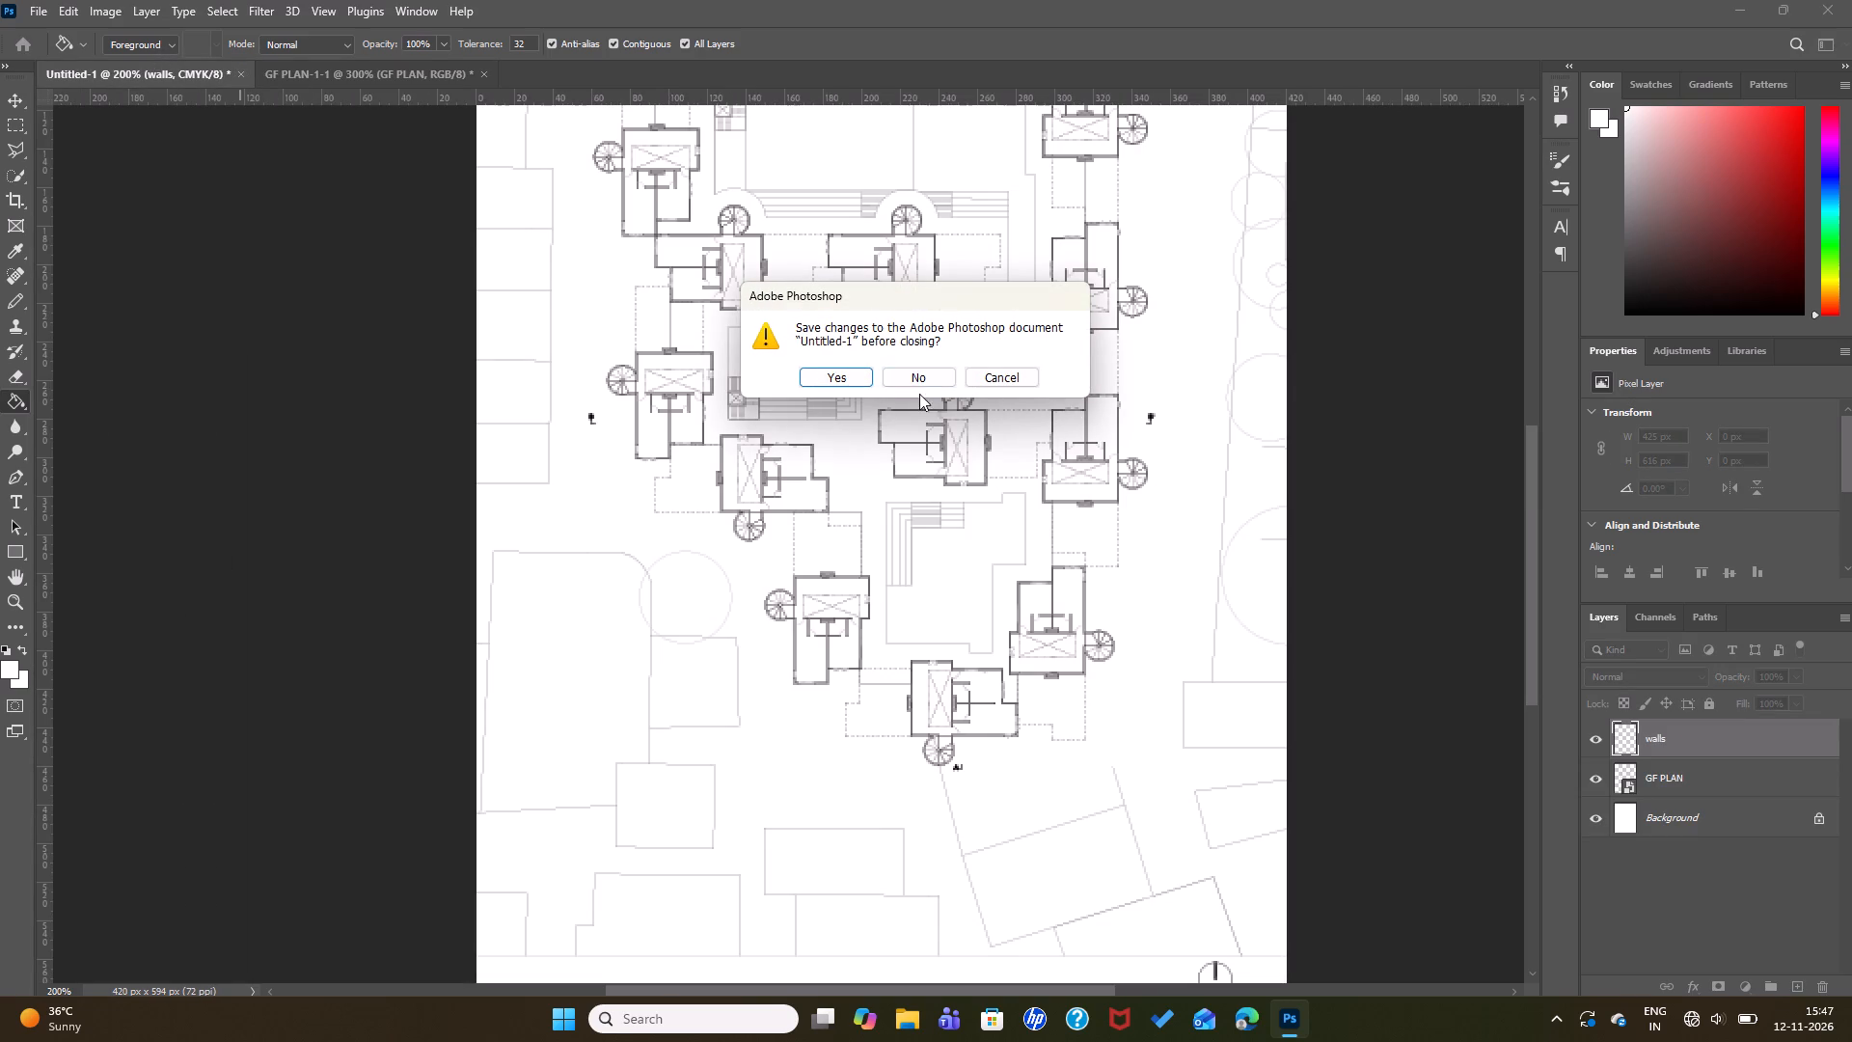
left_click(940, 380)
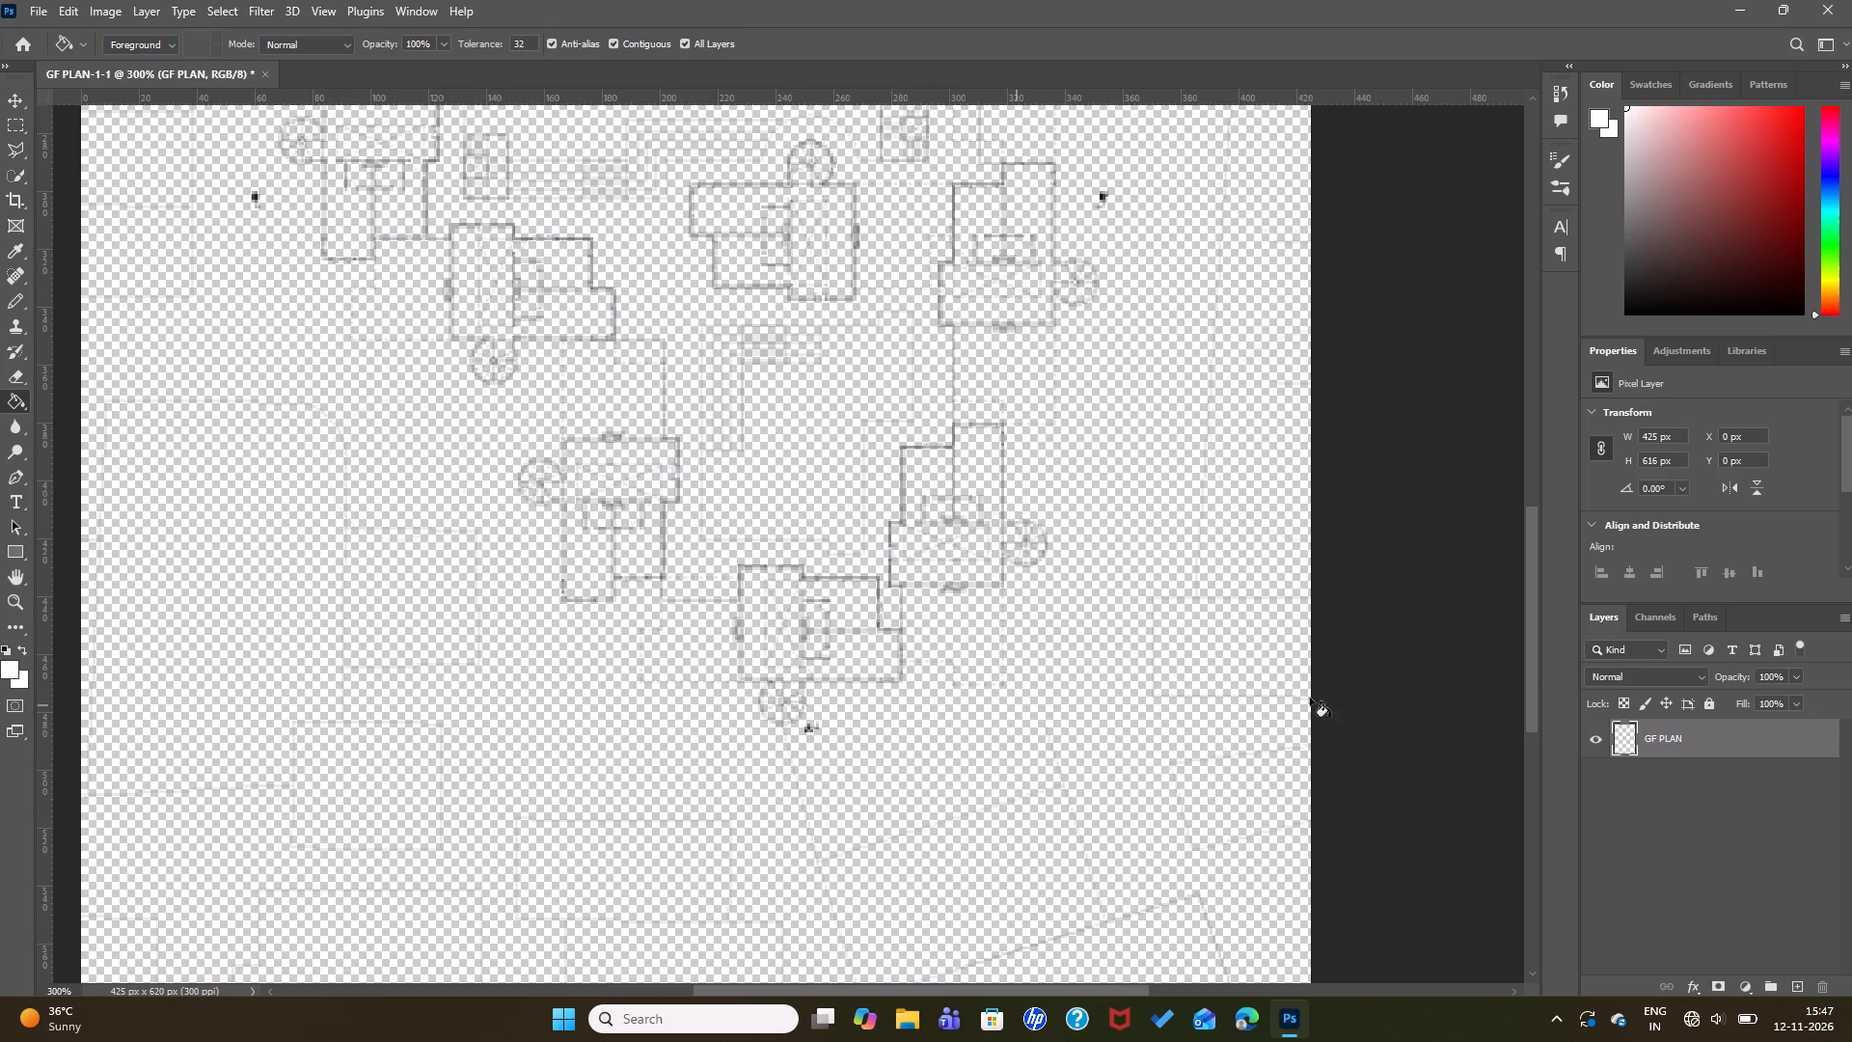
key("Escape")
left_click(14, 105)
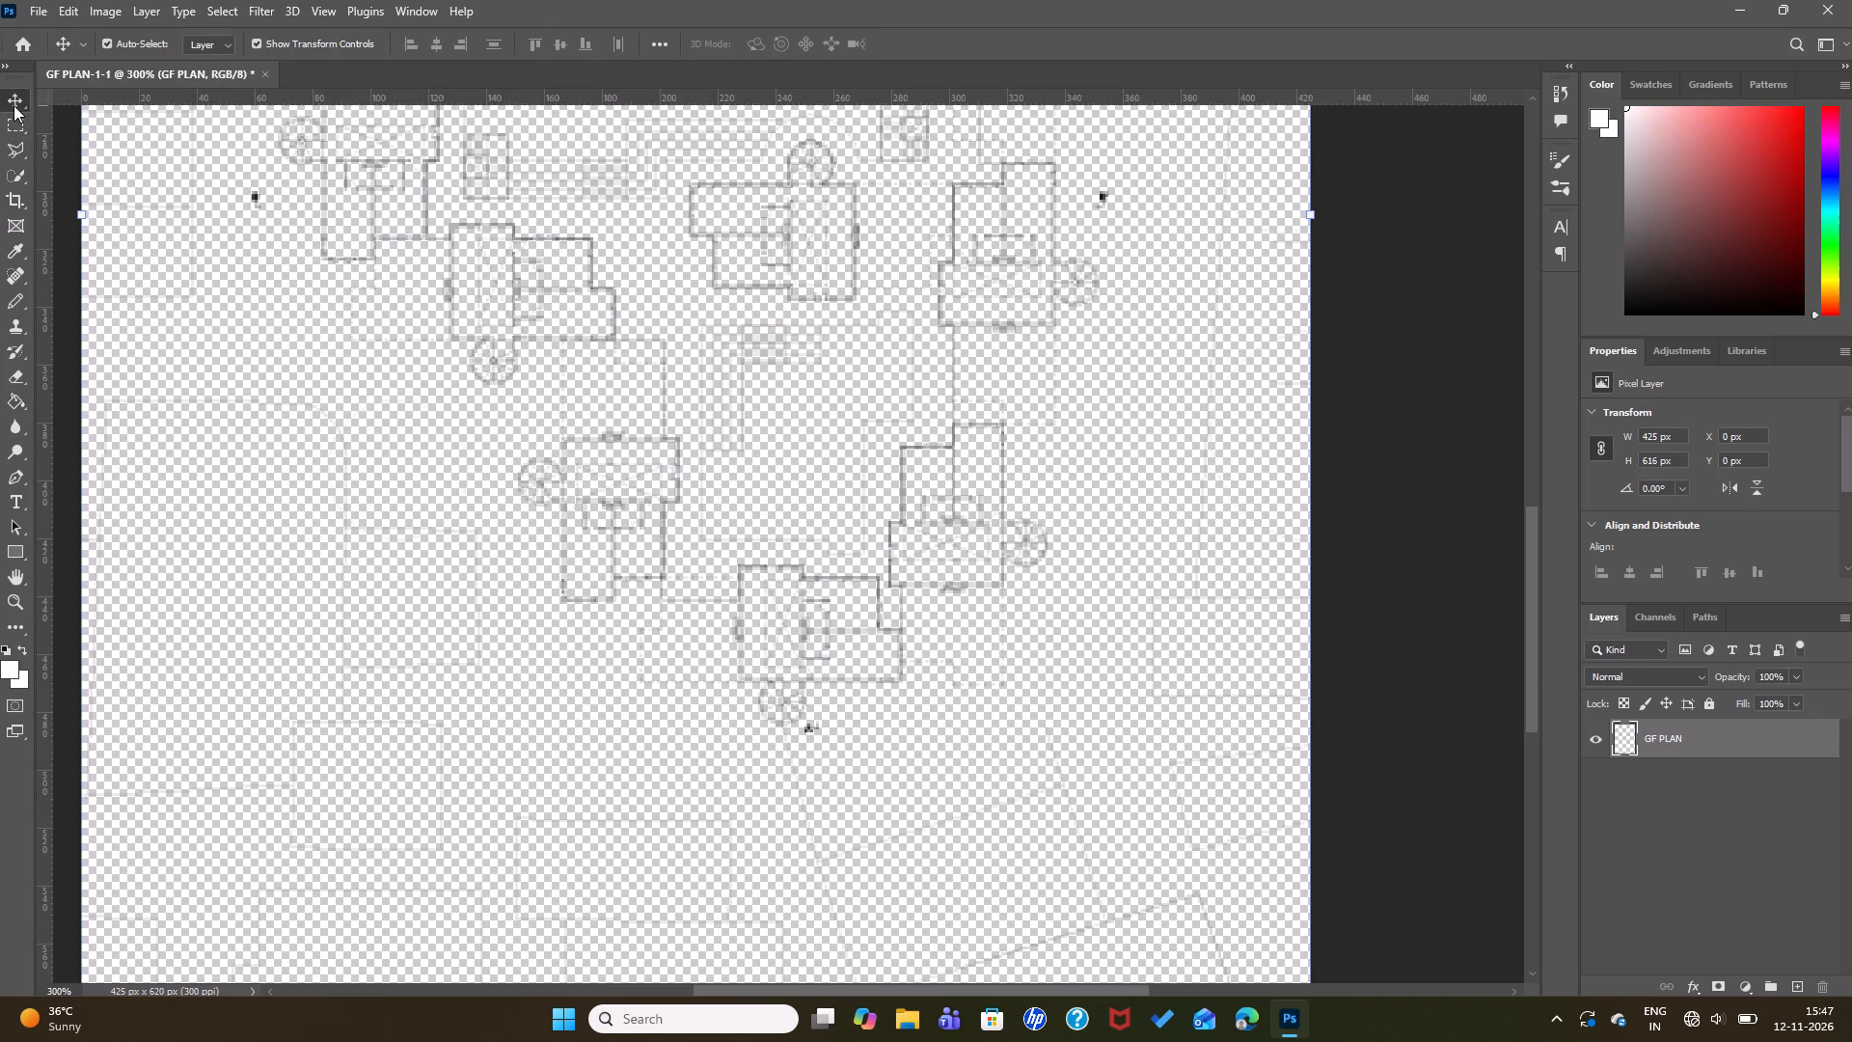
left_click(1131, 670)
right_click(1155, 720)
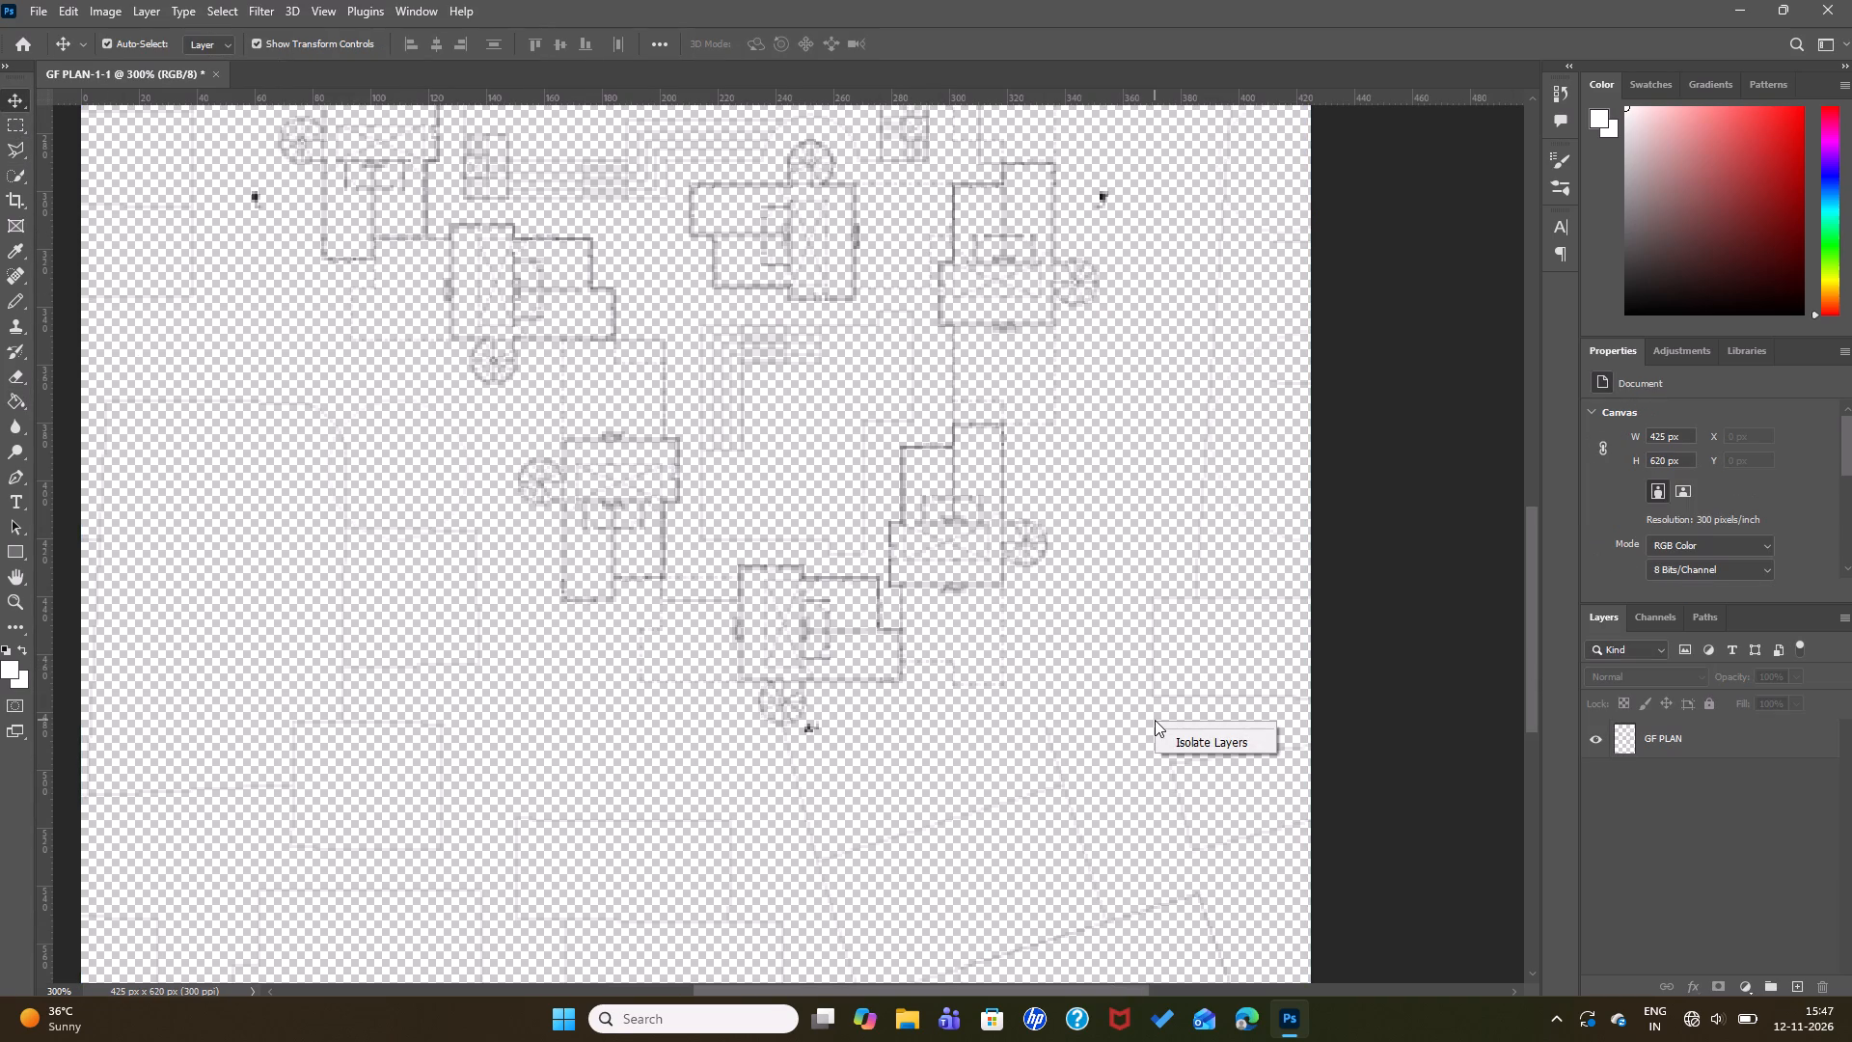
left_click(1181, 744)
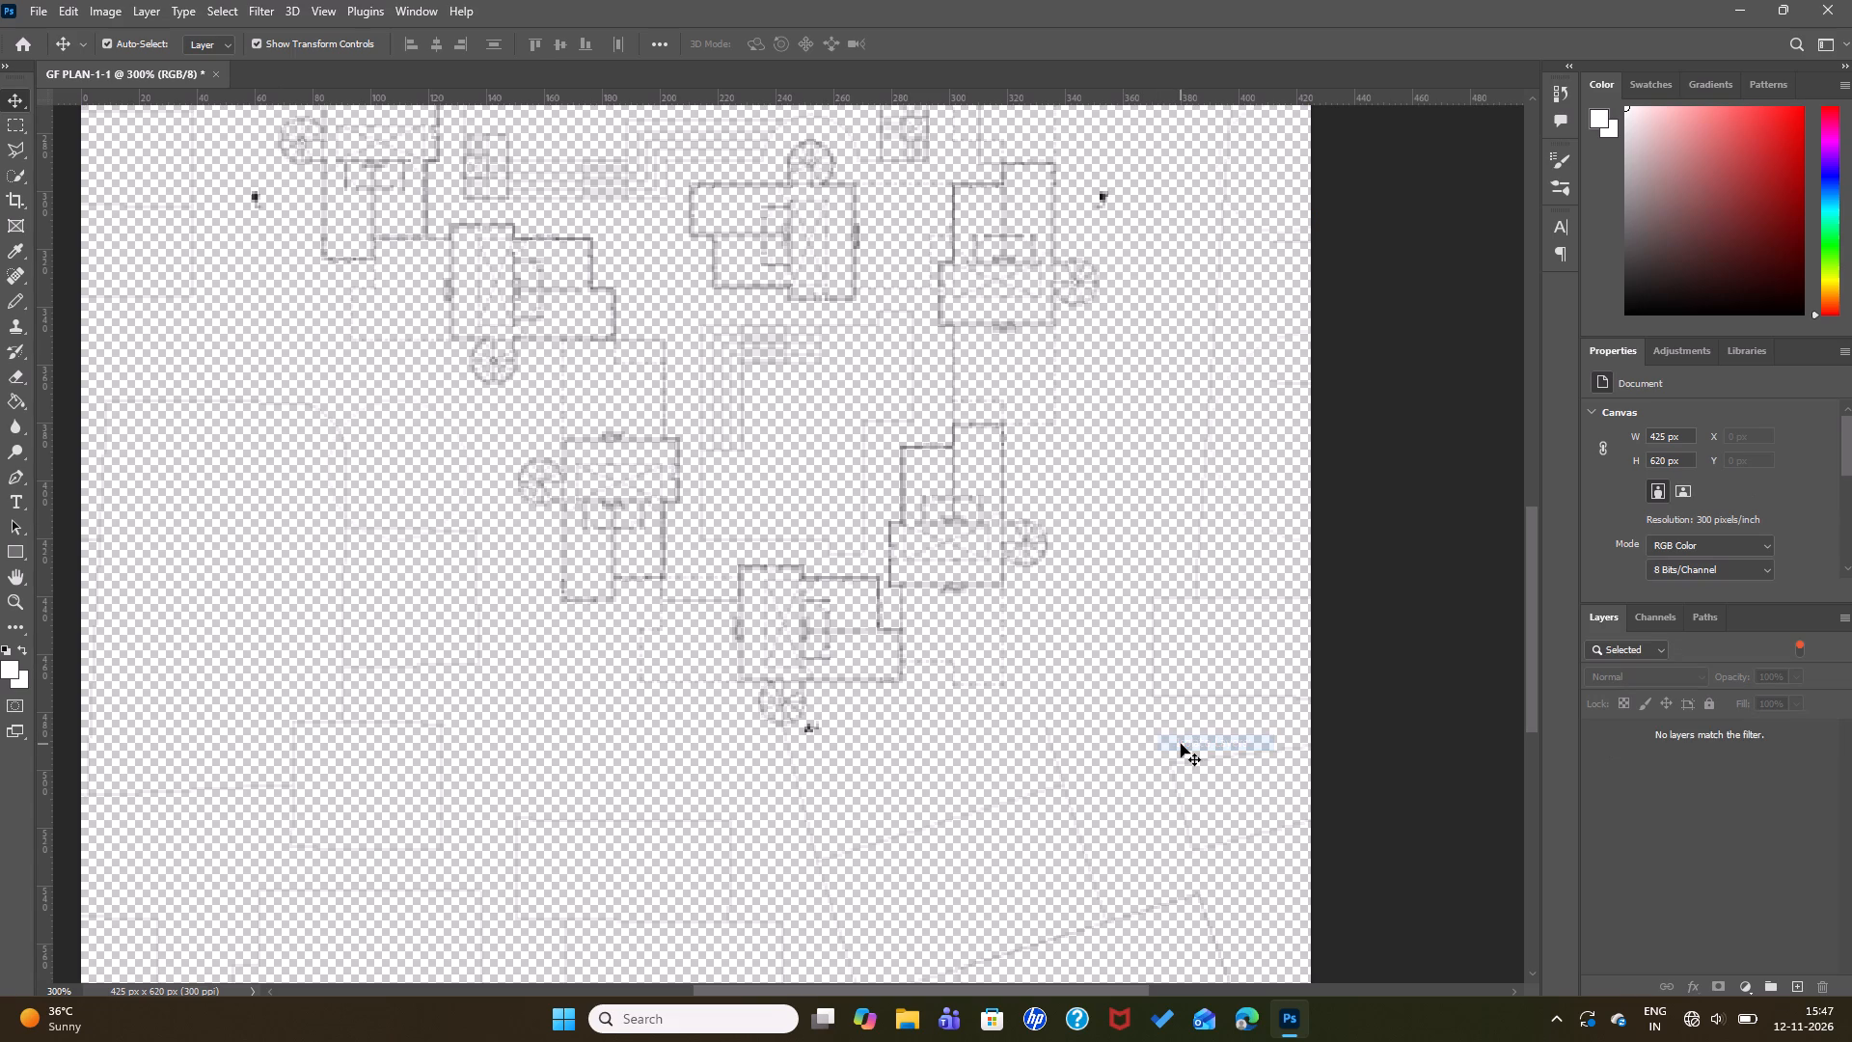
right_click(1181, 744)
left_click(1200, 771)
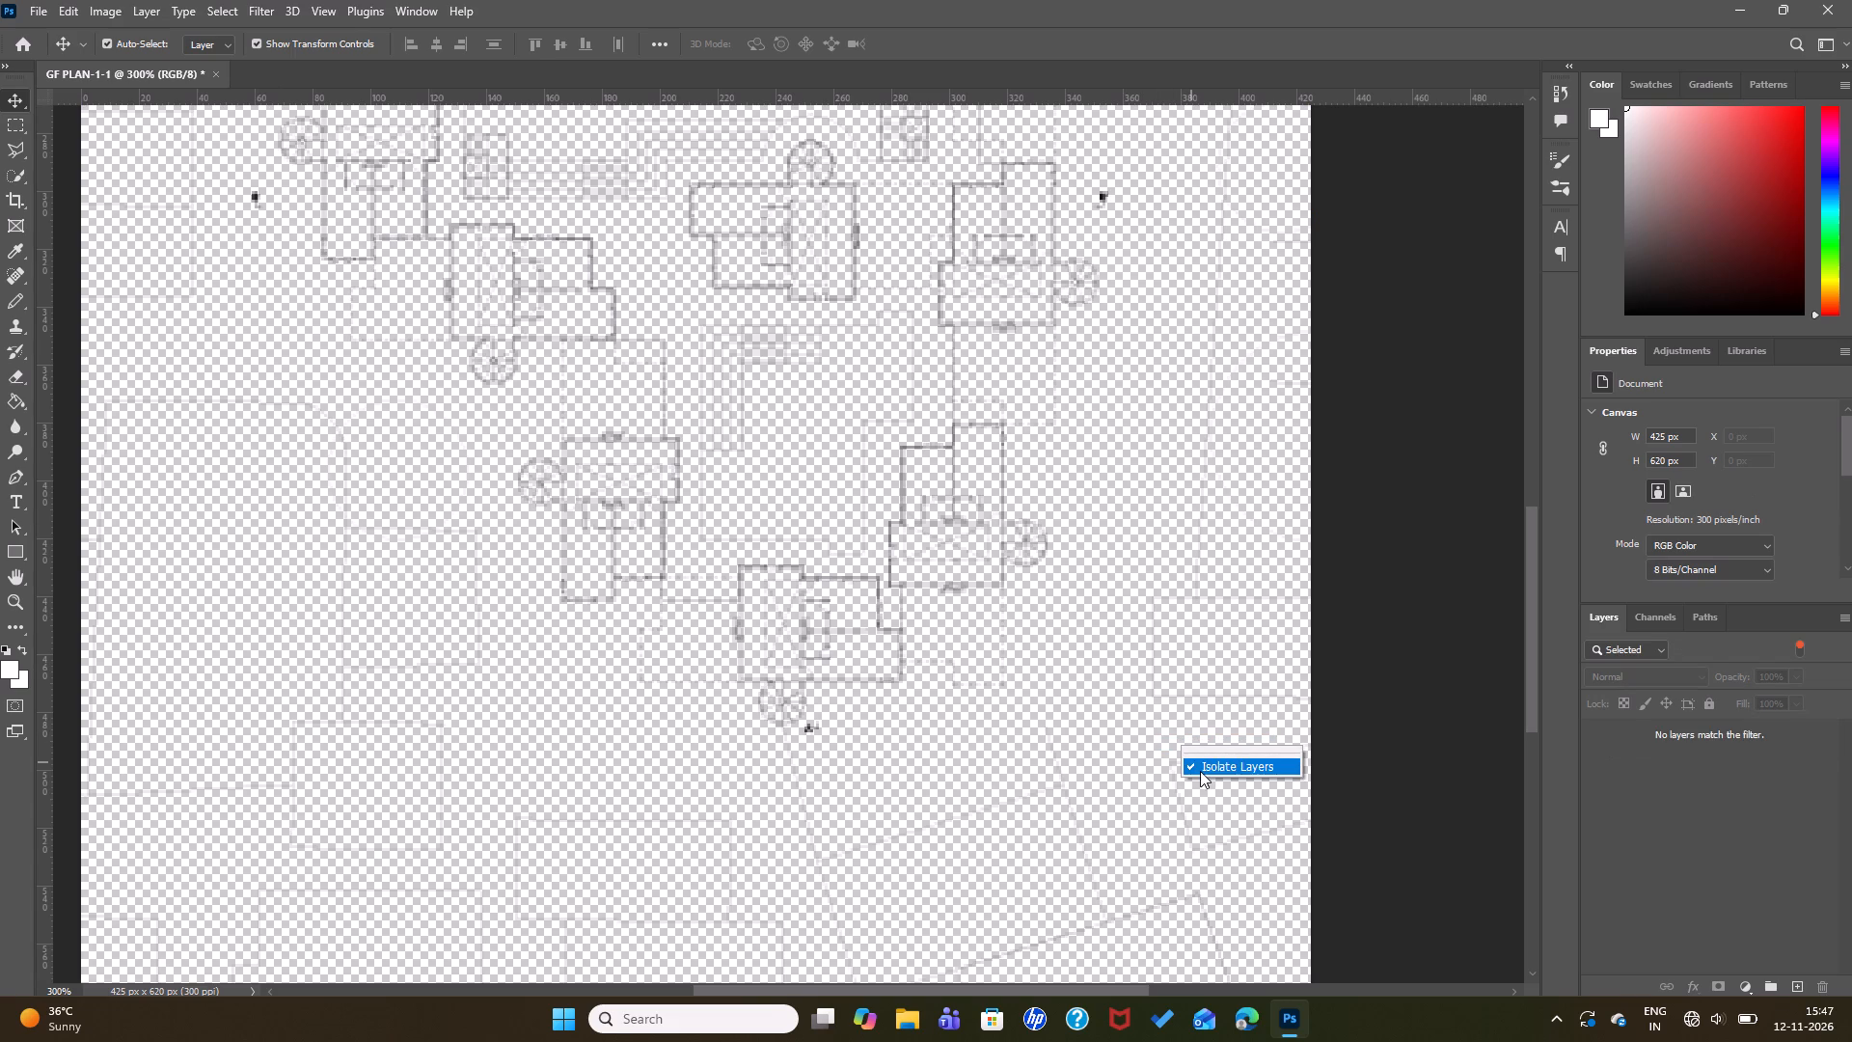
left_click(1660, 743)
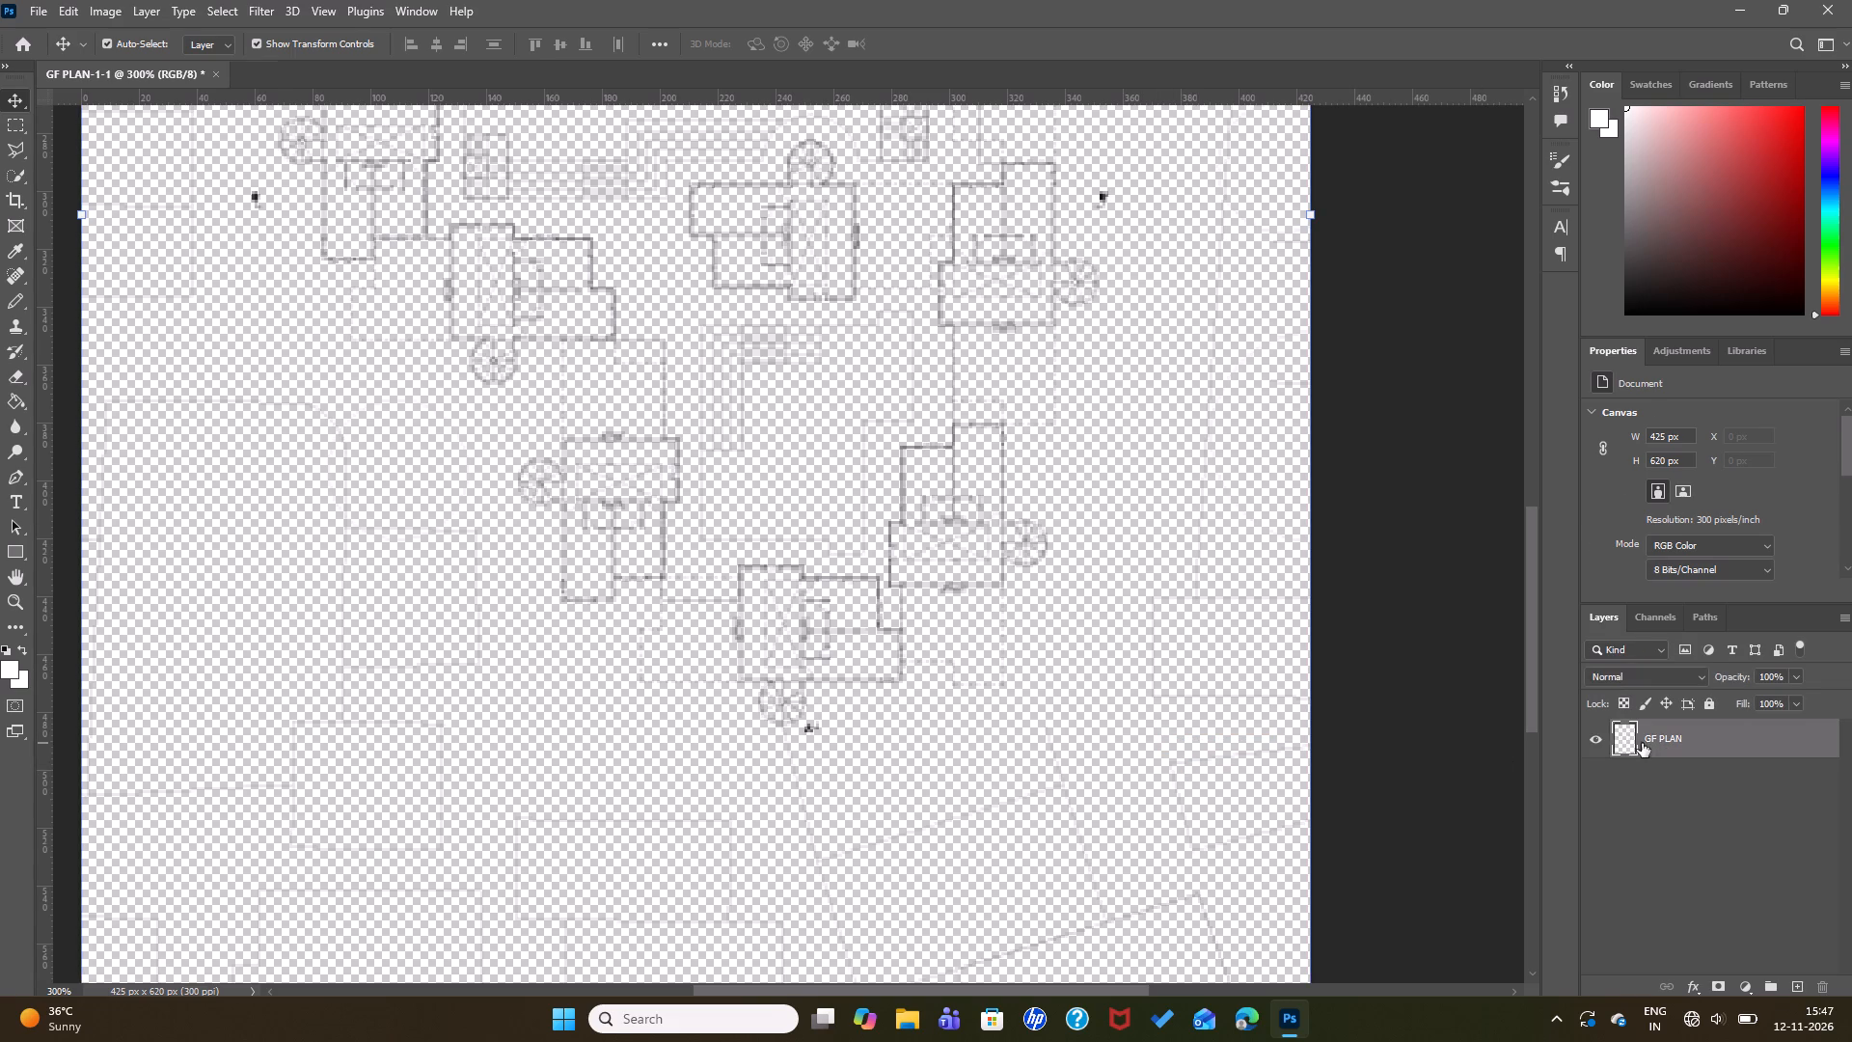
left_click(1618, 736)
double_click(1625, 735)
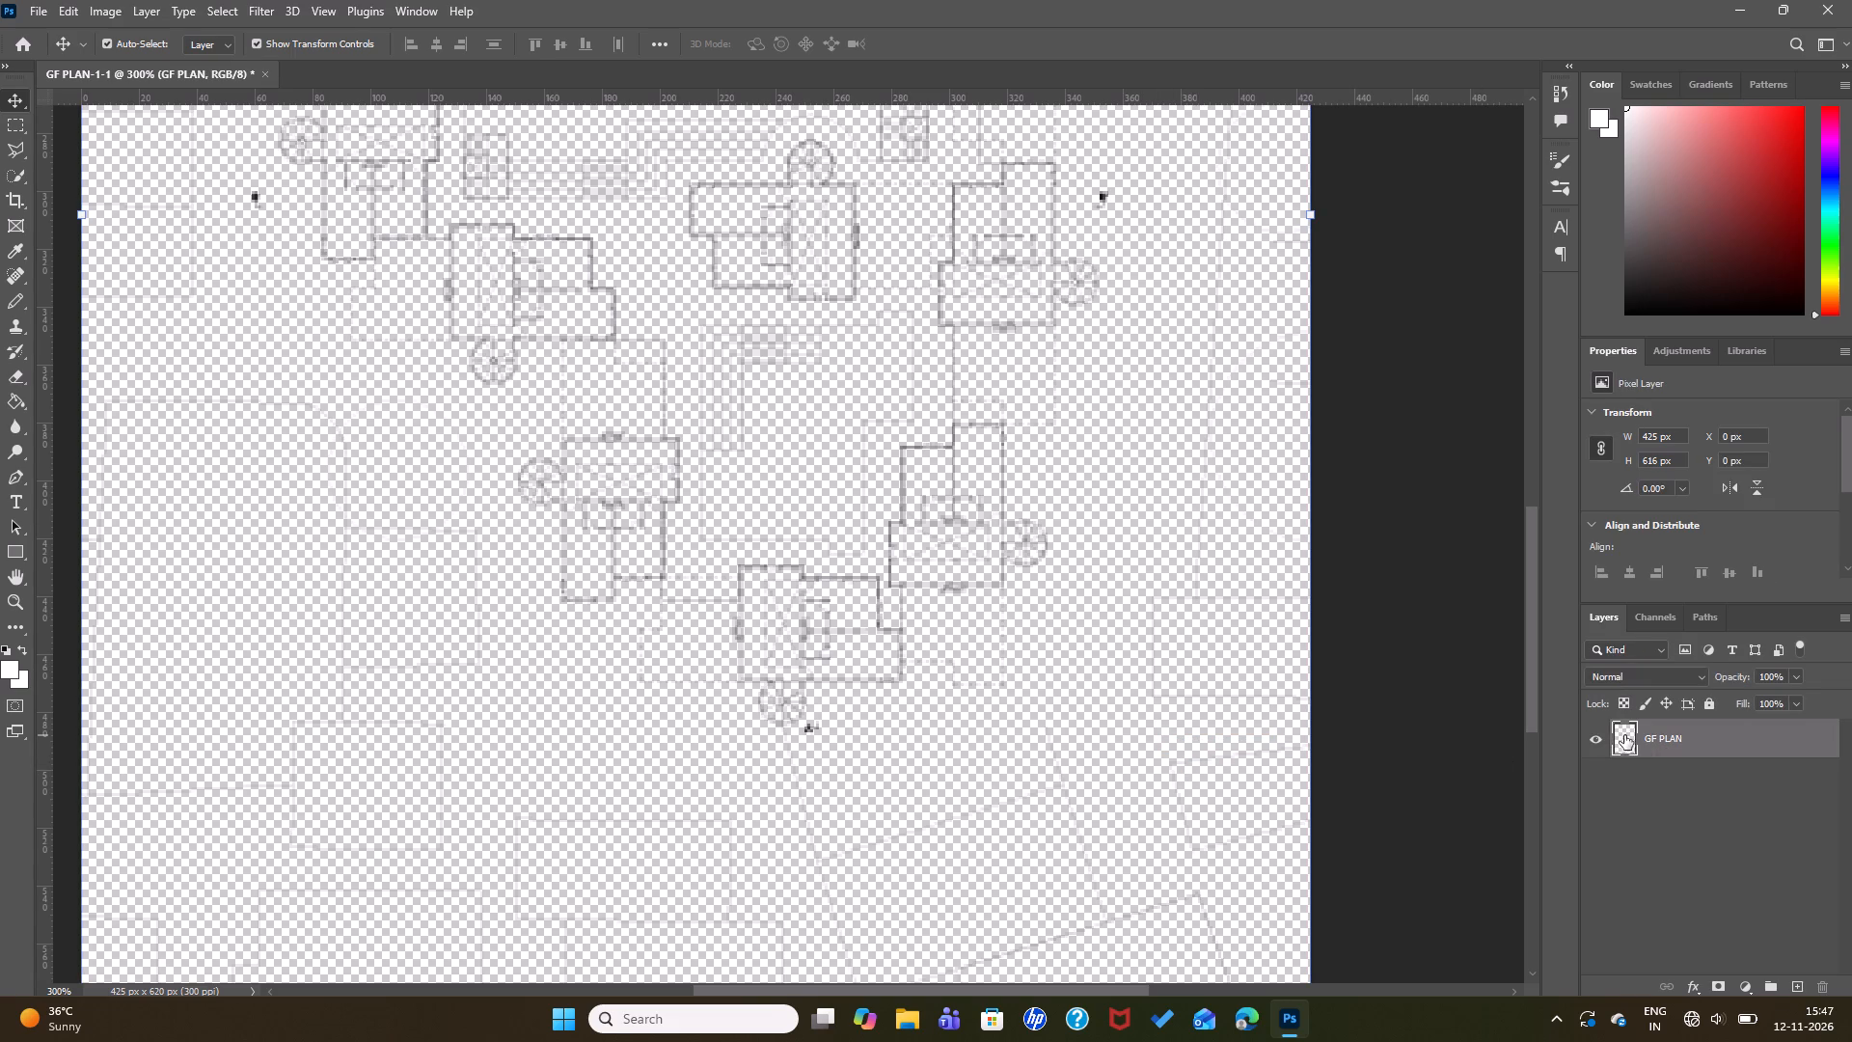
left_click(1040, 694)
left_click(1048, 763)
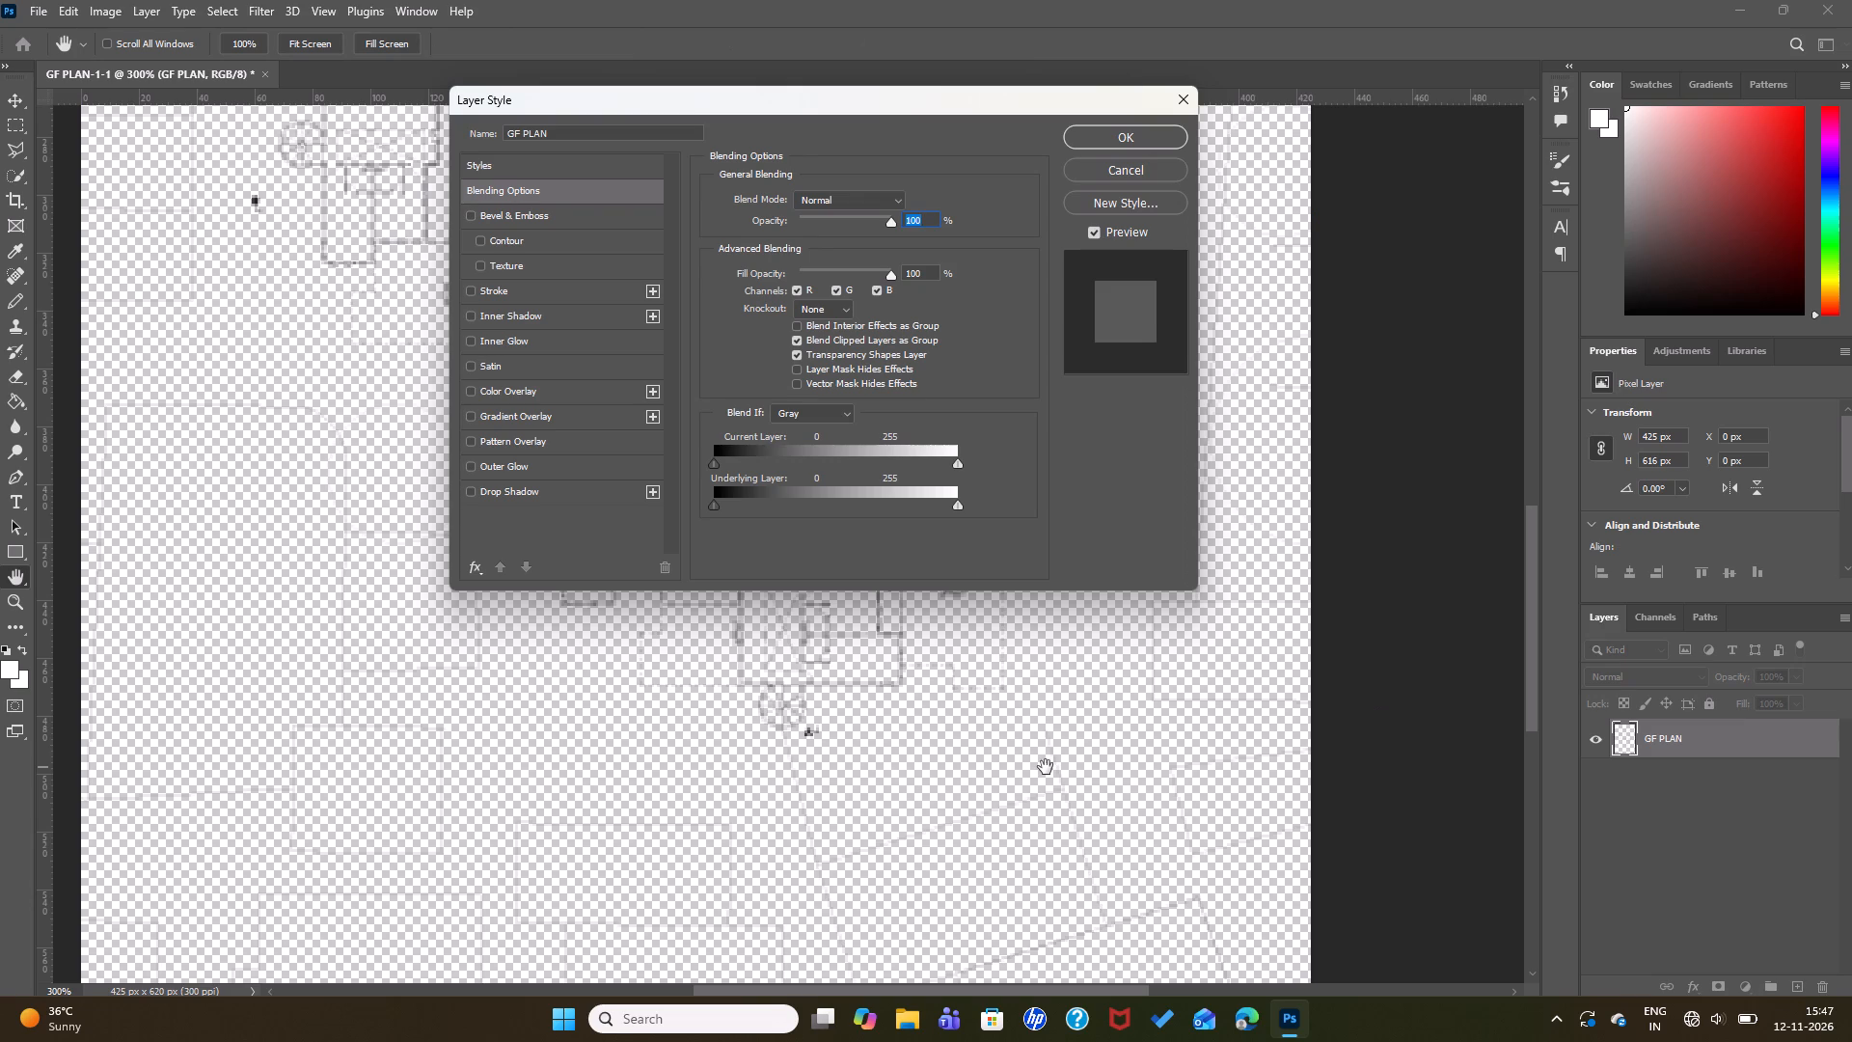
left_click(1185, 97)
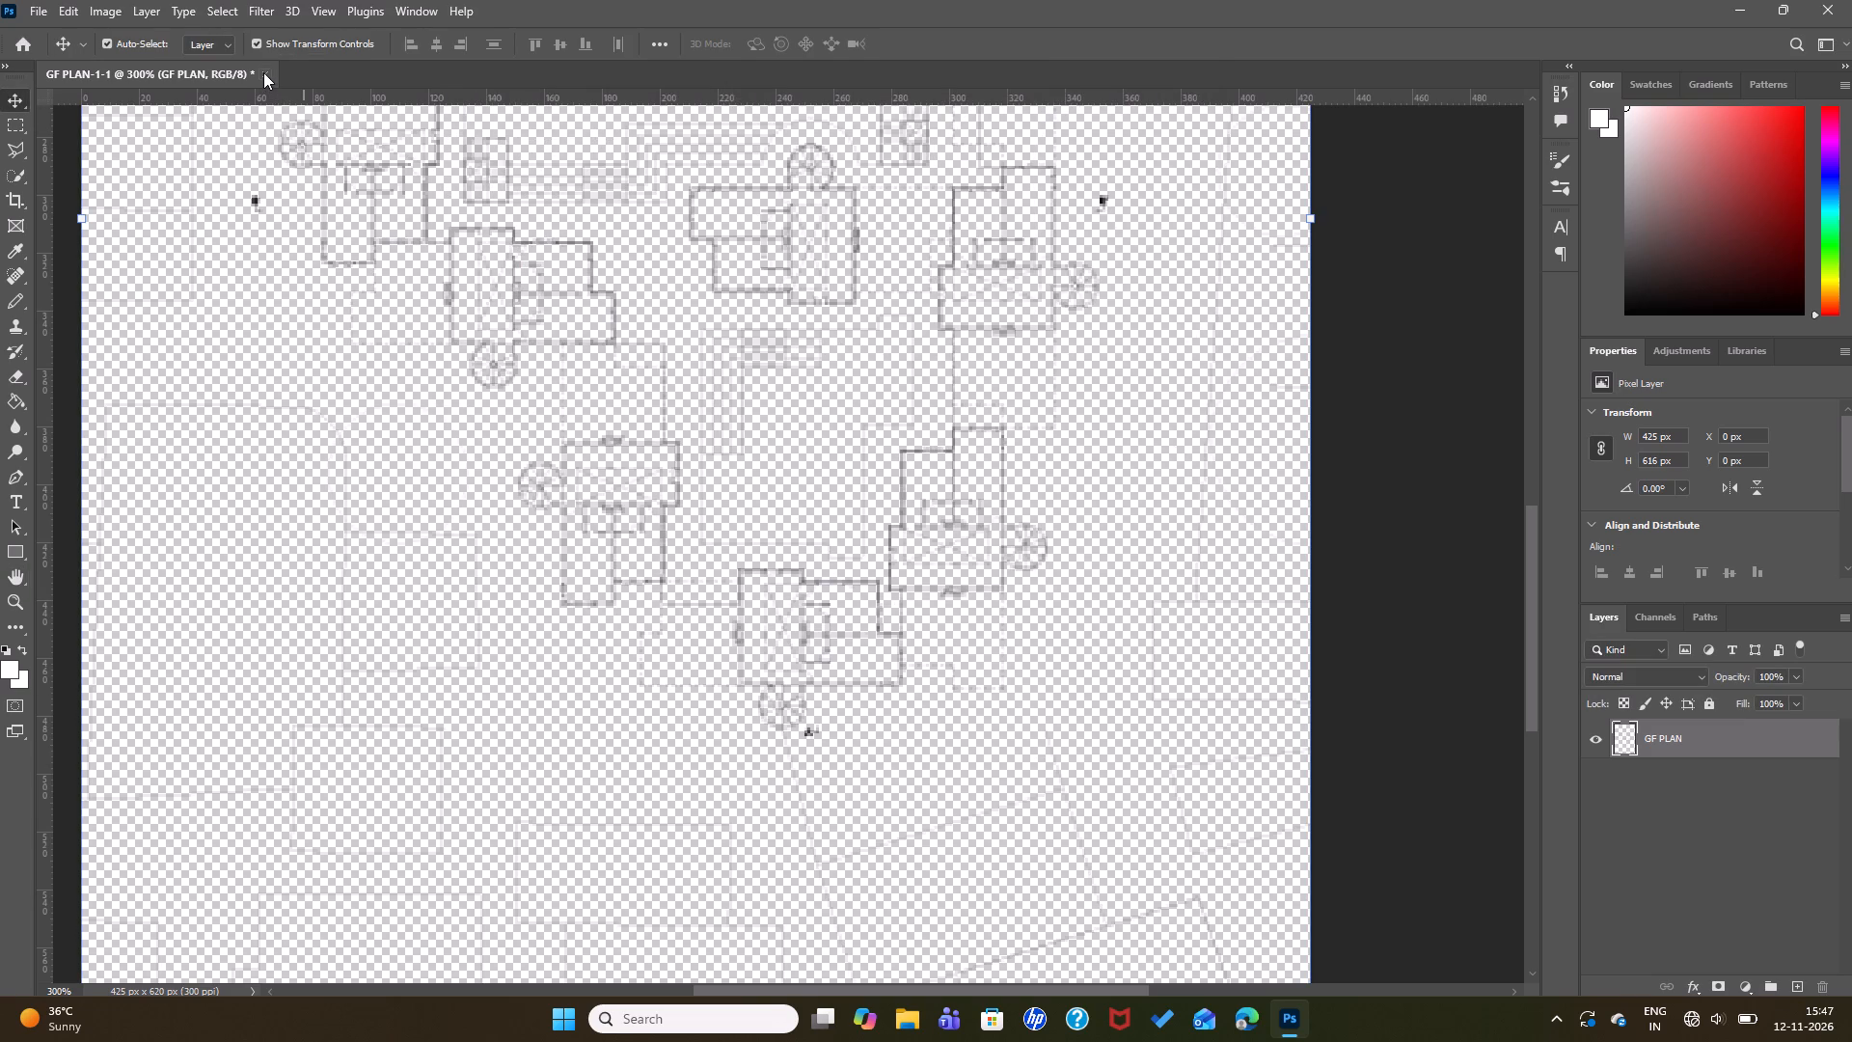
Close the GF PLAN-1-1 document without saving its changes.
left_click(263, 72)
left_click(933, 368)
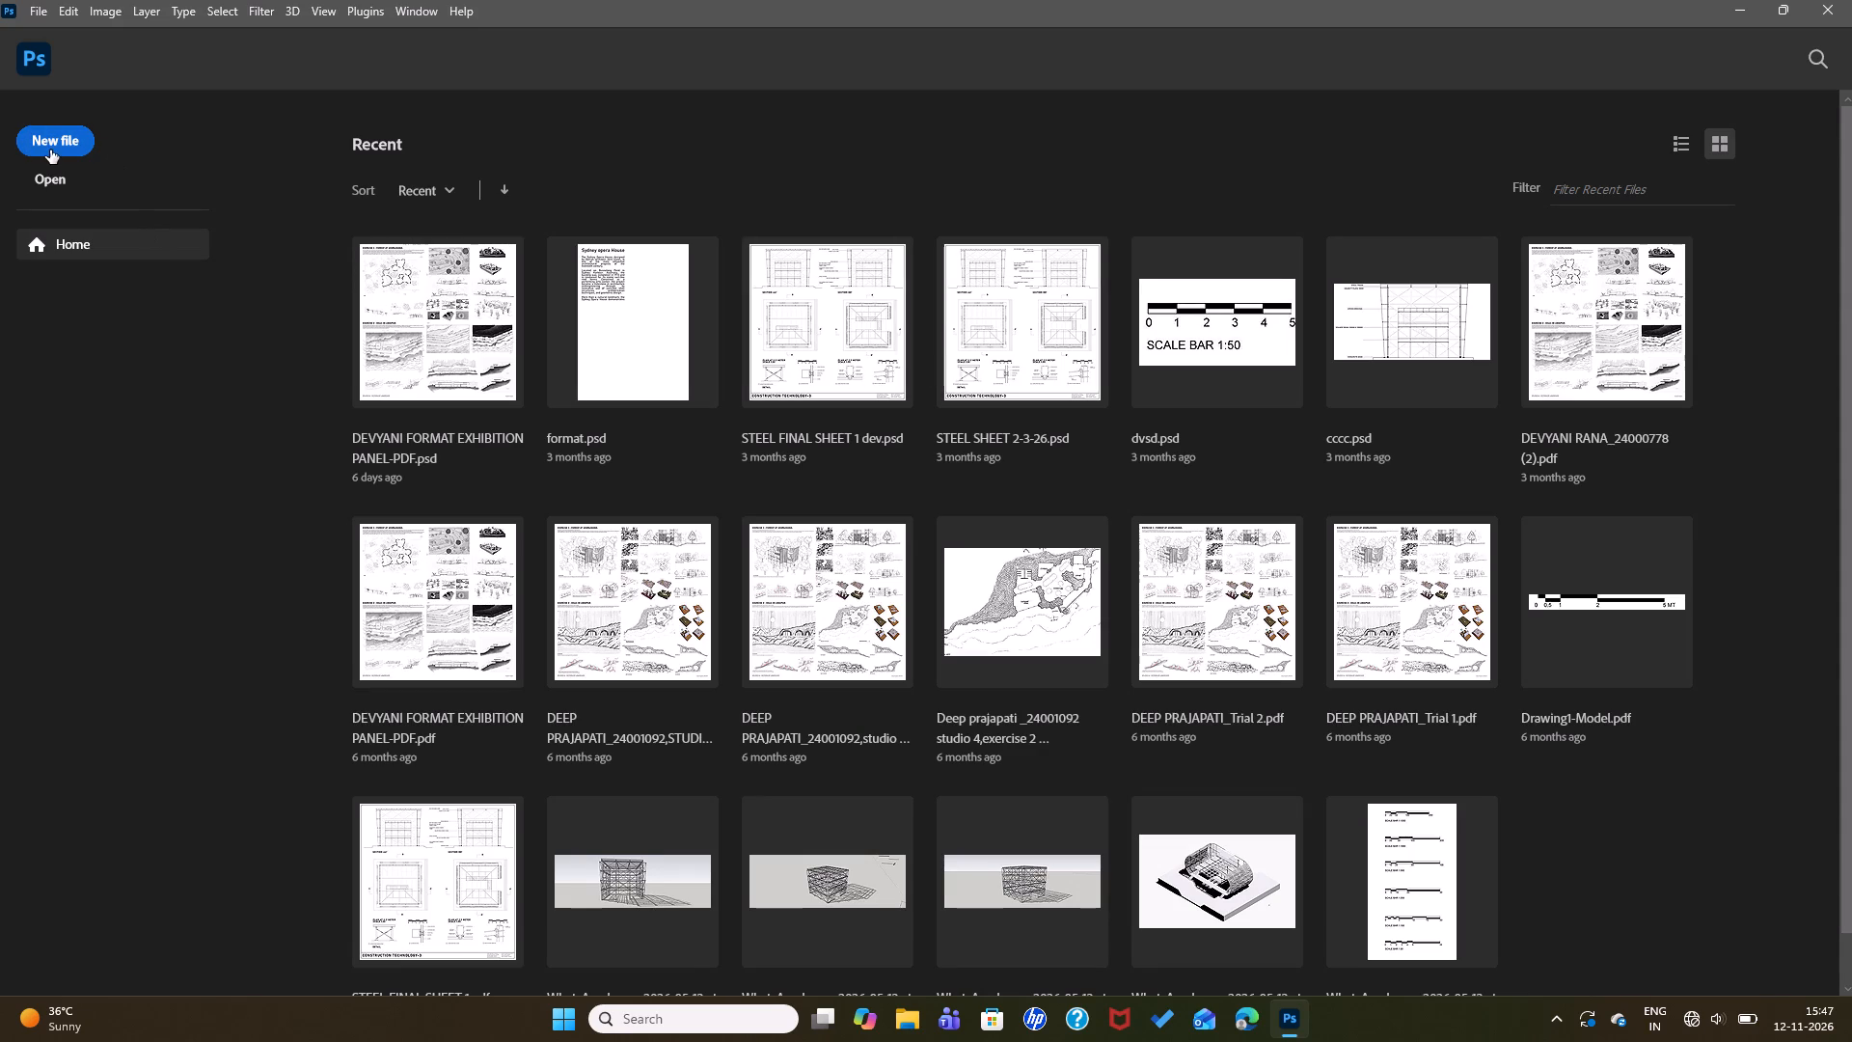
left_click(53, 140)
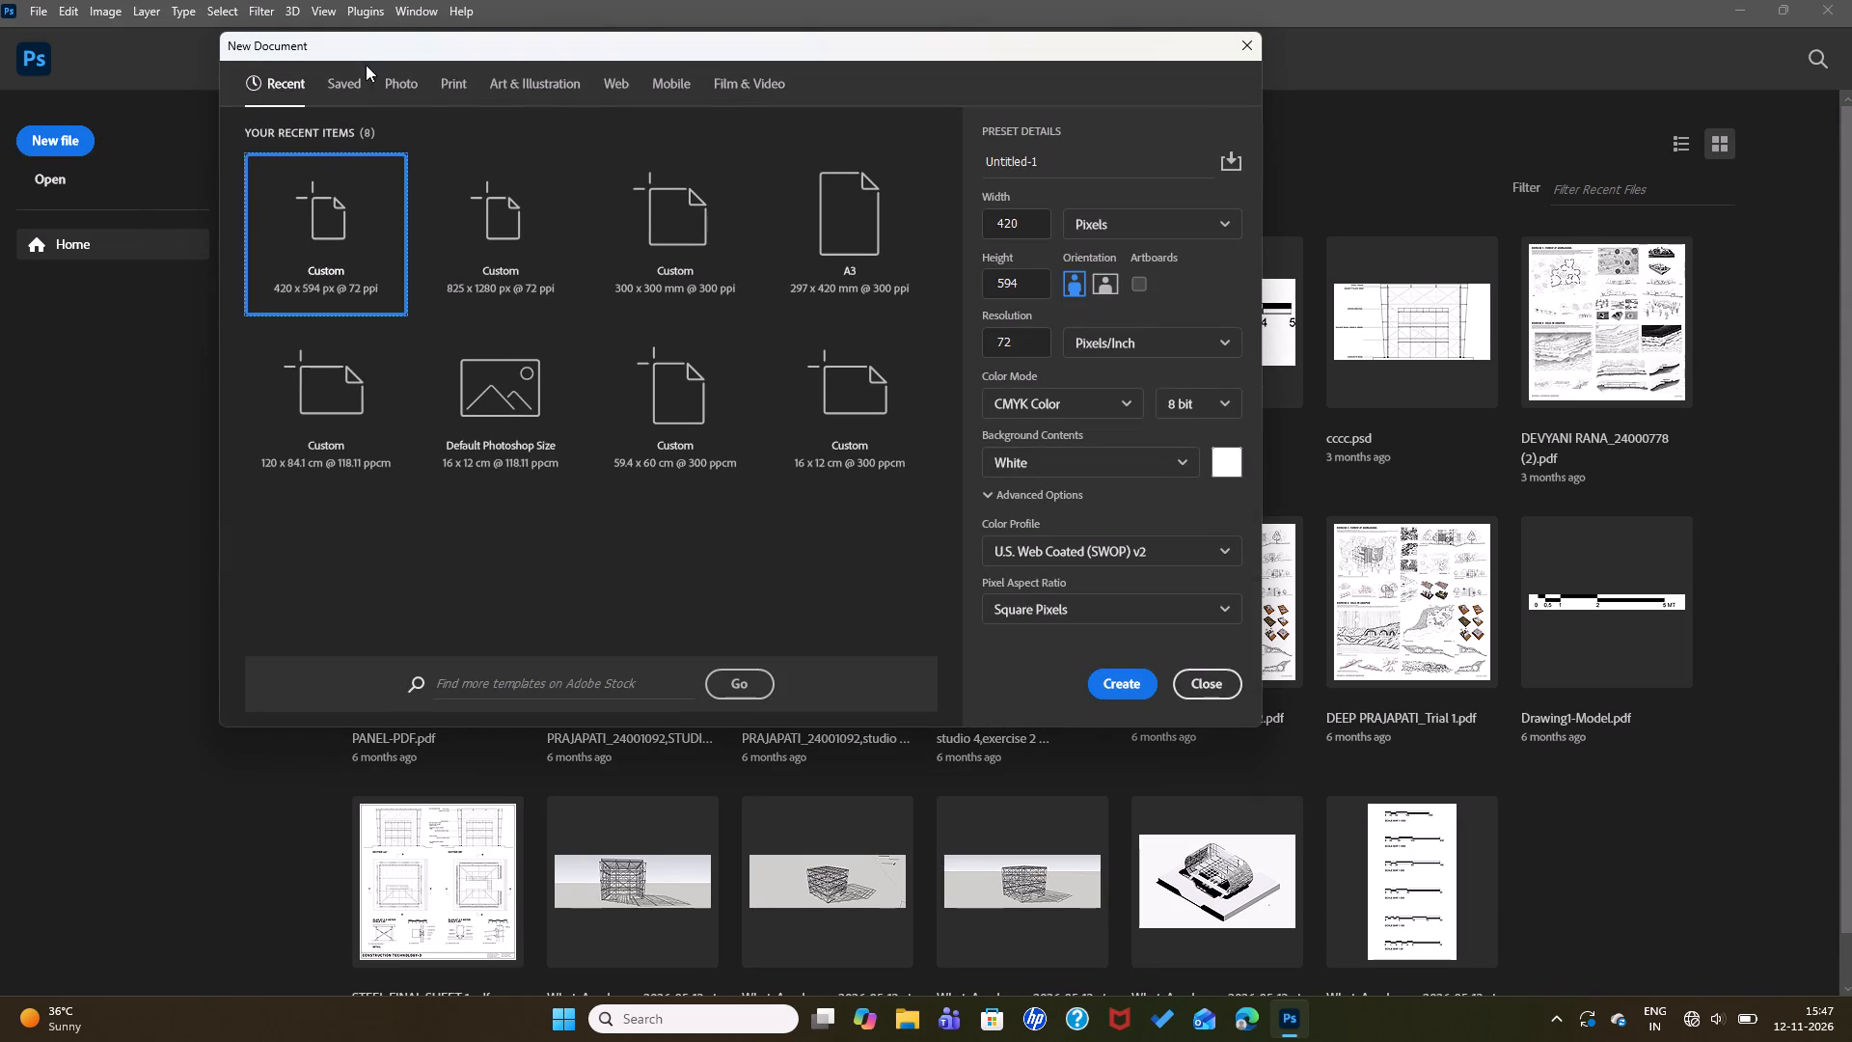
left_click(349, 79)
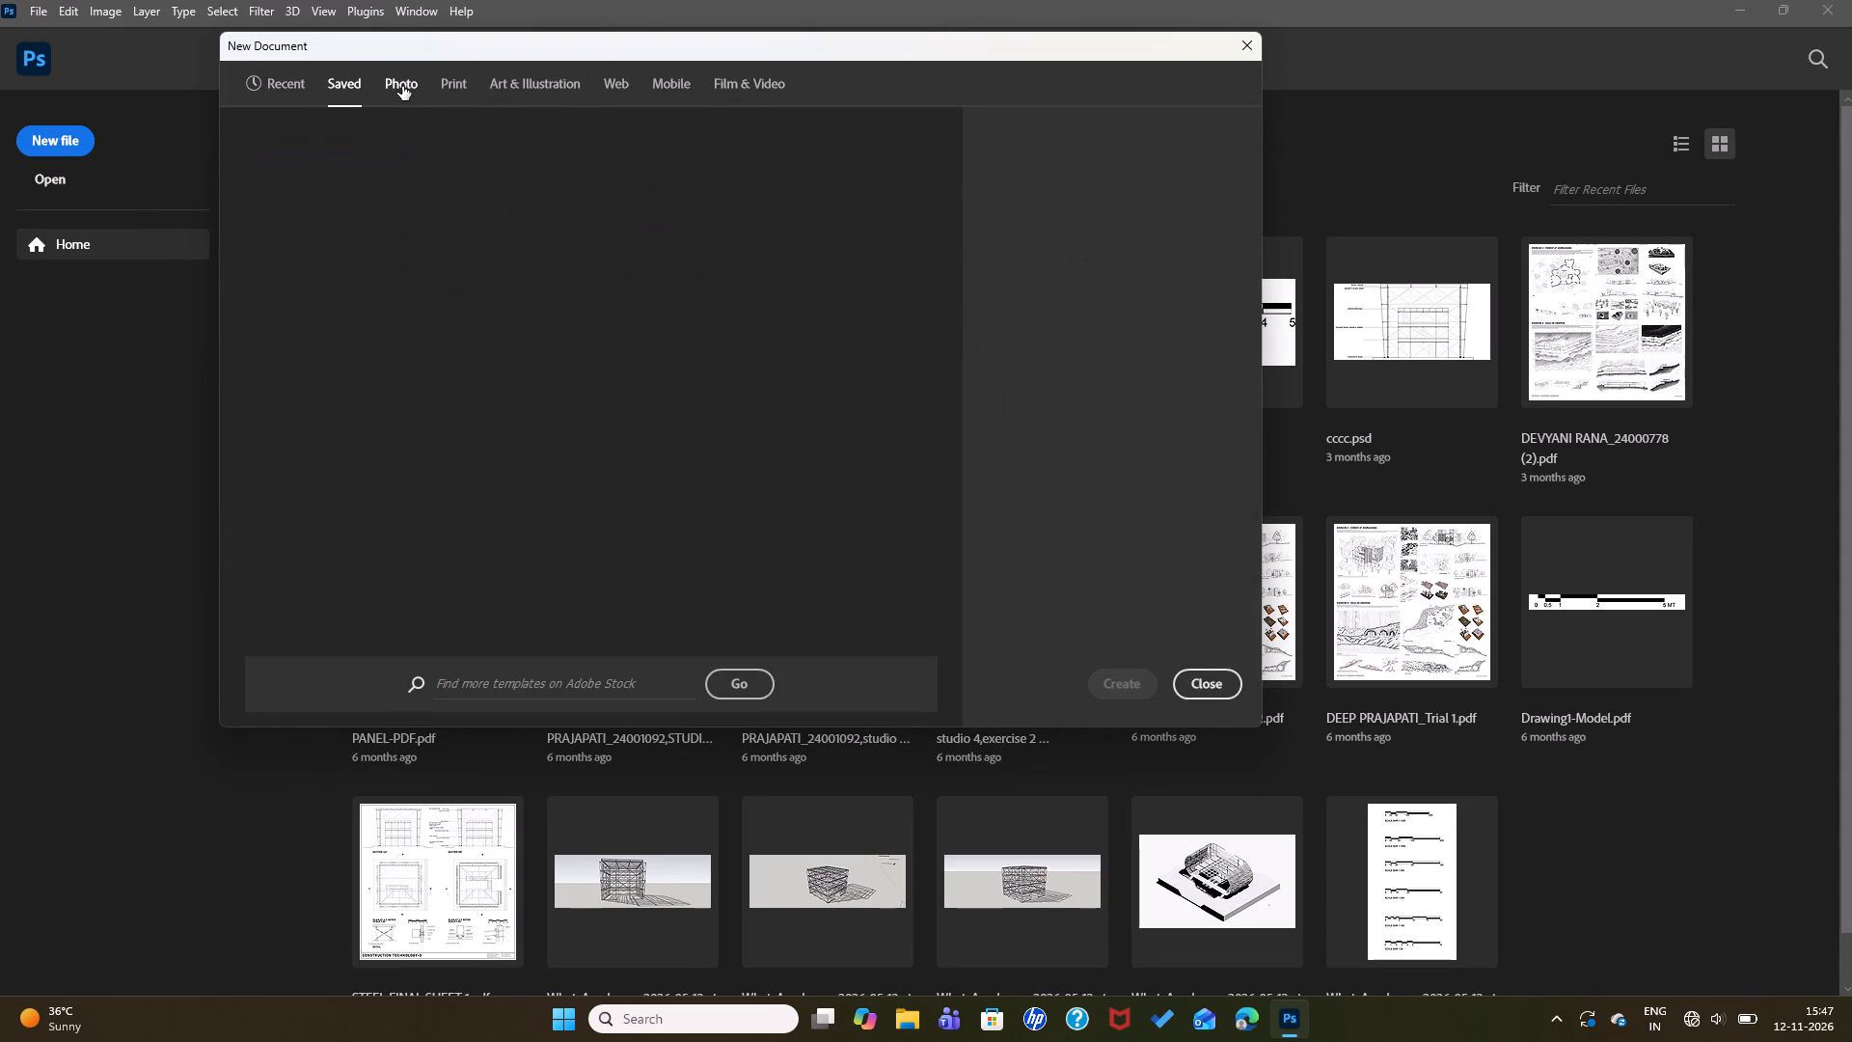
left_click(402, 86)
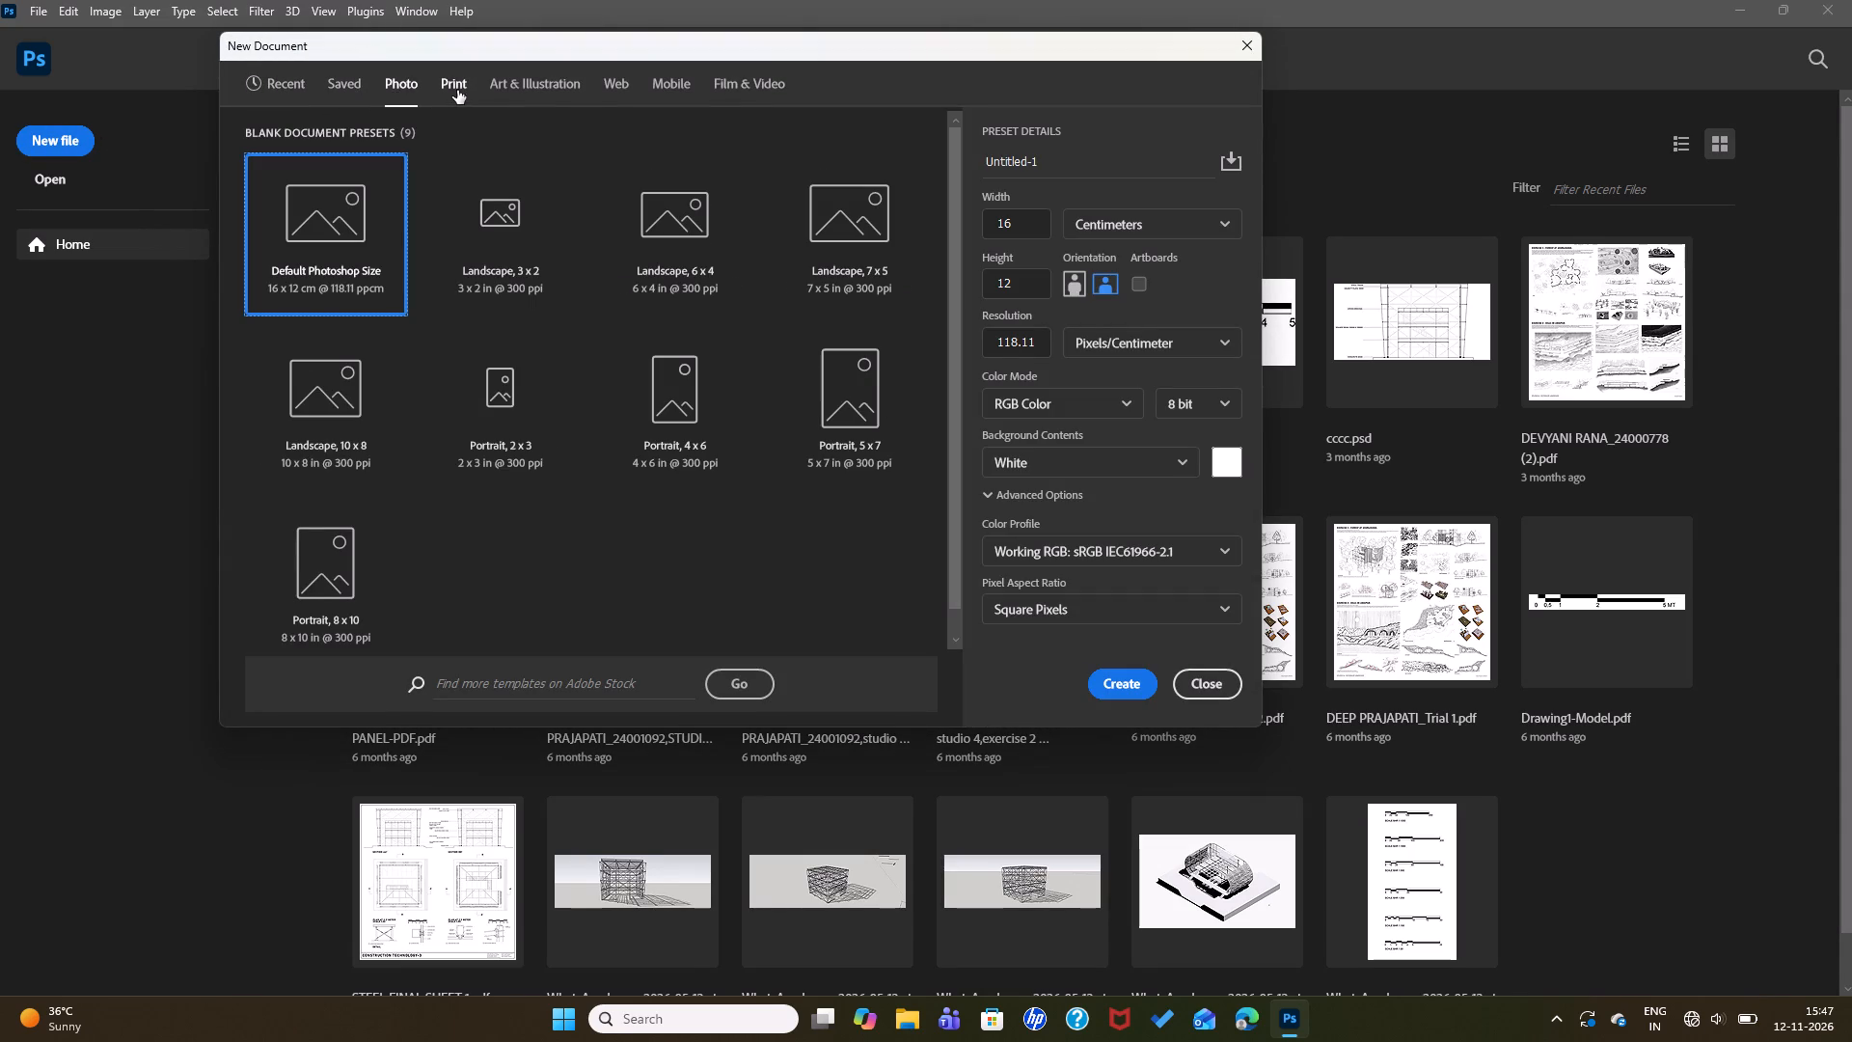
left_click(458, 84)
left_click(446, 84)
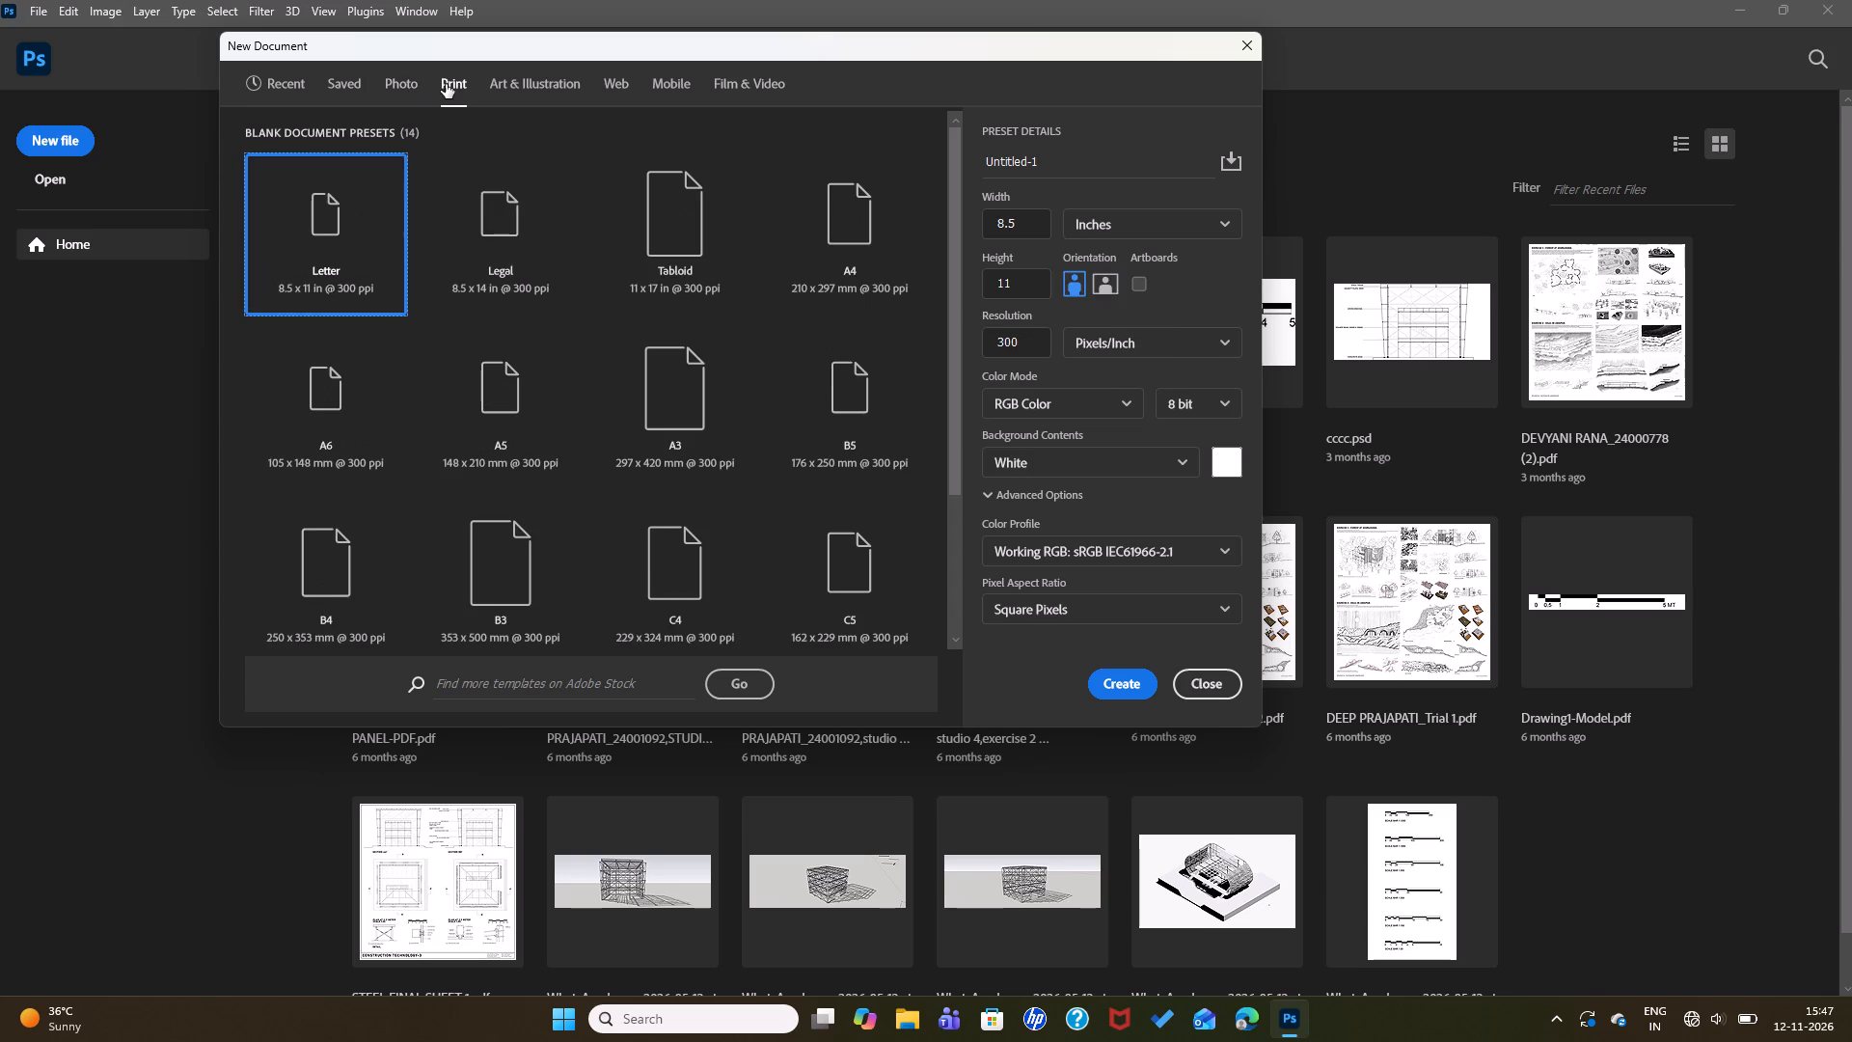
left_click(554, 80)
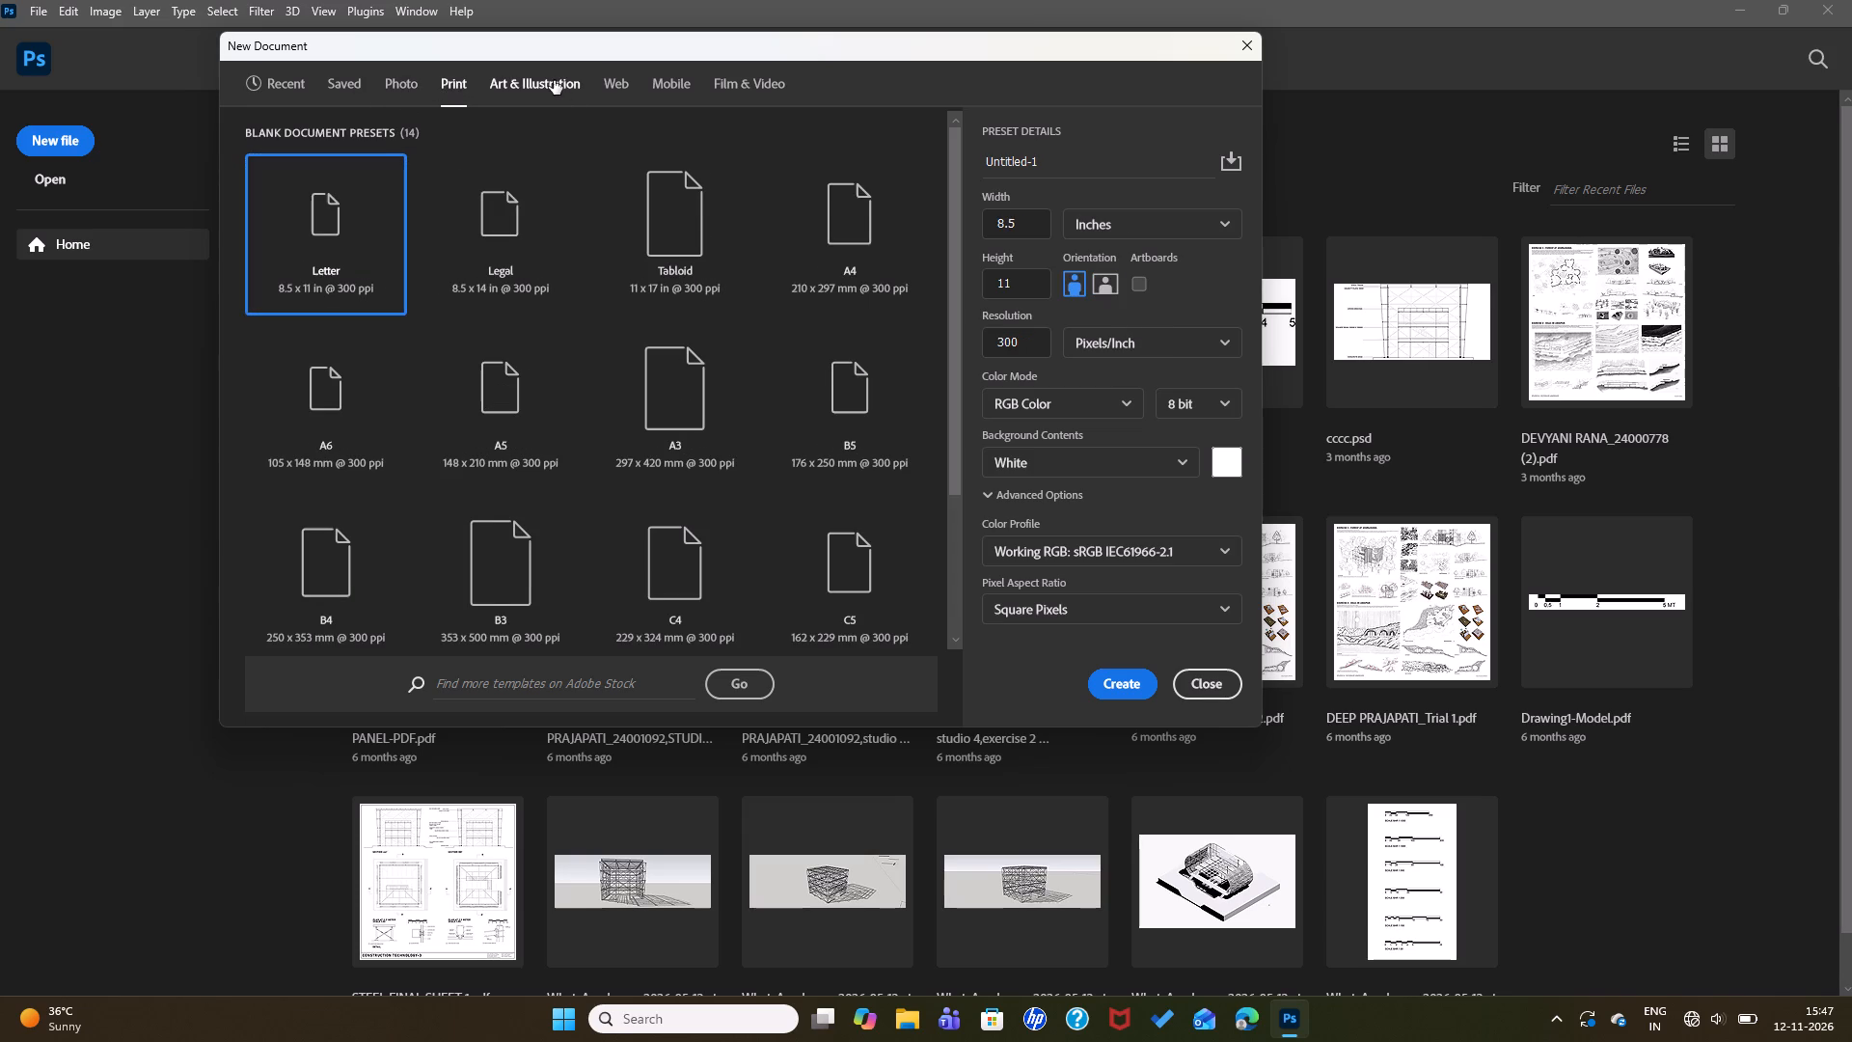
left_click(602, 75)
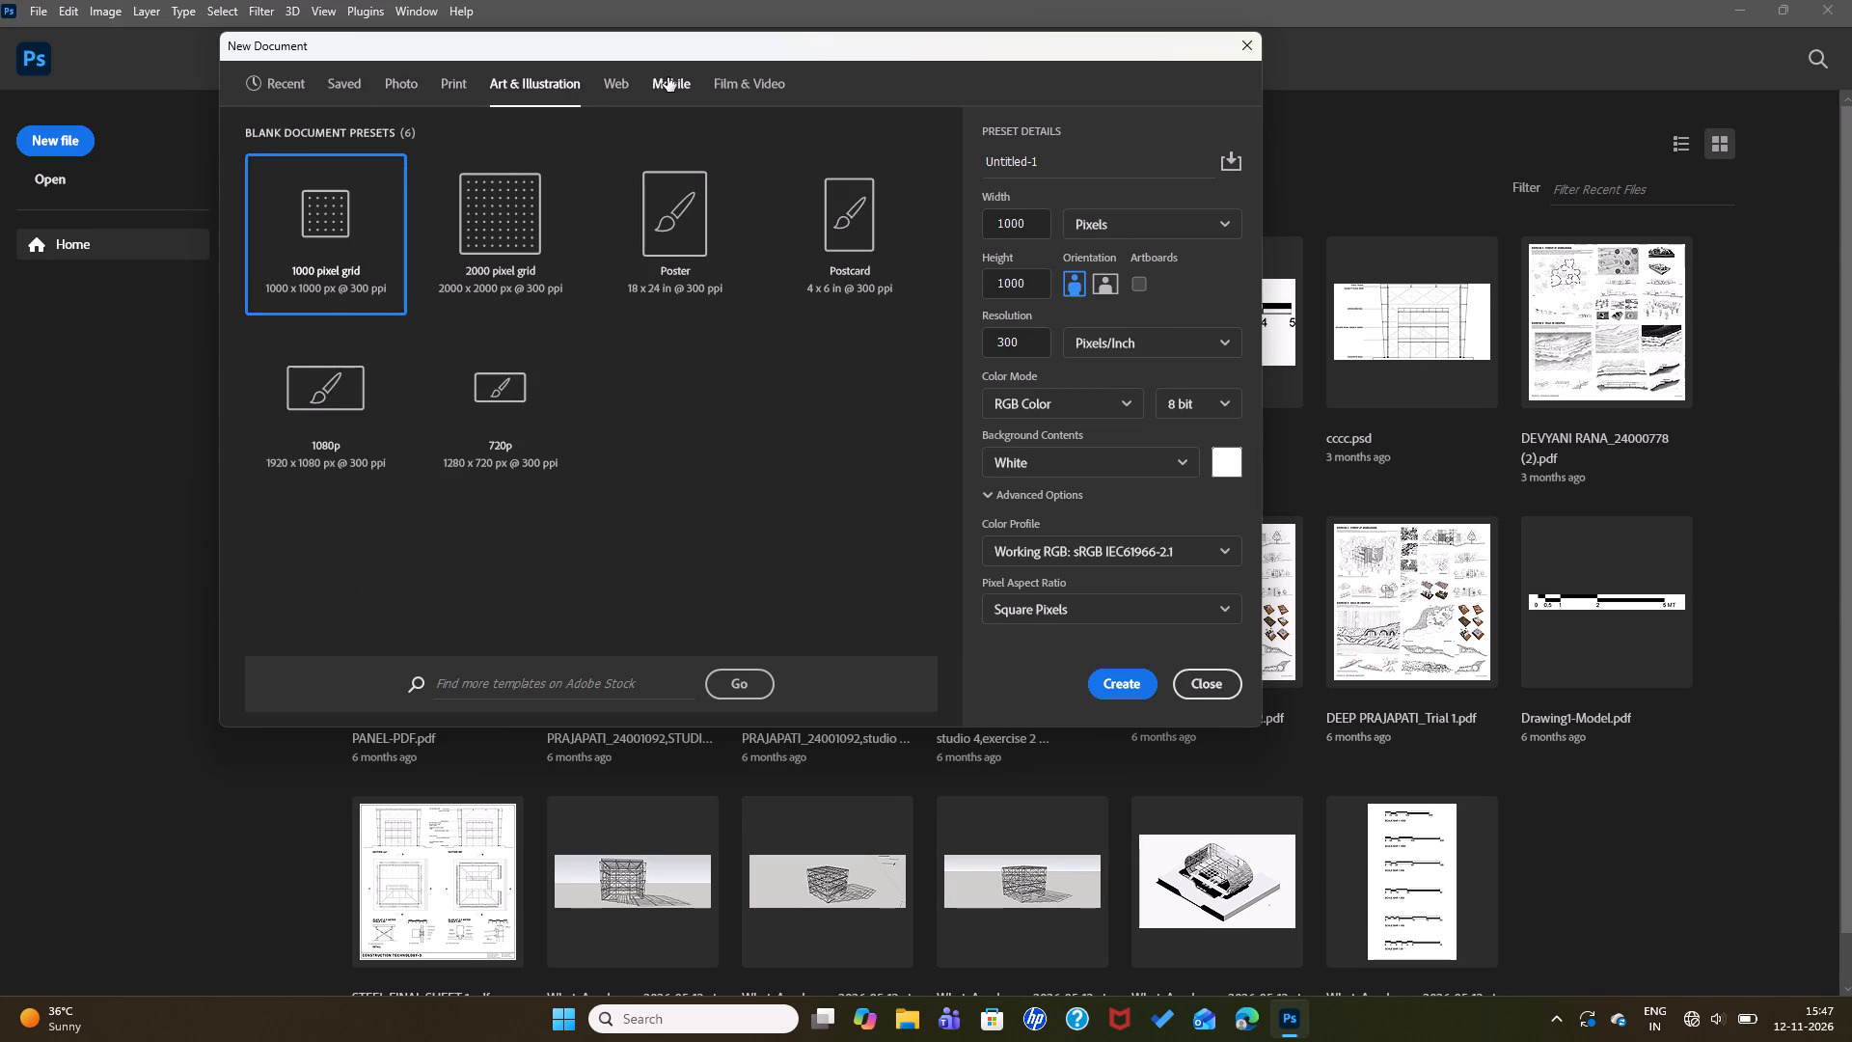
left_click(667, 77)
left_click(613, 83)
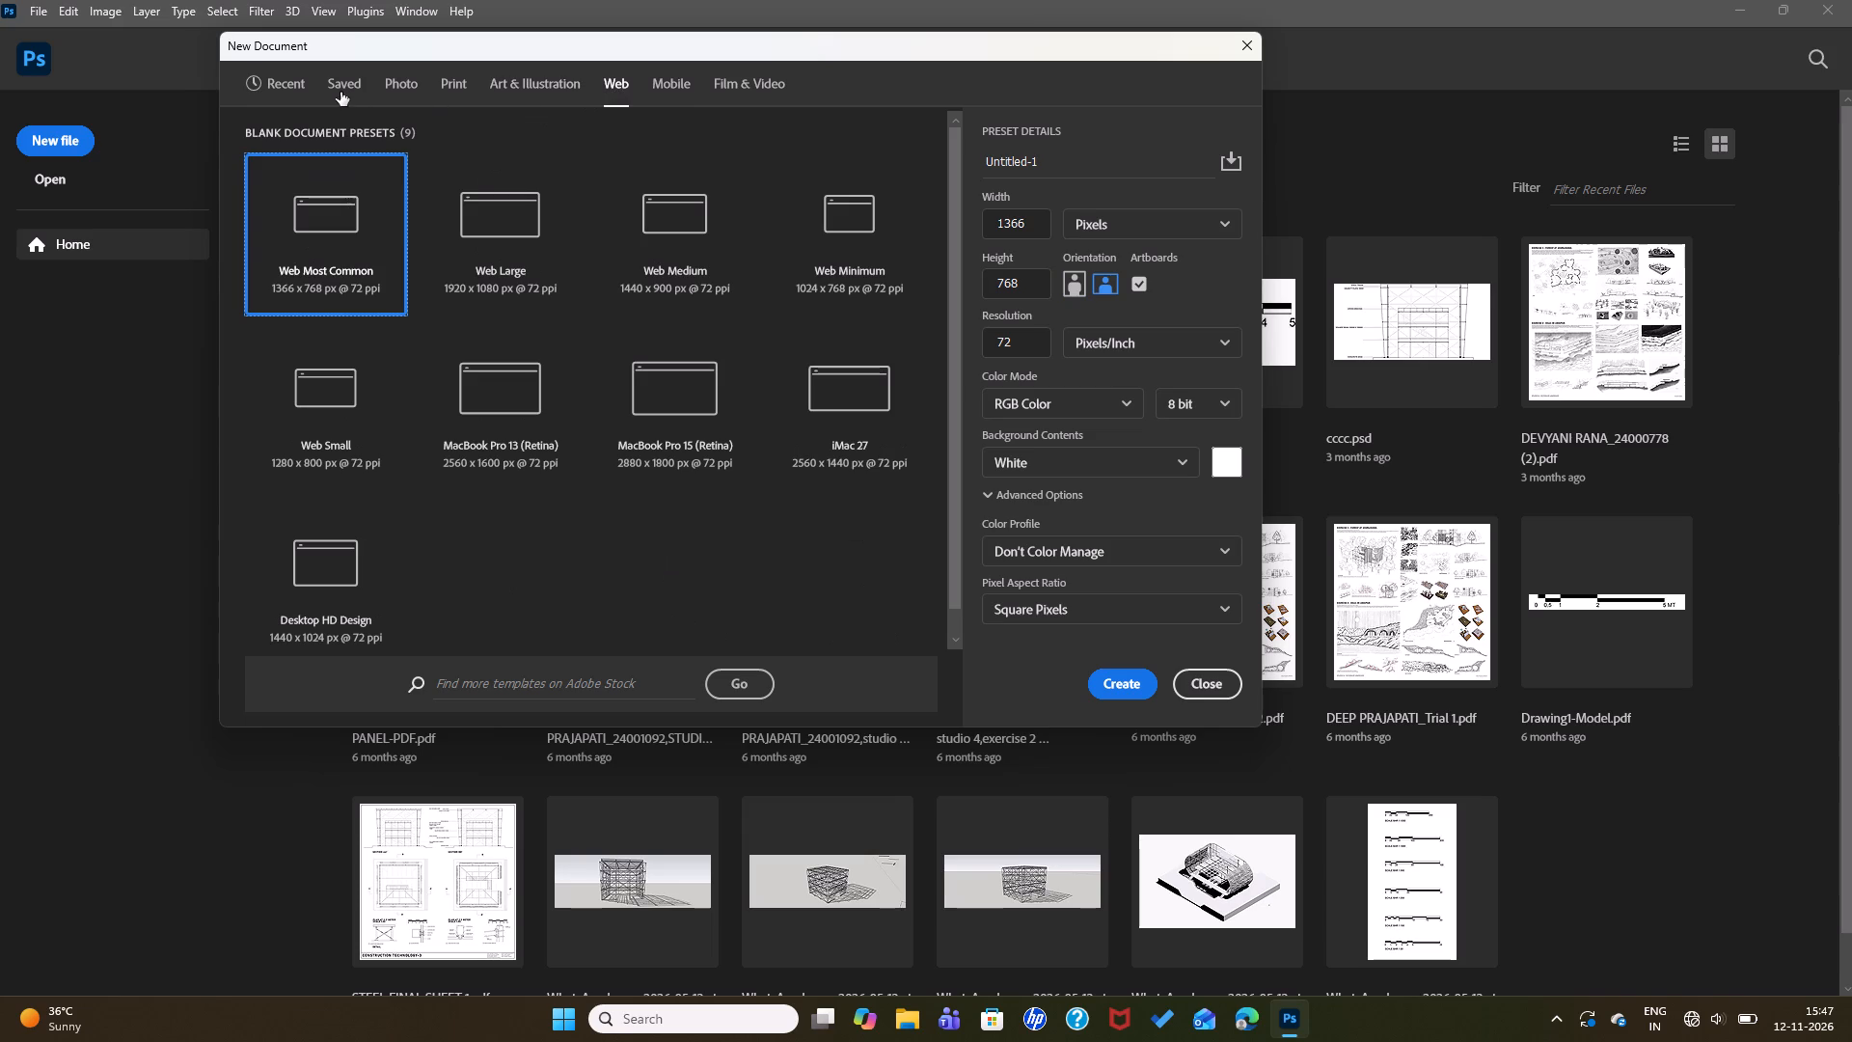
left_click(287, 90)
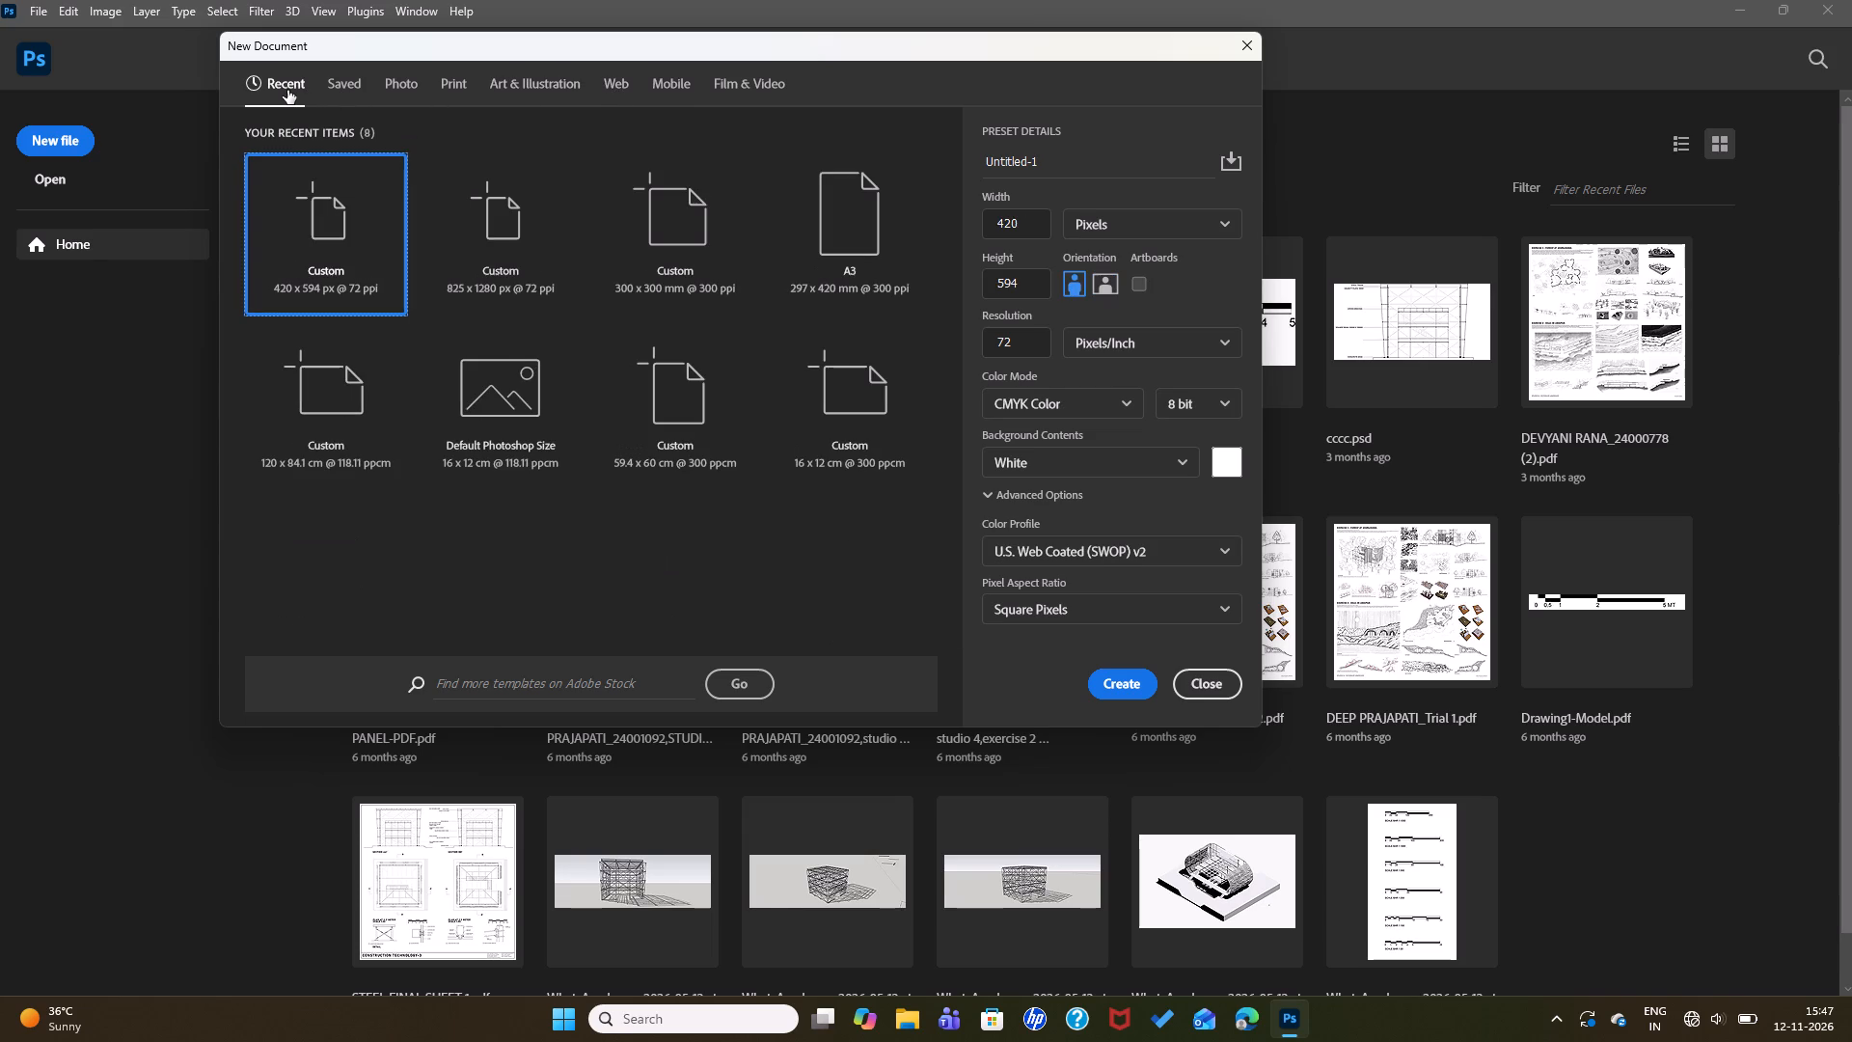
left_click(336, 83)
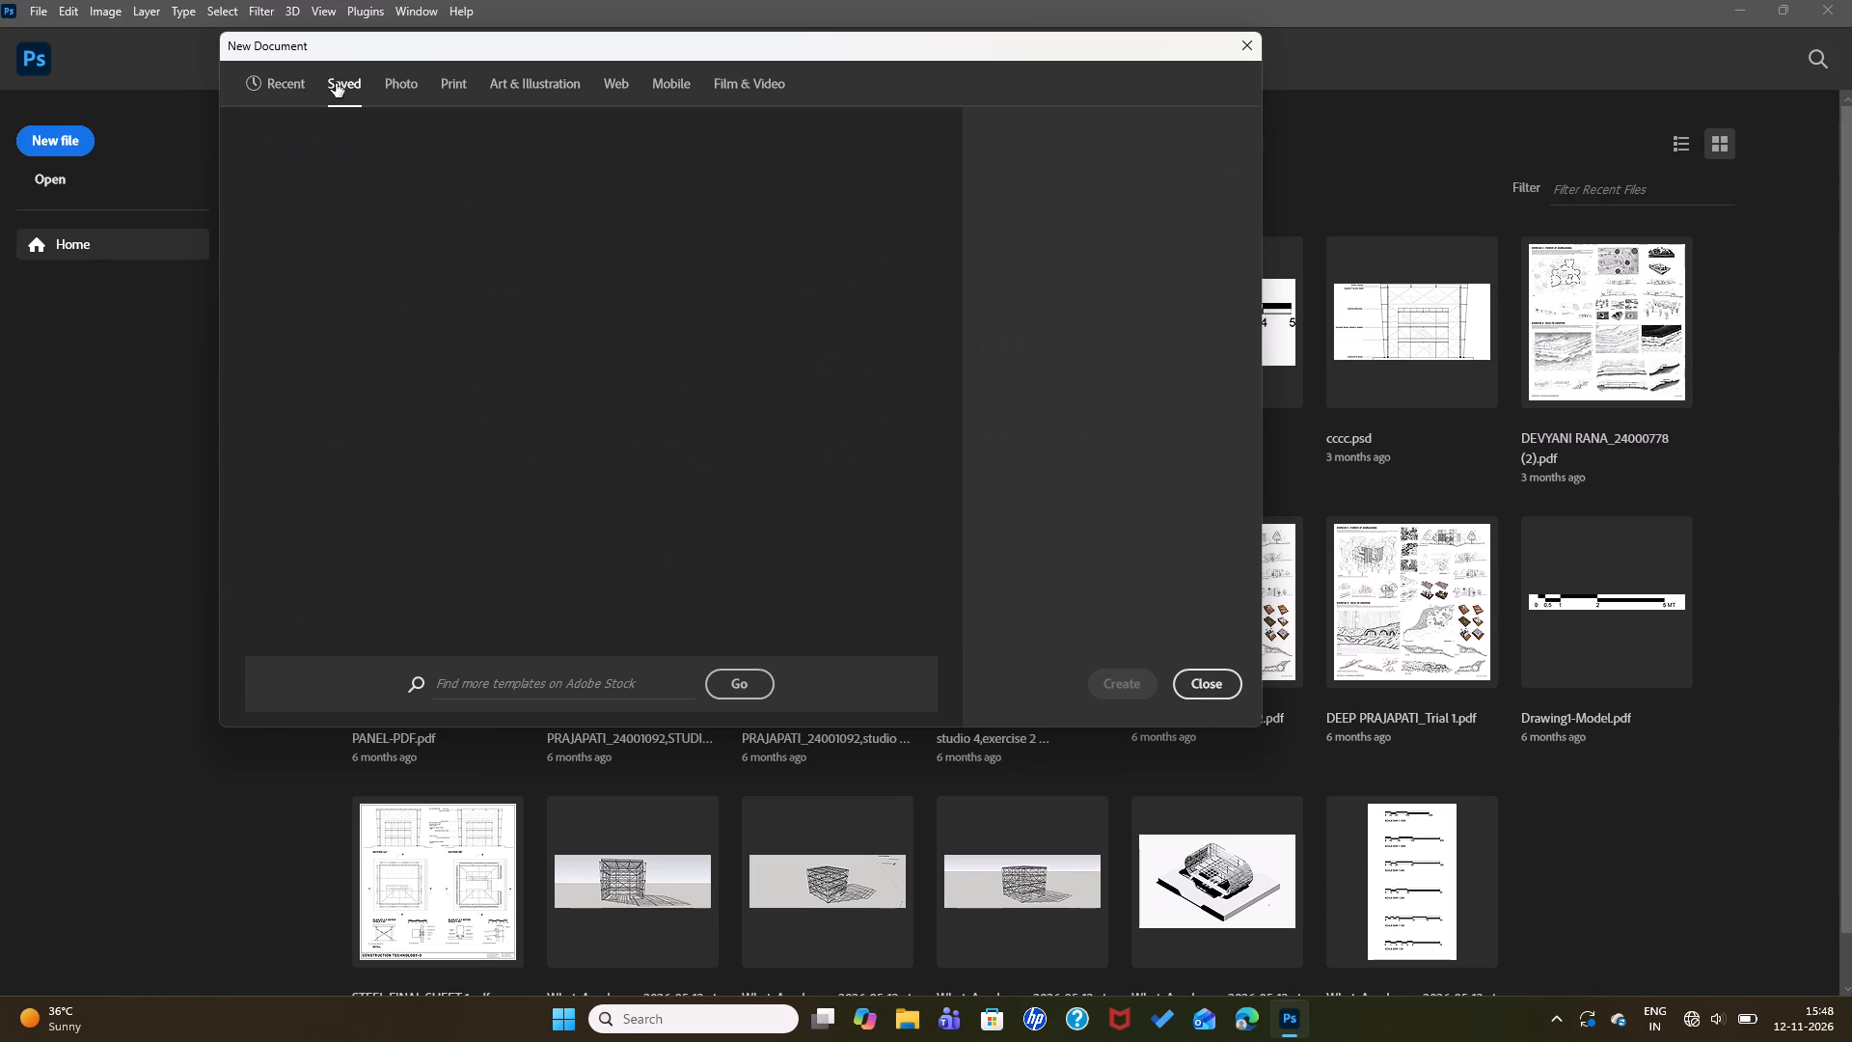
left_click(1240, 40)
Open GF PLAN.pdf from the render folder, importing its page at 300 pixels/inch in 8-bit RGB Color.
left_click(48, 12)
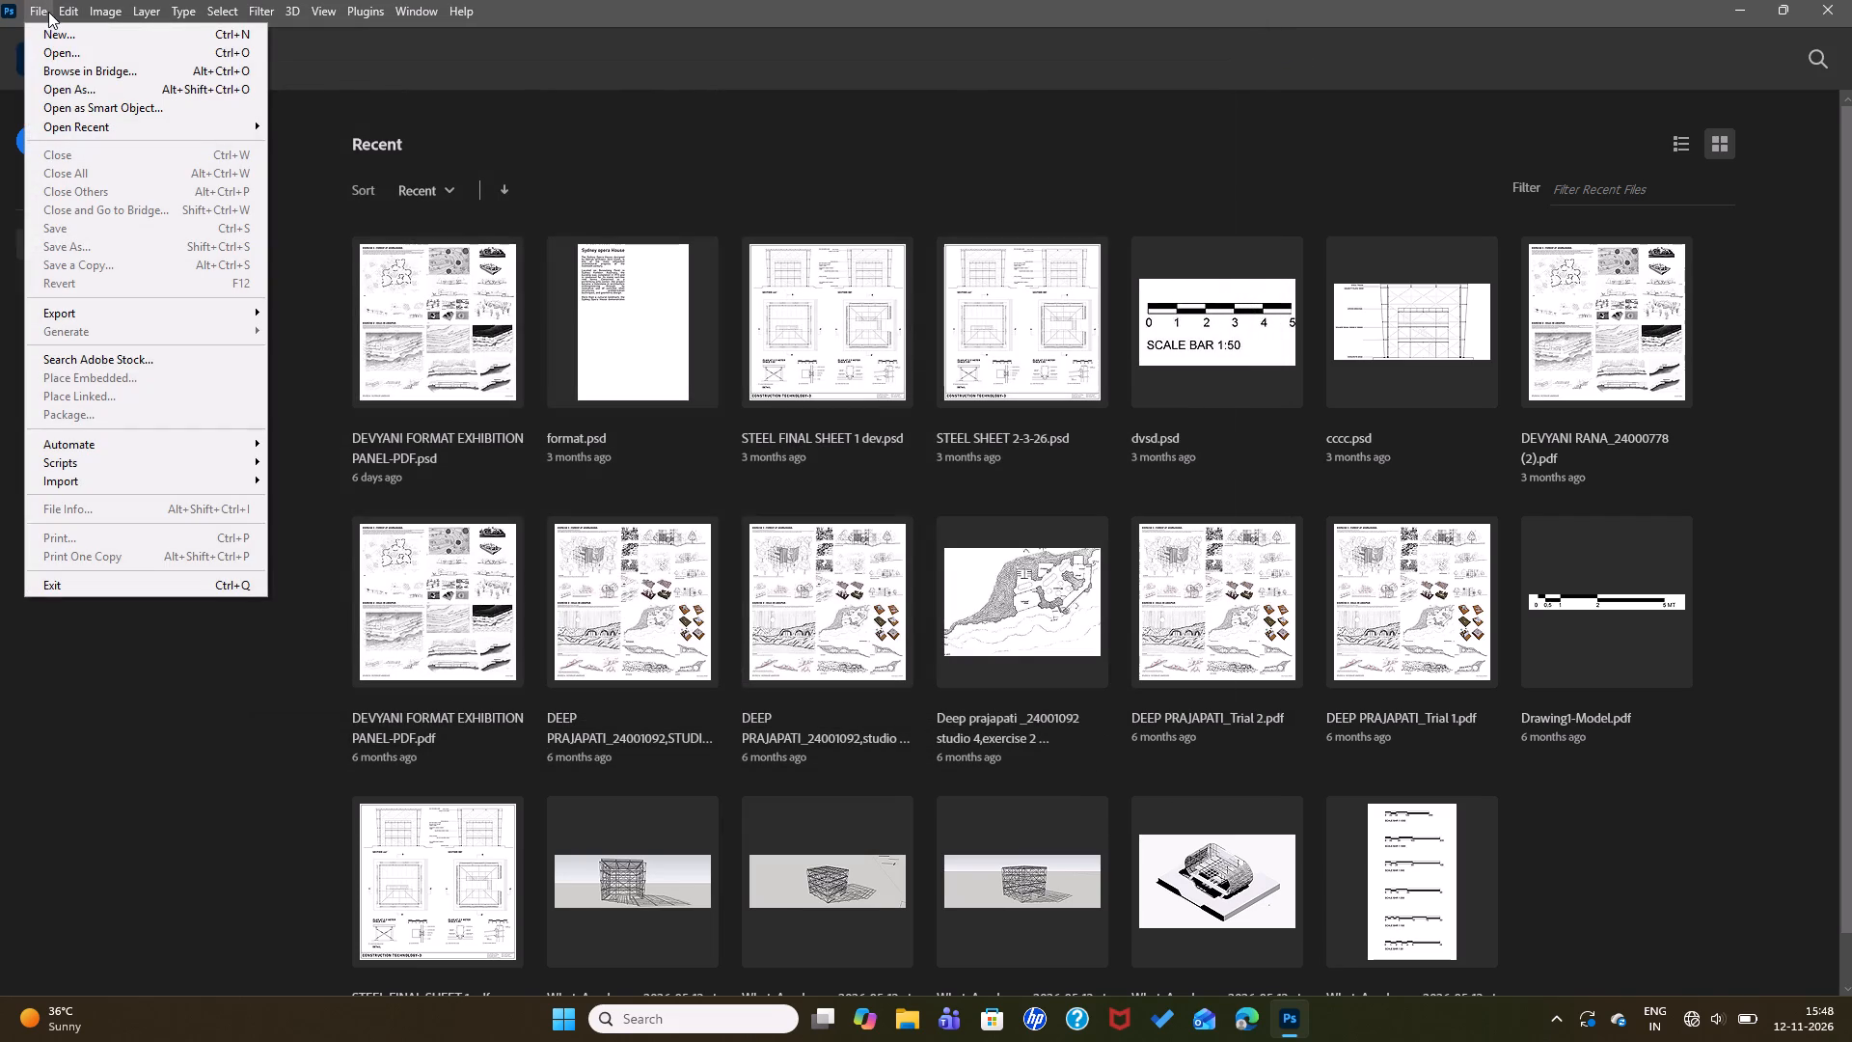
left_click(73, 53)
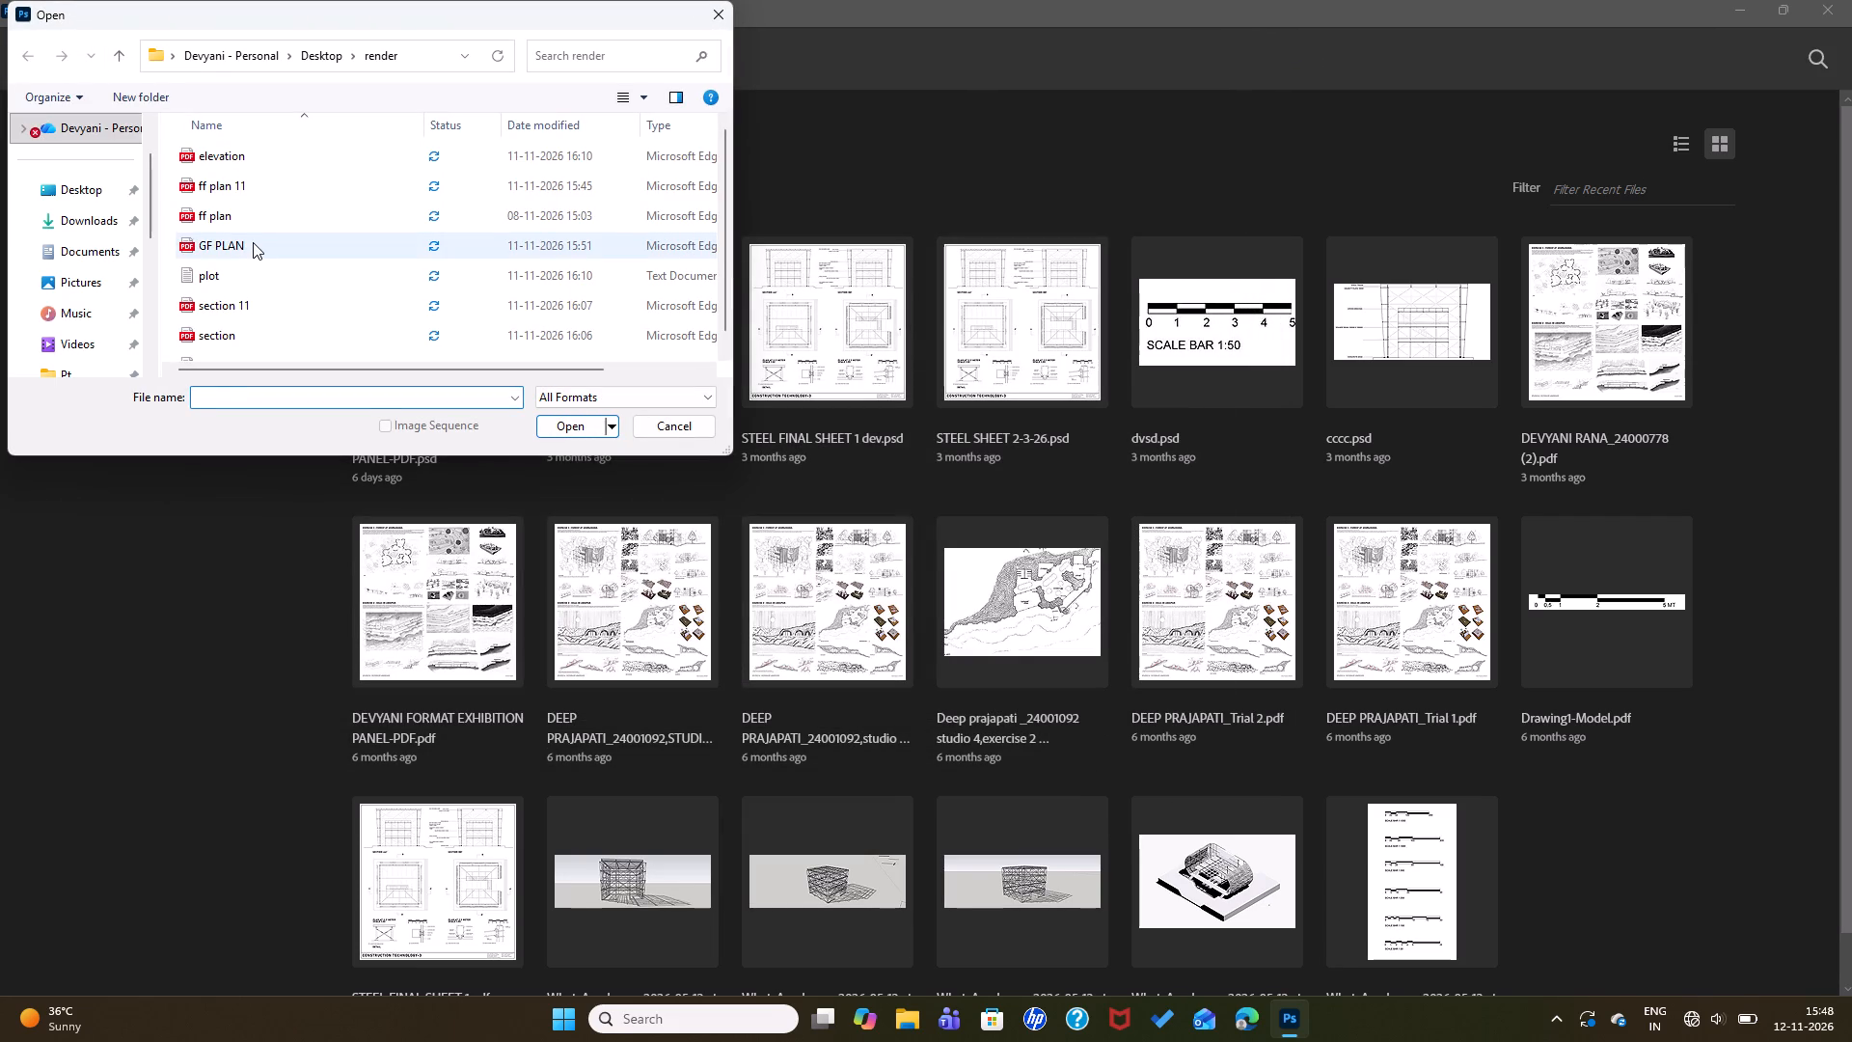
left_click(253, 242)
left_click(575, 425)
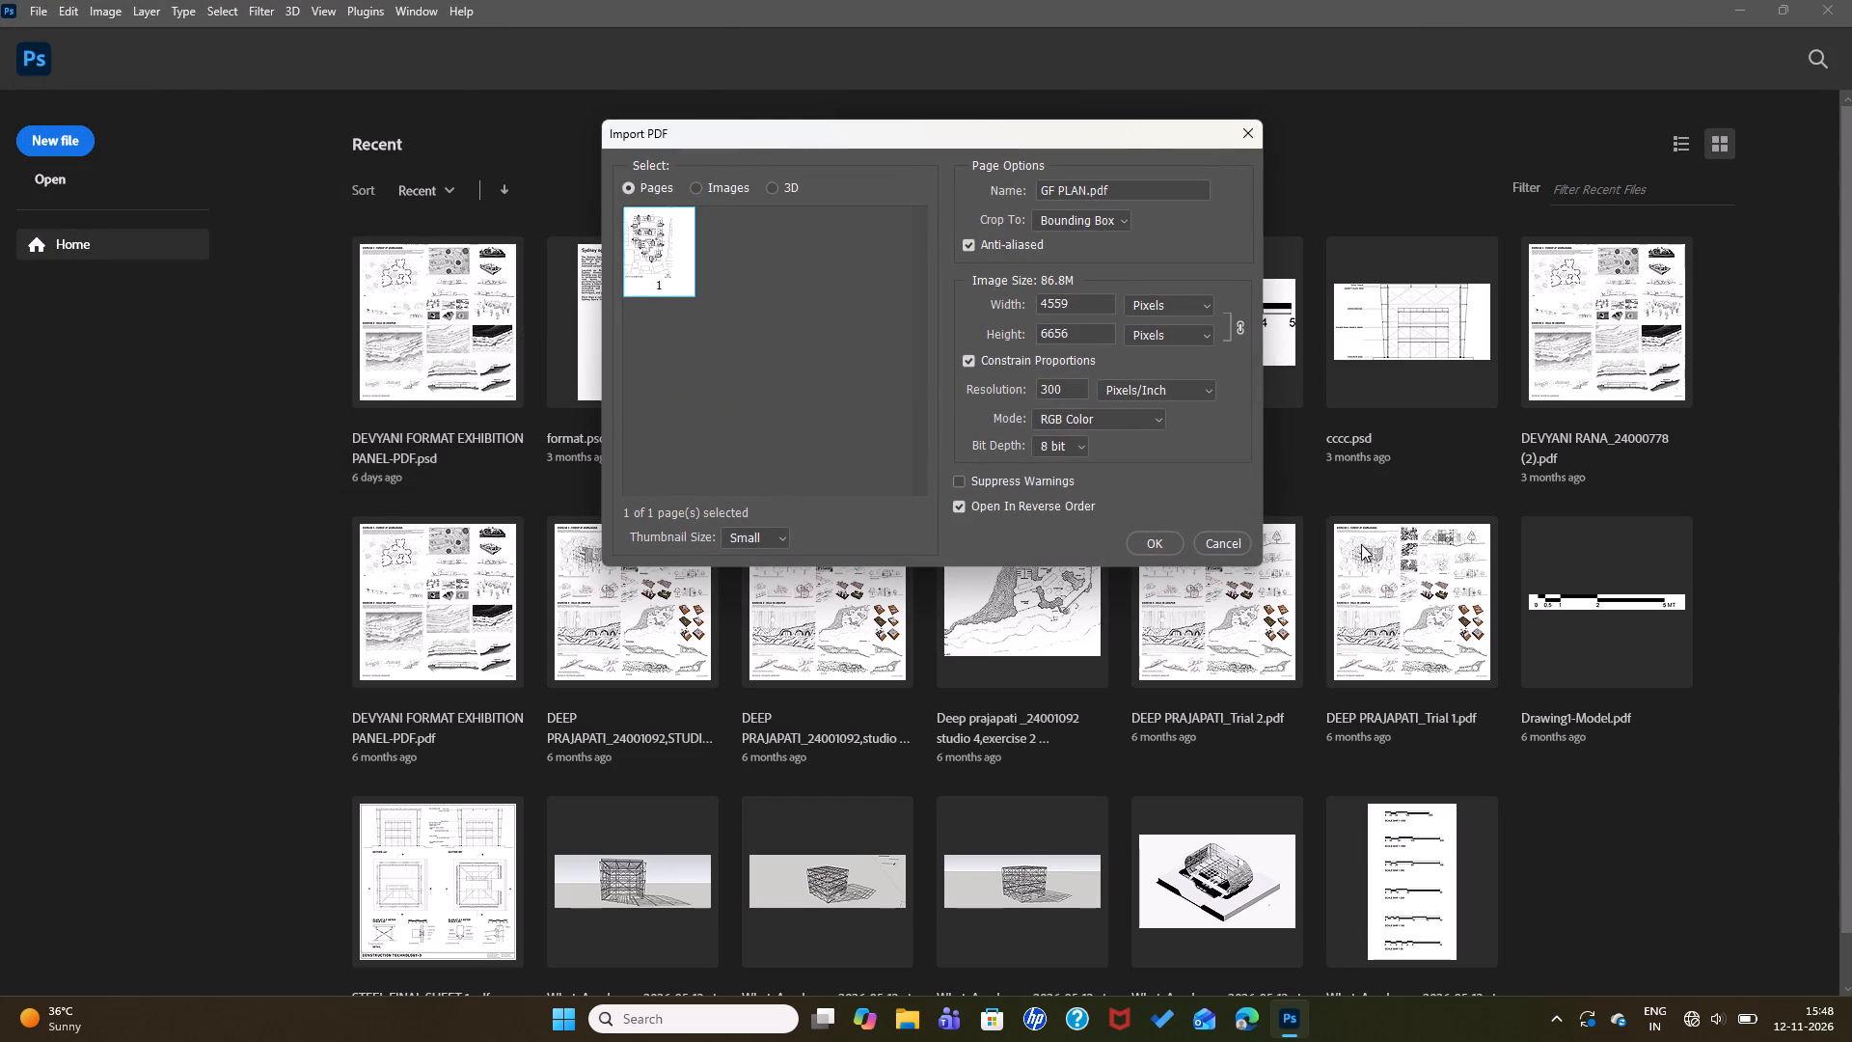
left_click(1152, 539)
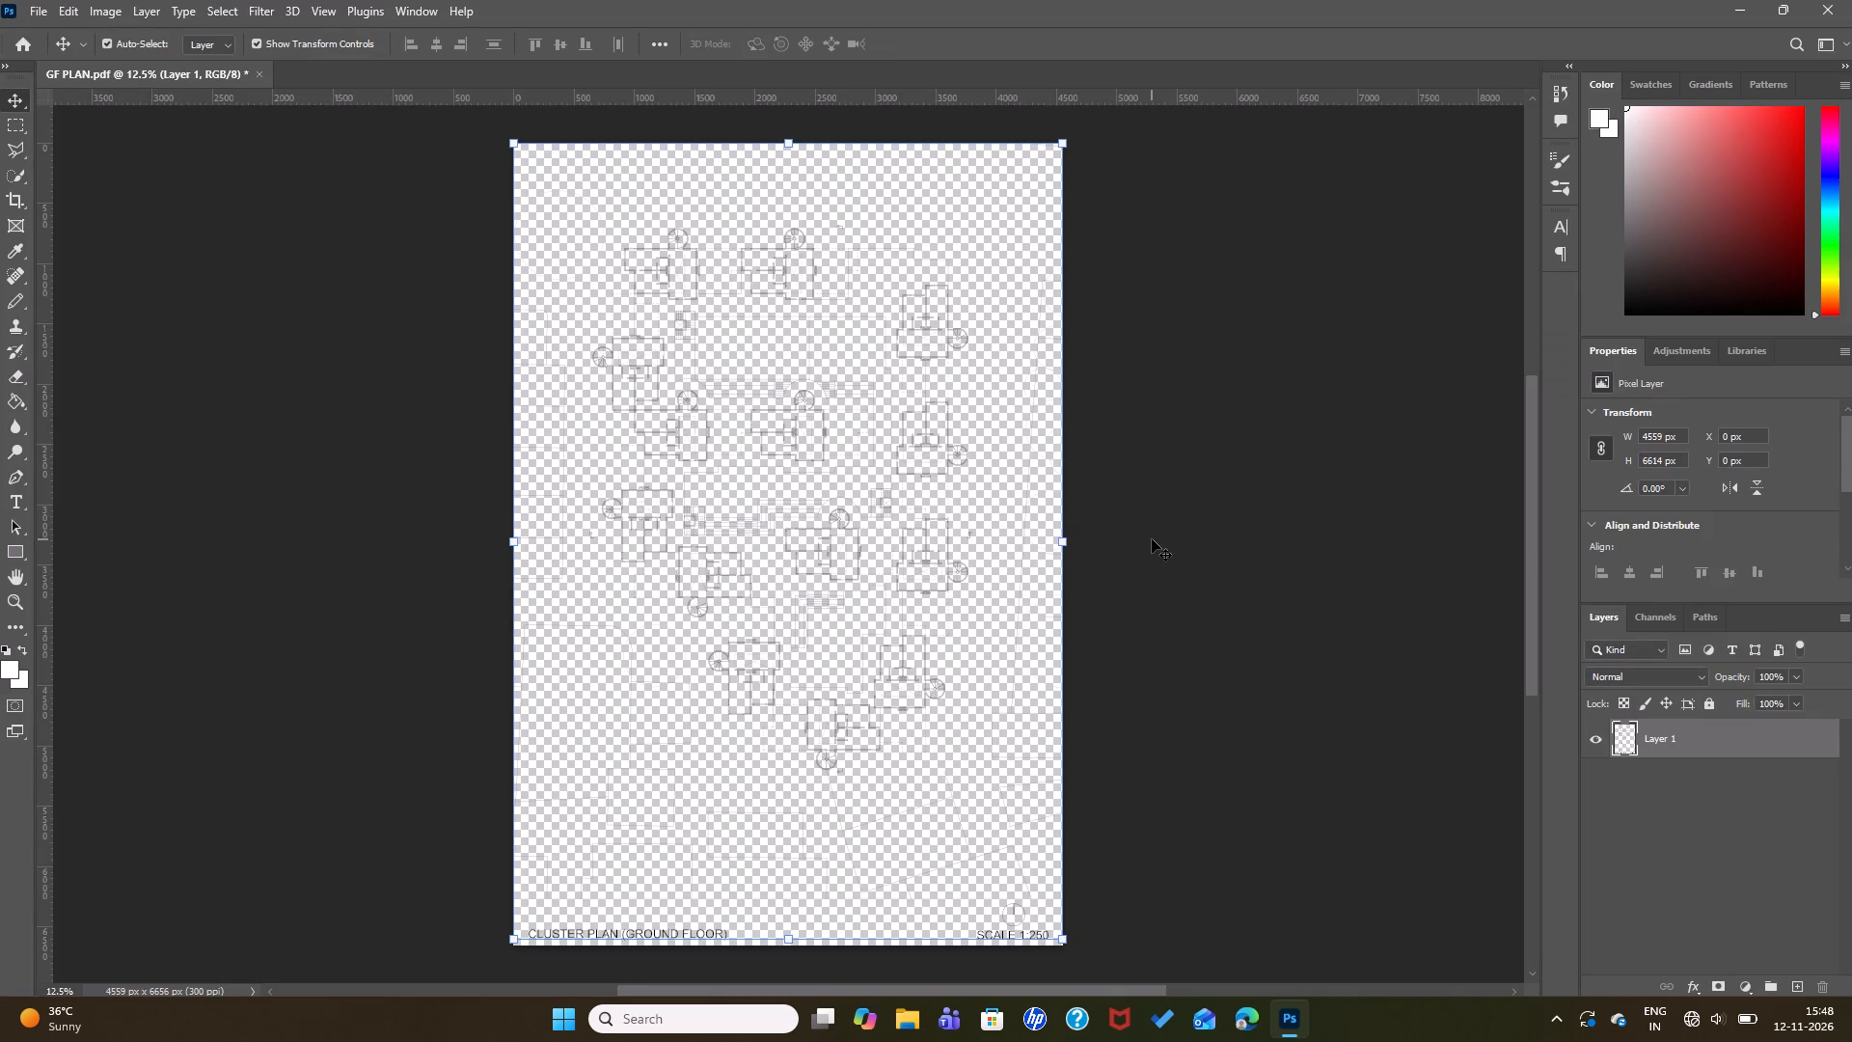
left_click(1152, 539)
left_click(1160, 547)
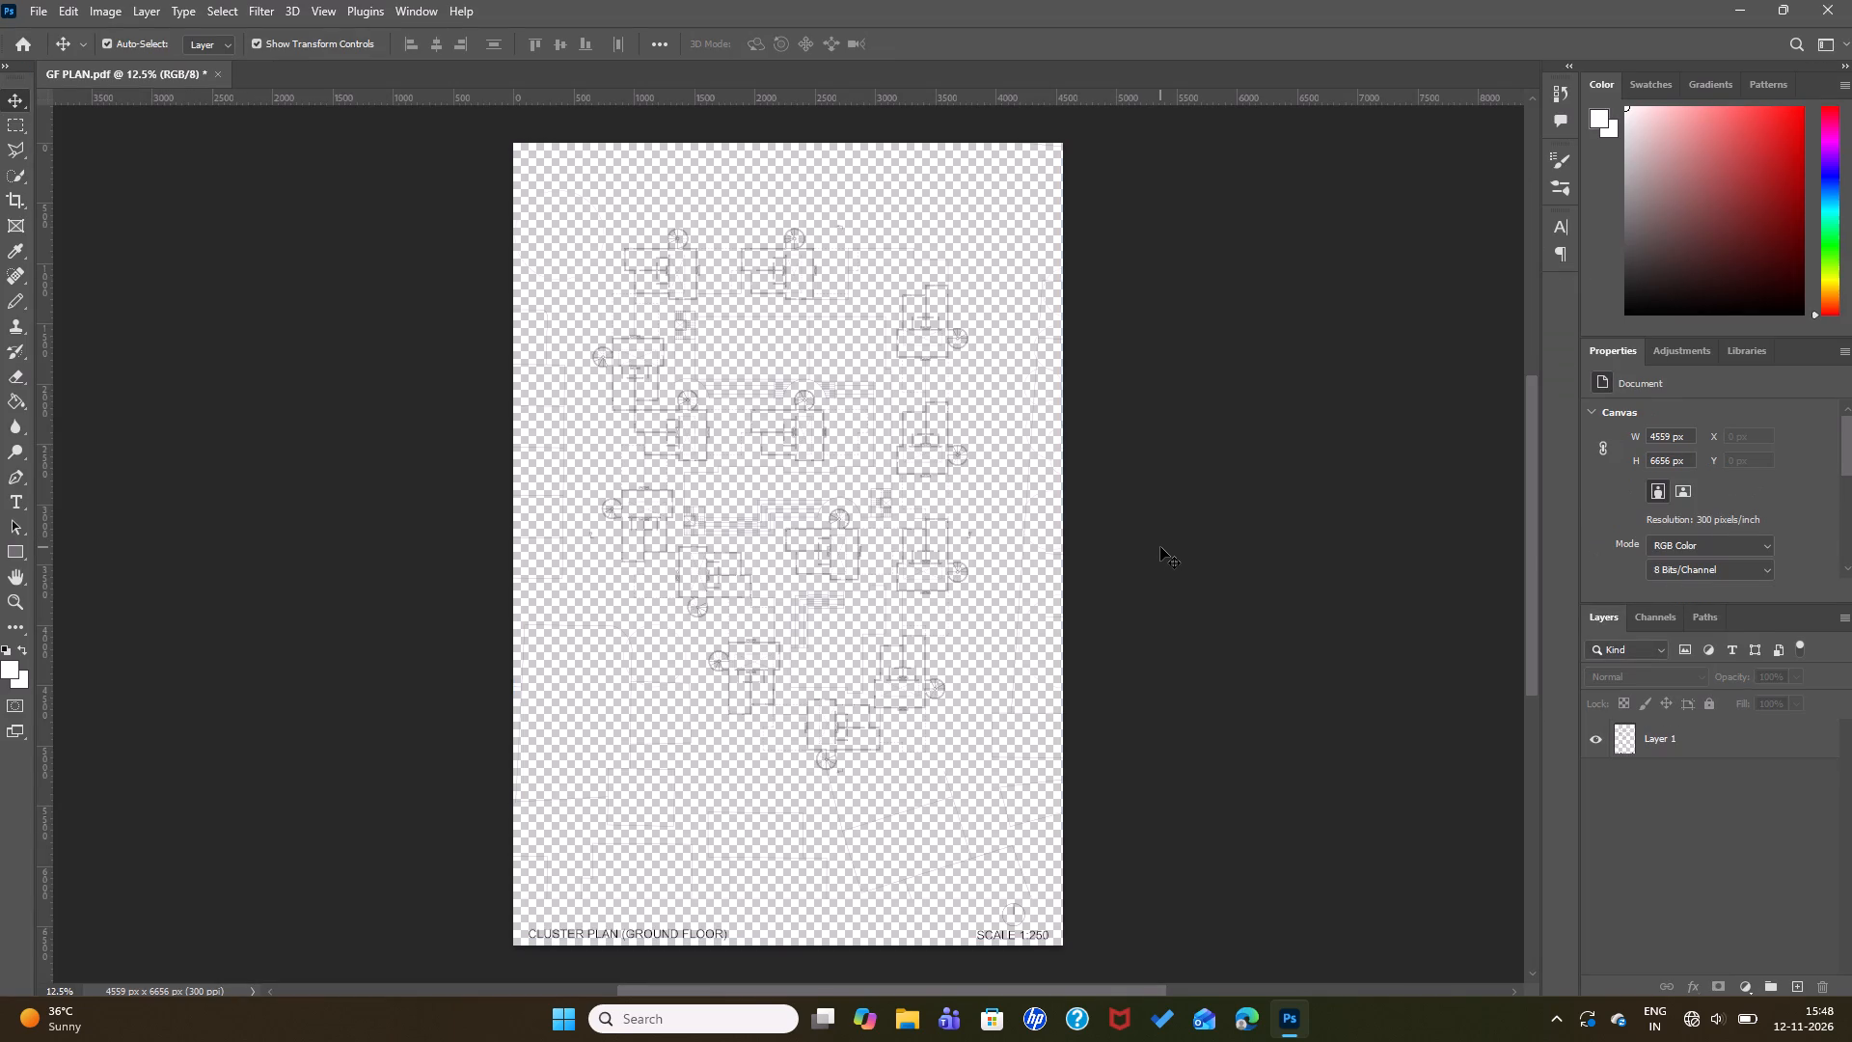
Examine the linework of the housing units, stairs and walls across the imported ground floor cluster plan.
scroll(935, 305, "down", 1)
scroll(935, 304, "up", 3)
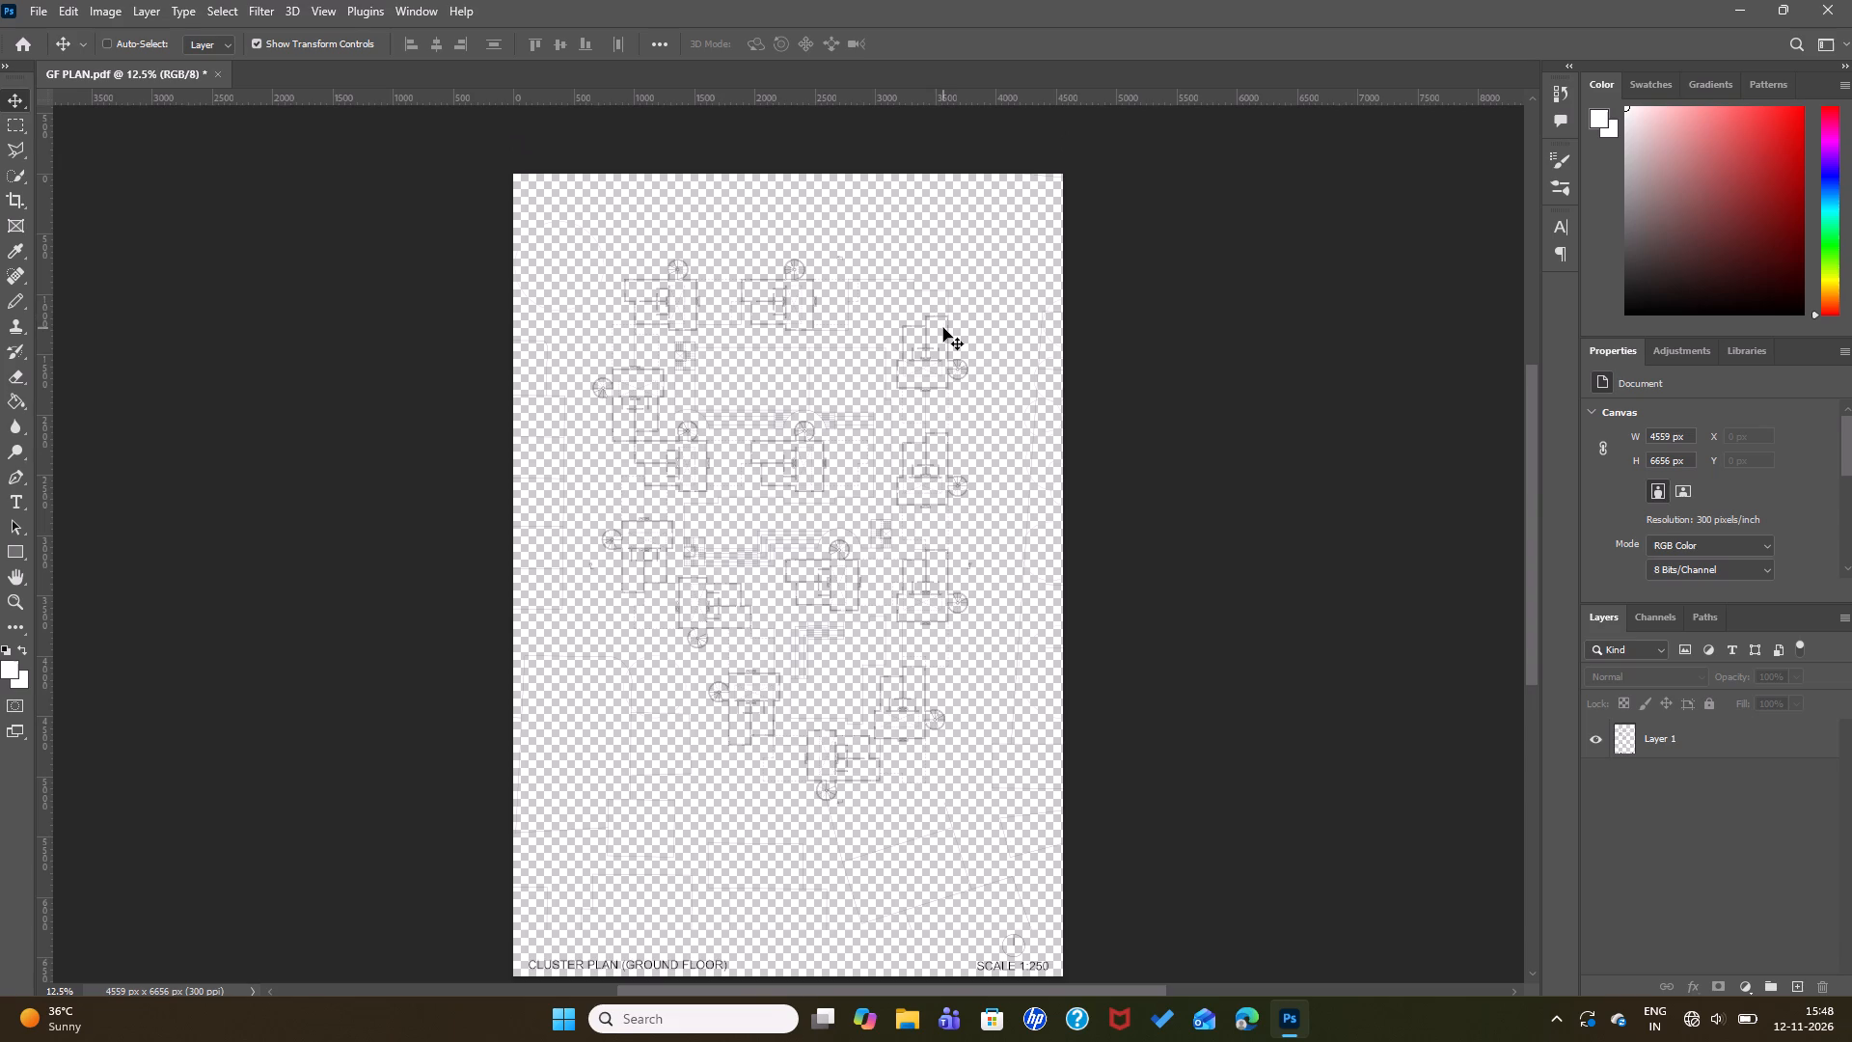
key("ctrl+equal")
key("ctrl+equal")
key("ctrl+equal")
key("ctrl+equal")
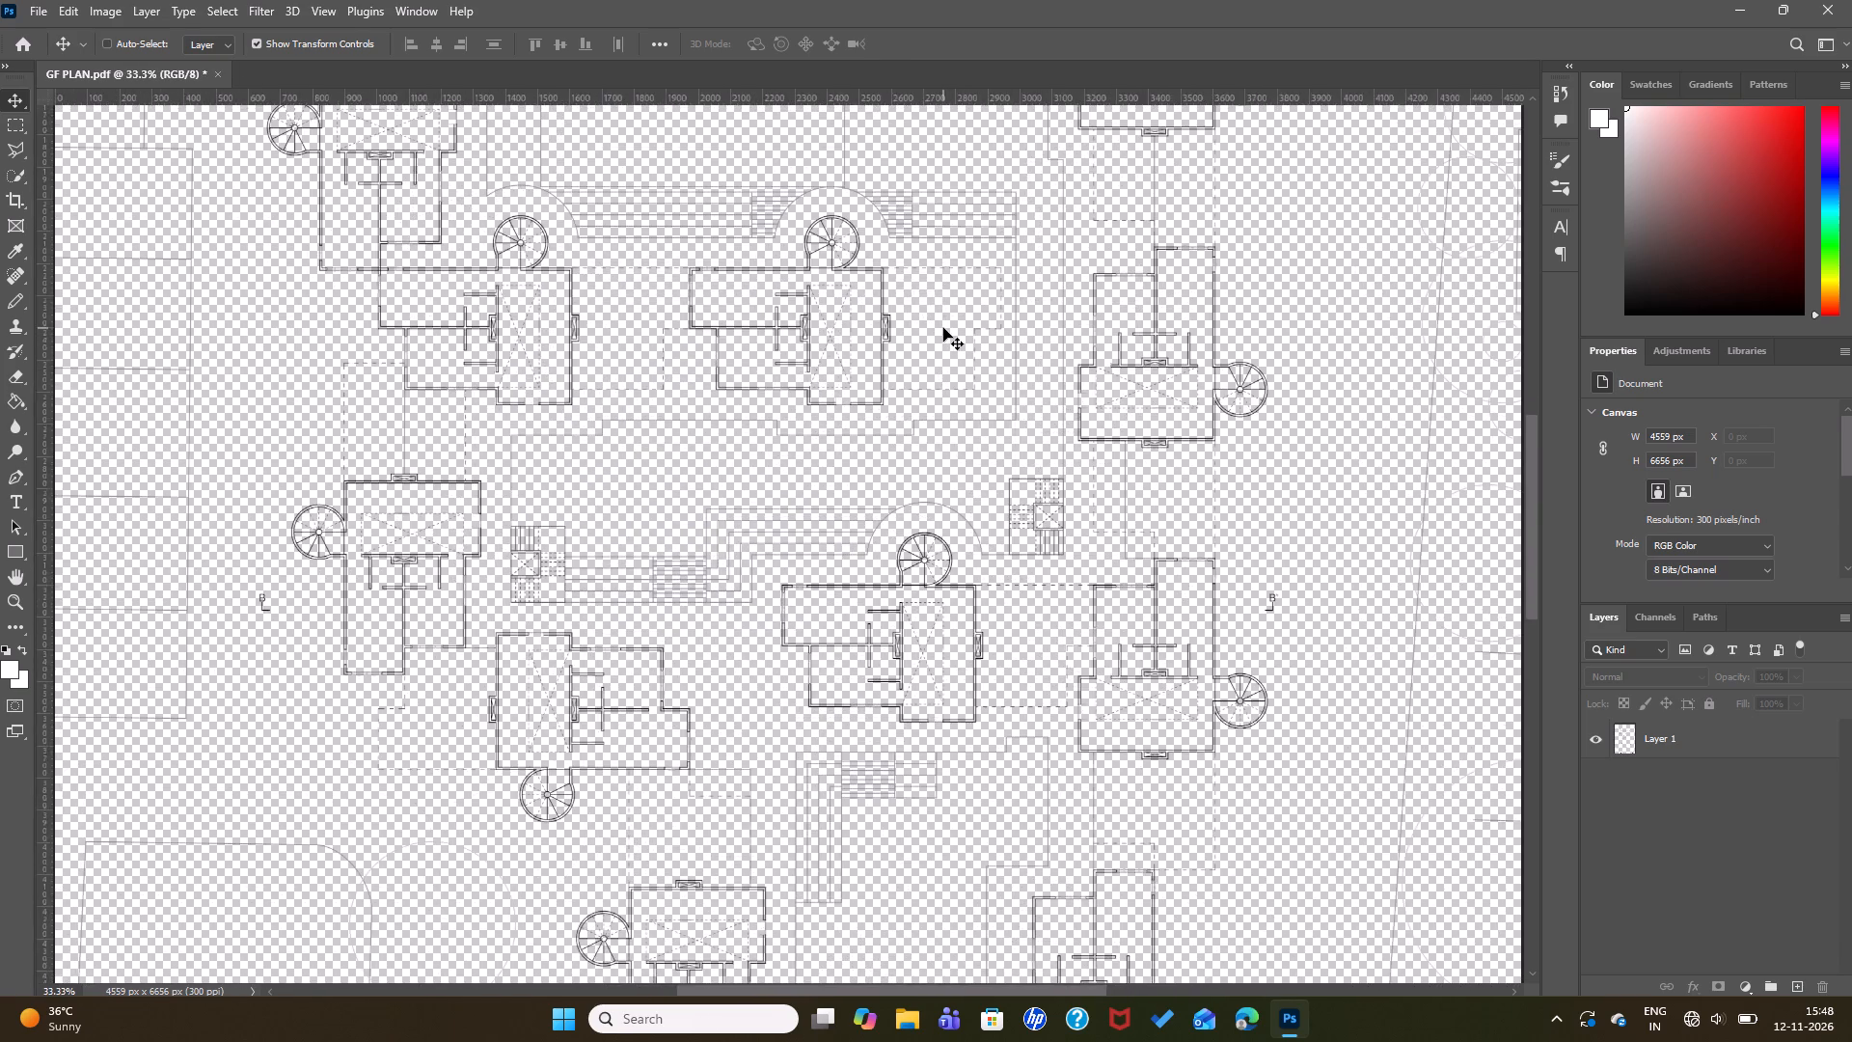
key("ctrl+equal")
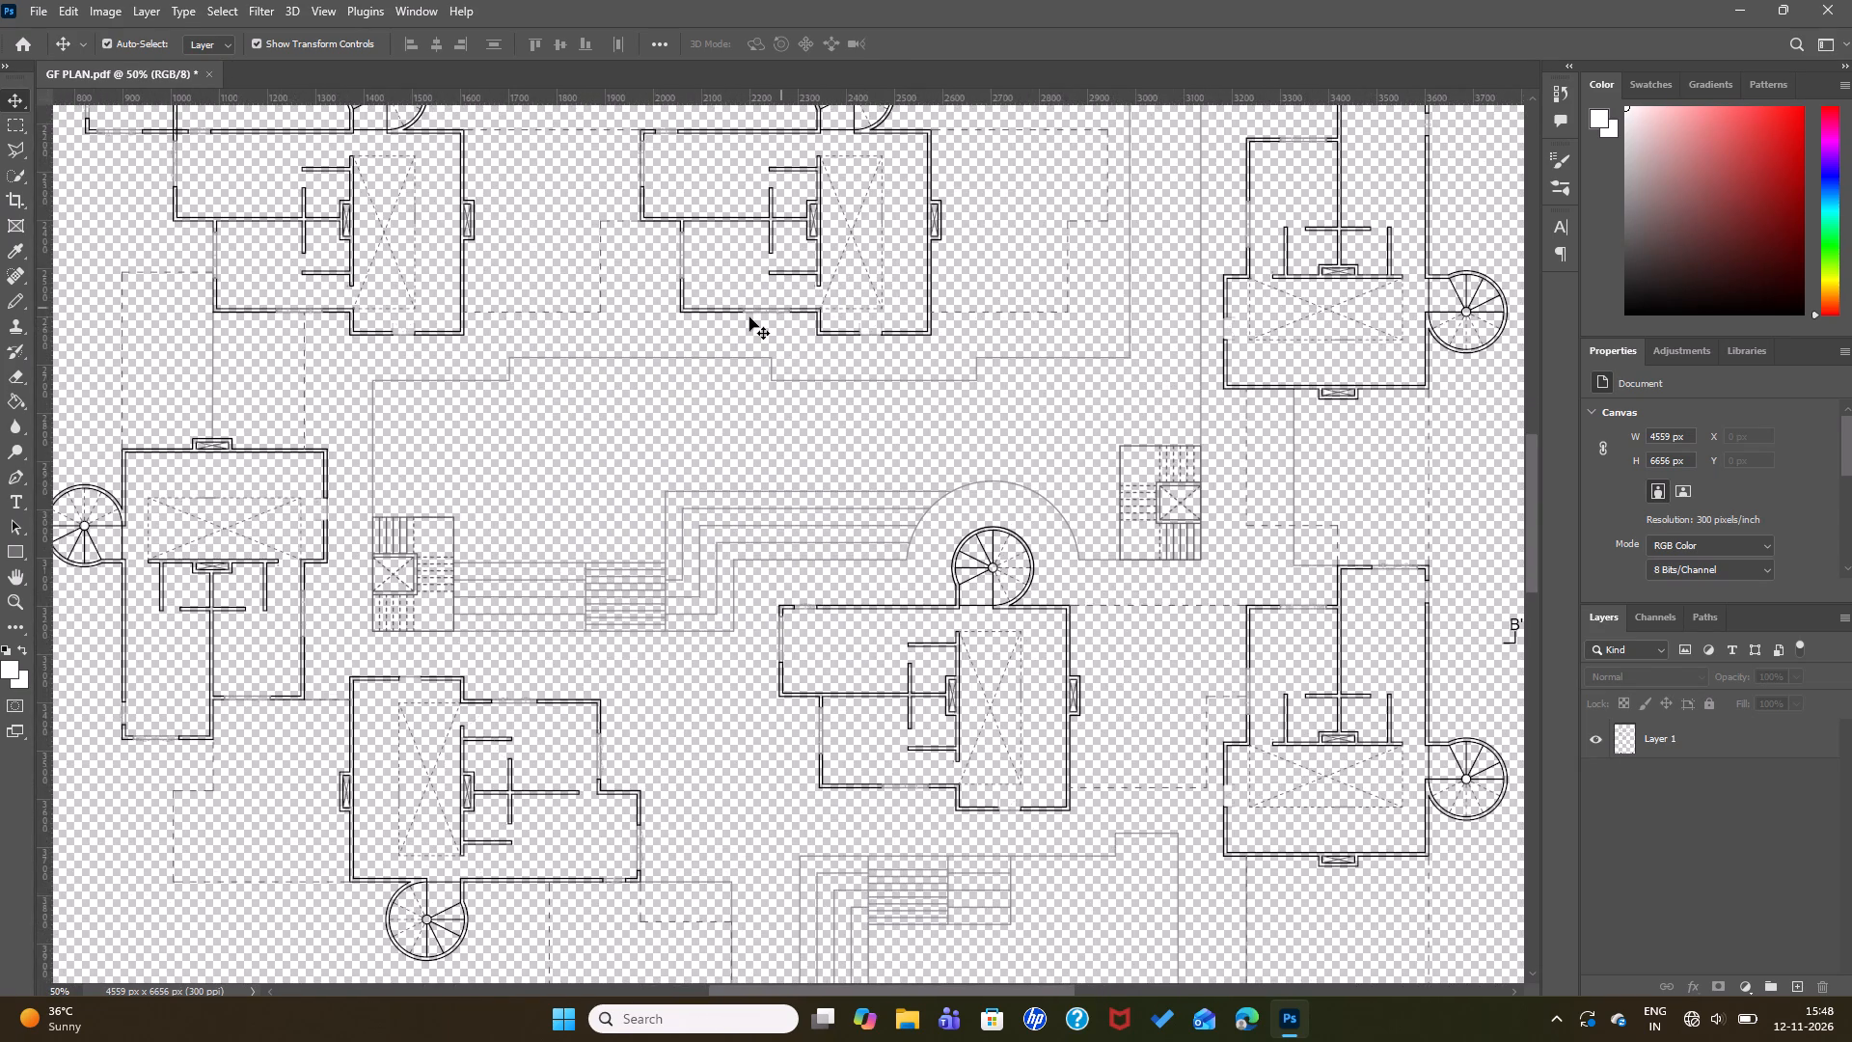
scroll(749, 317, "down", 17)
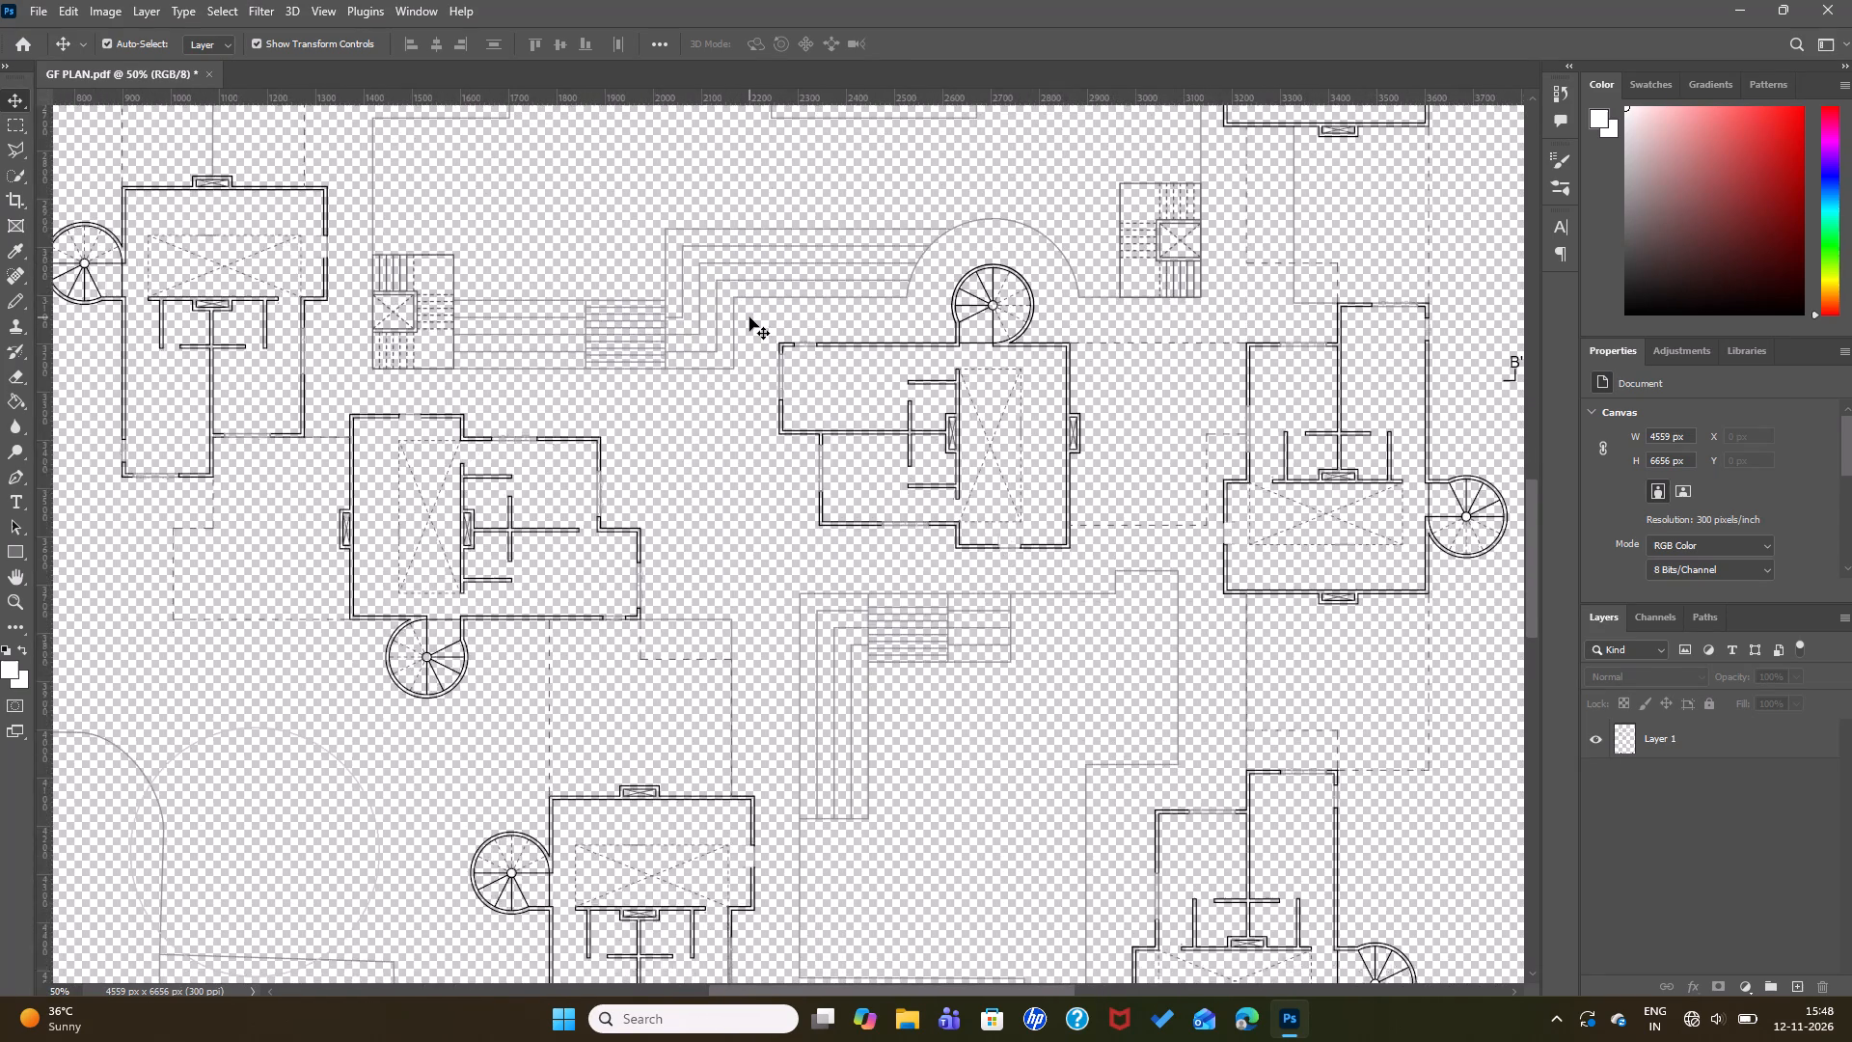
scroll(749, 317, "down", 18)
scroll(928, 499, "down", 5)
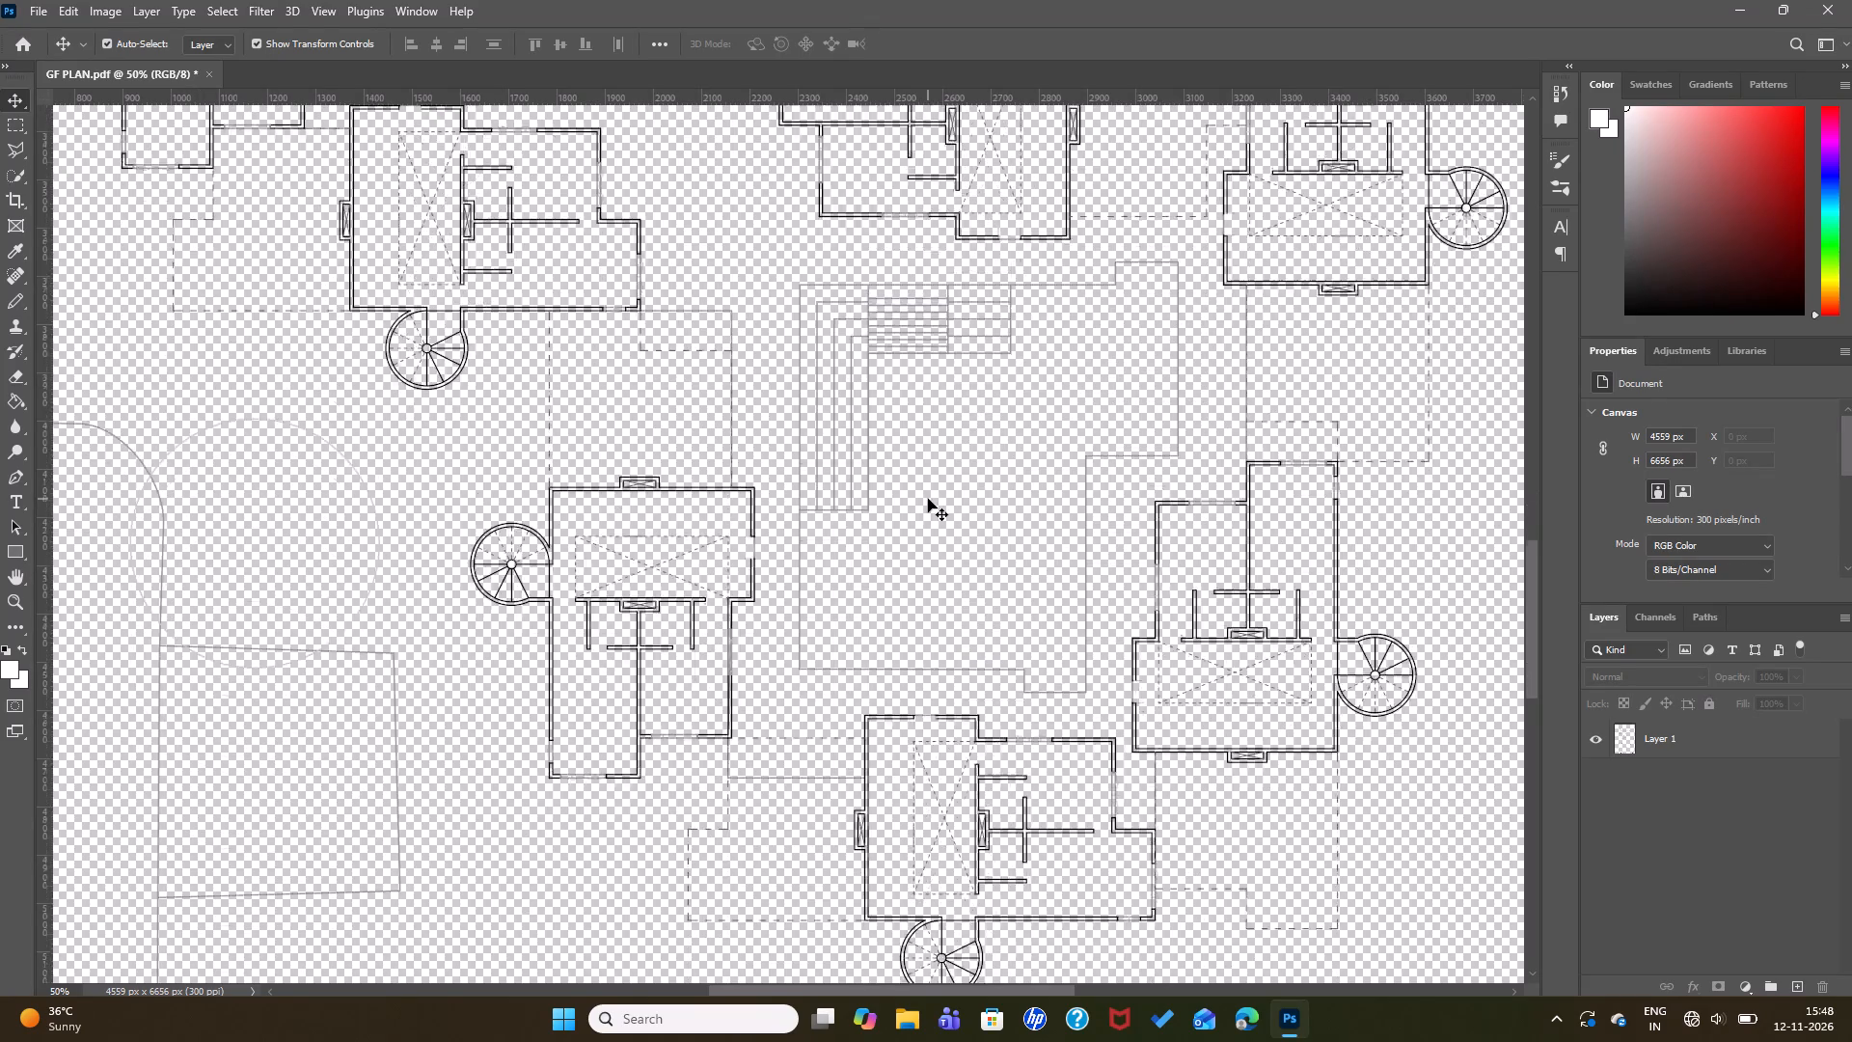
Create a new layer above the plan linework layer and name it walls.
left_click(1807, 984)
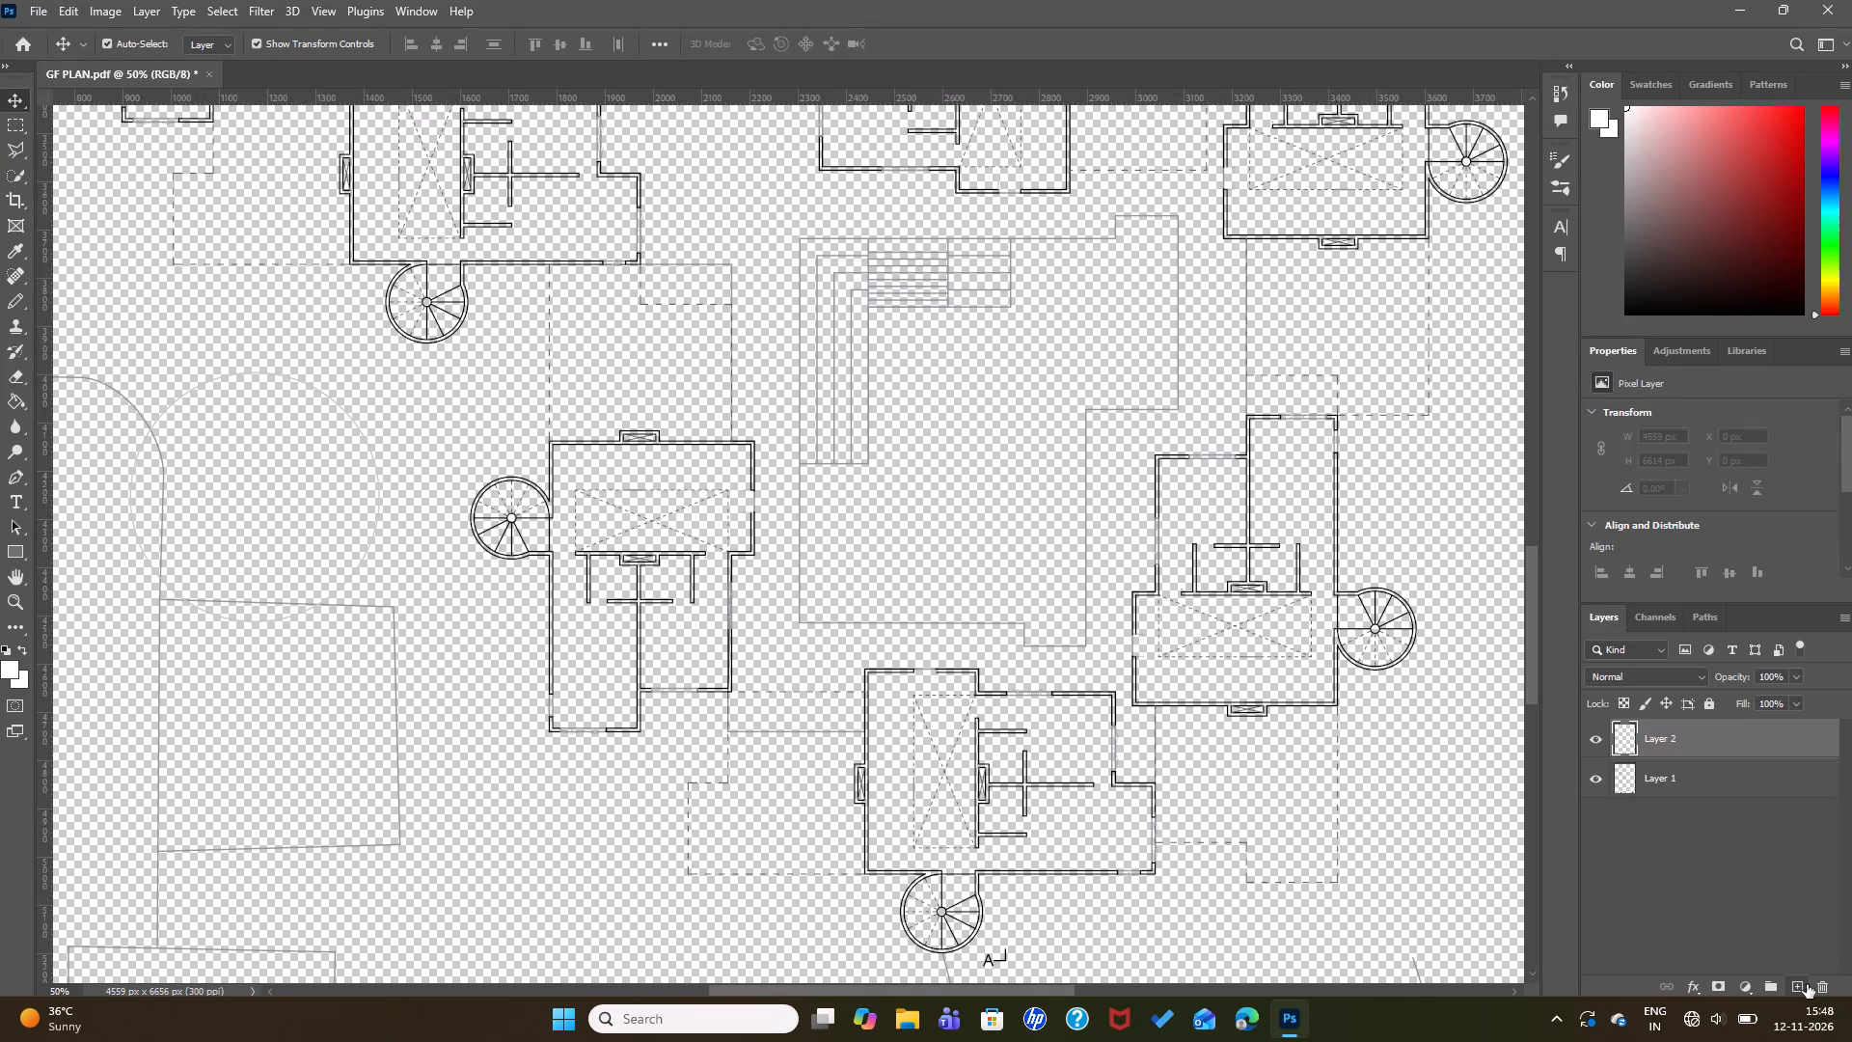
double_click(1672, 729)
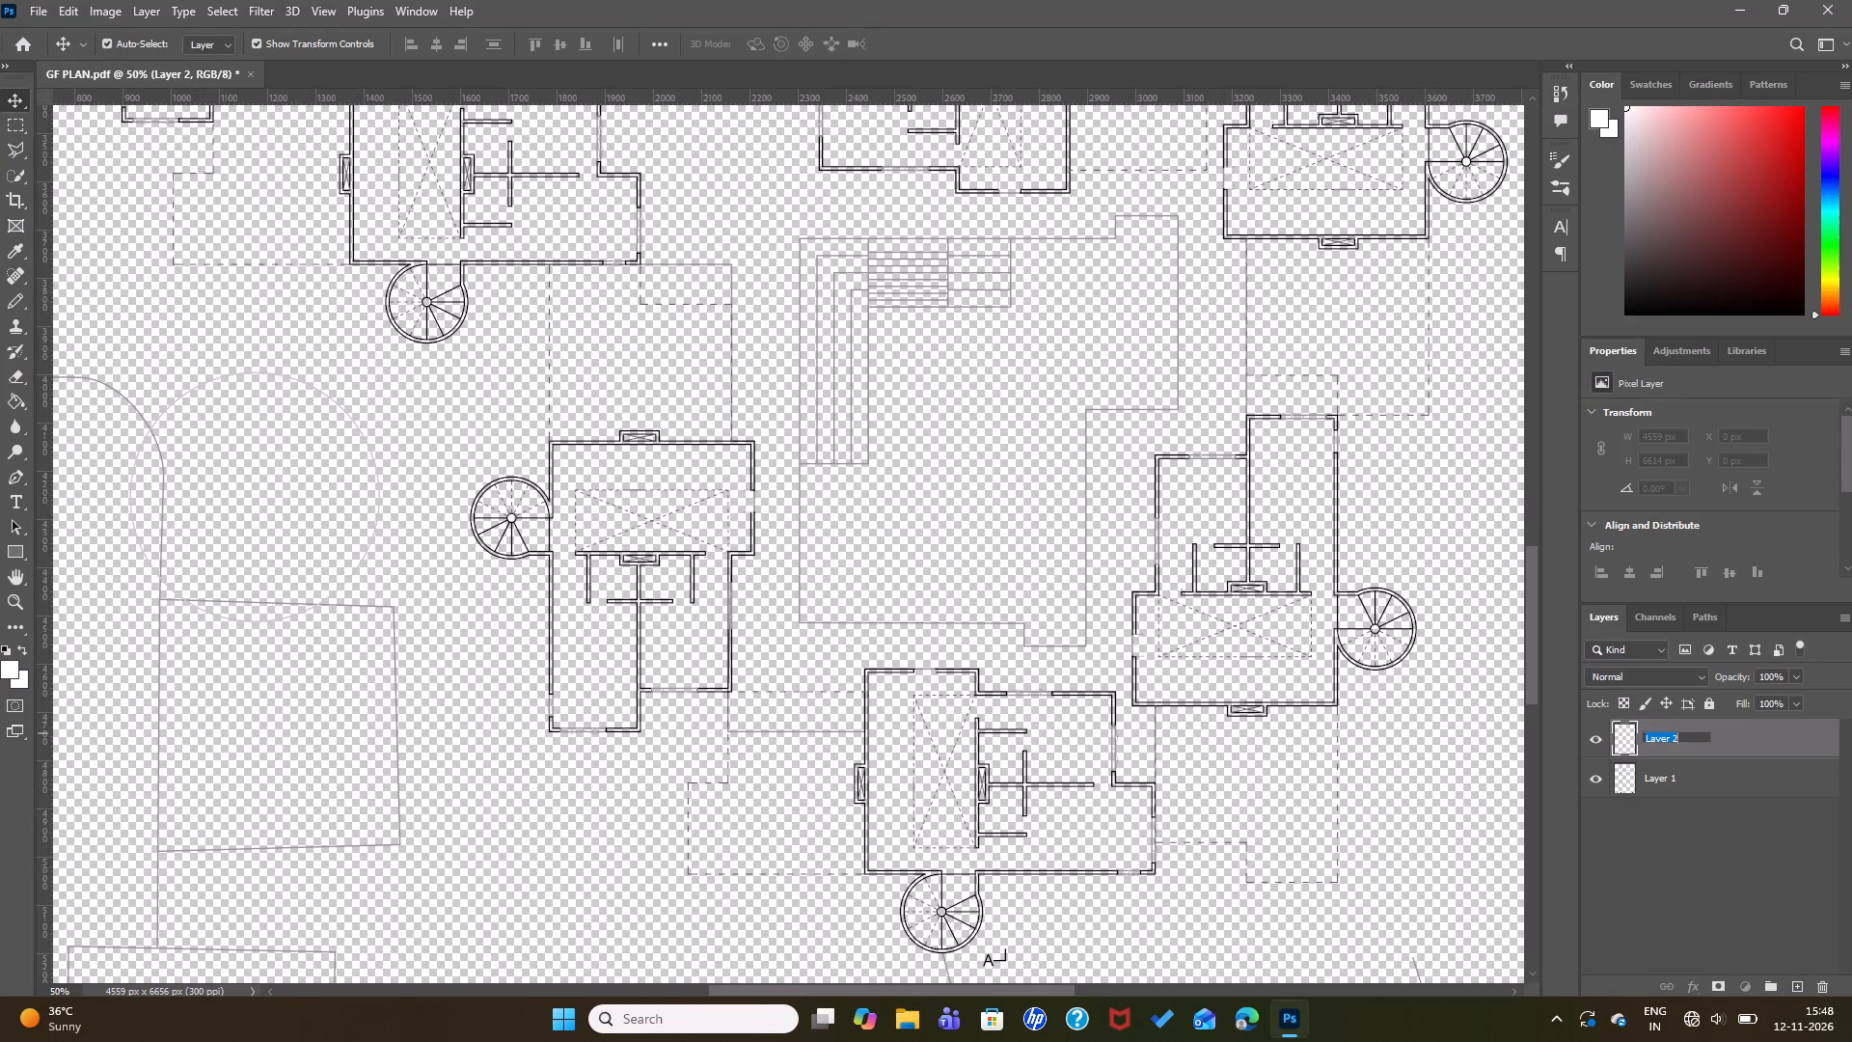
key("BackSpace")
type("walls")
key("Return")
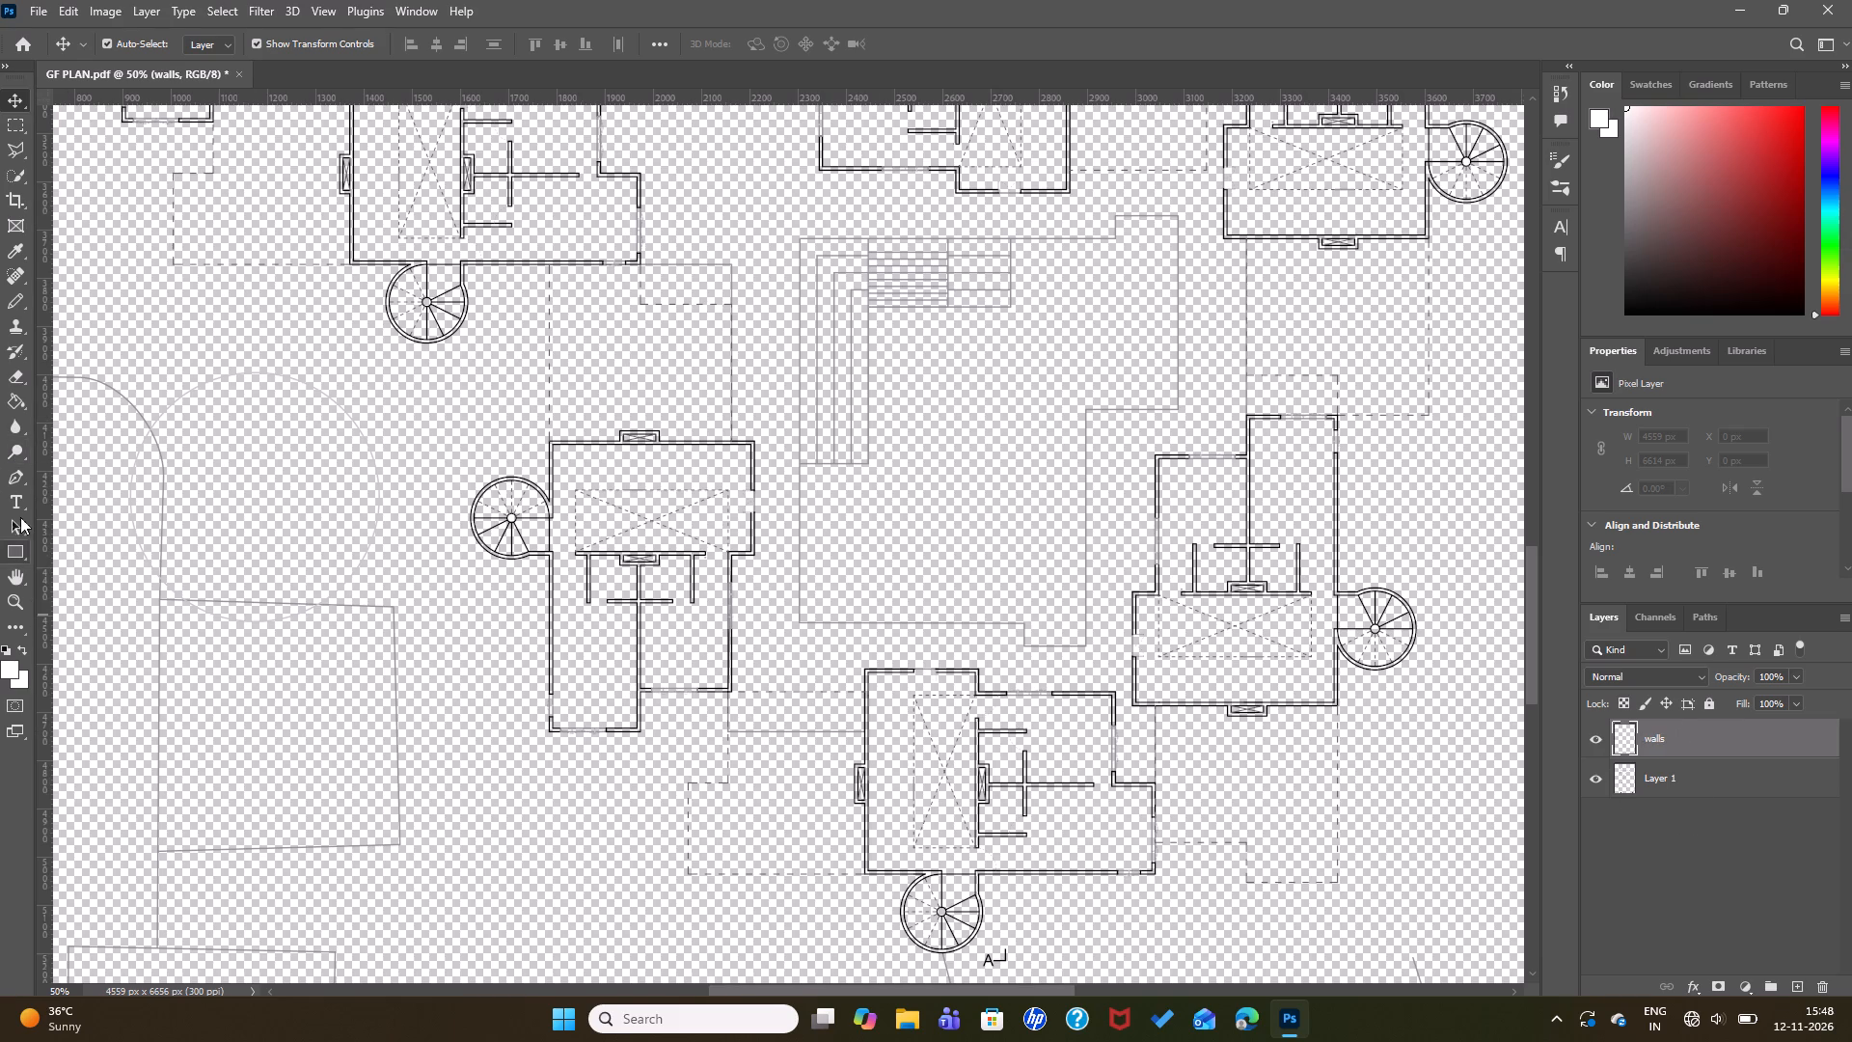
Activate the Paint Bucket tool and set the foreground colour to a strong magenta pink.
left_click(5, 401)
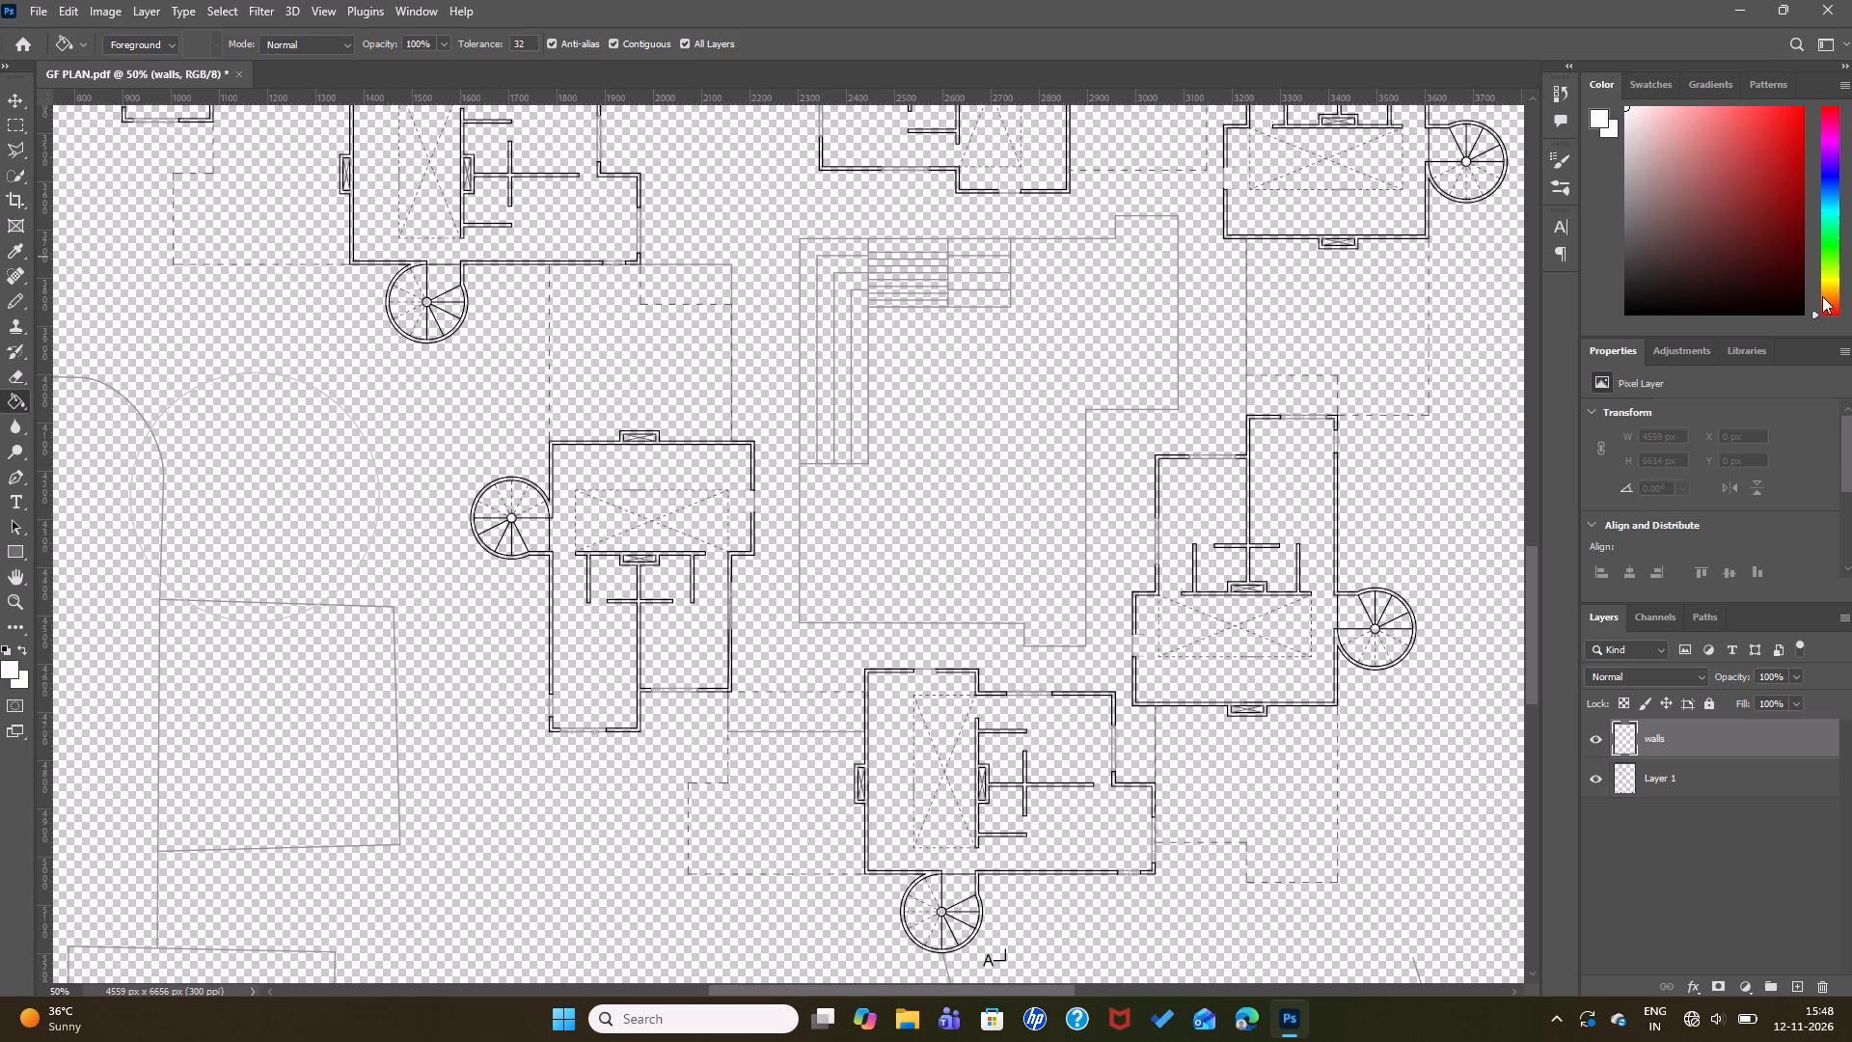
left_click_drag(1816, 310, 1797, 259)
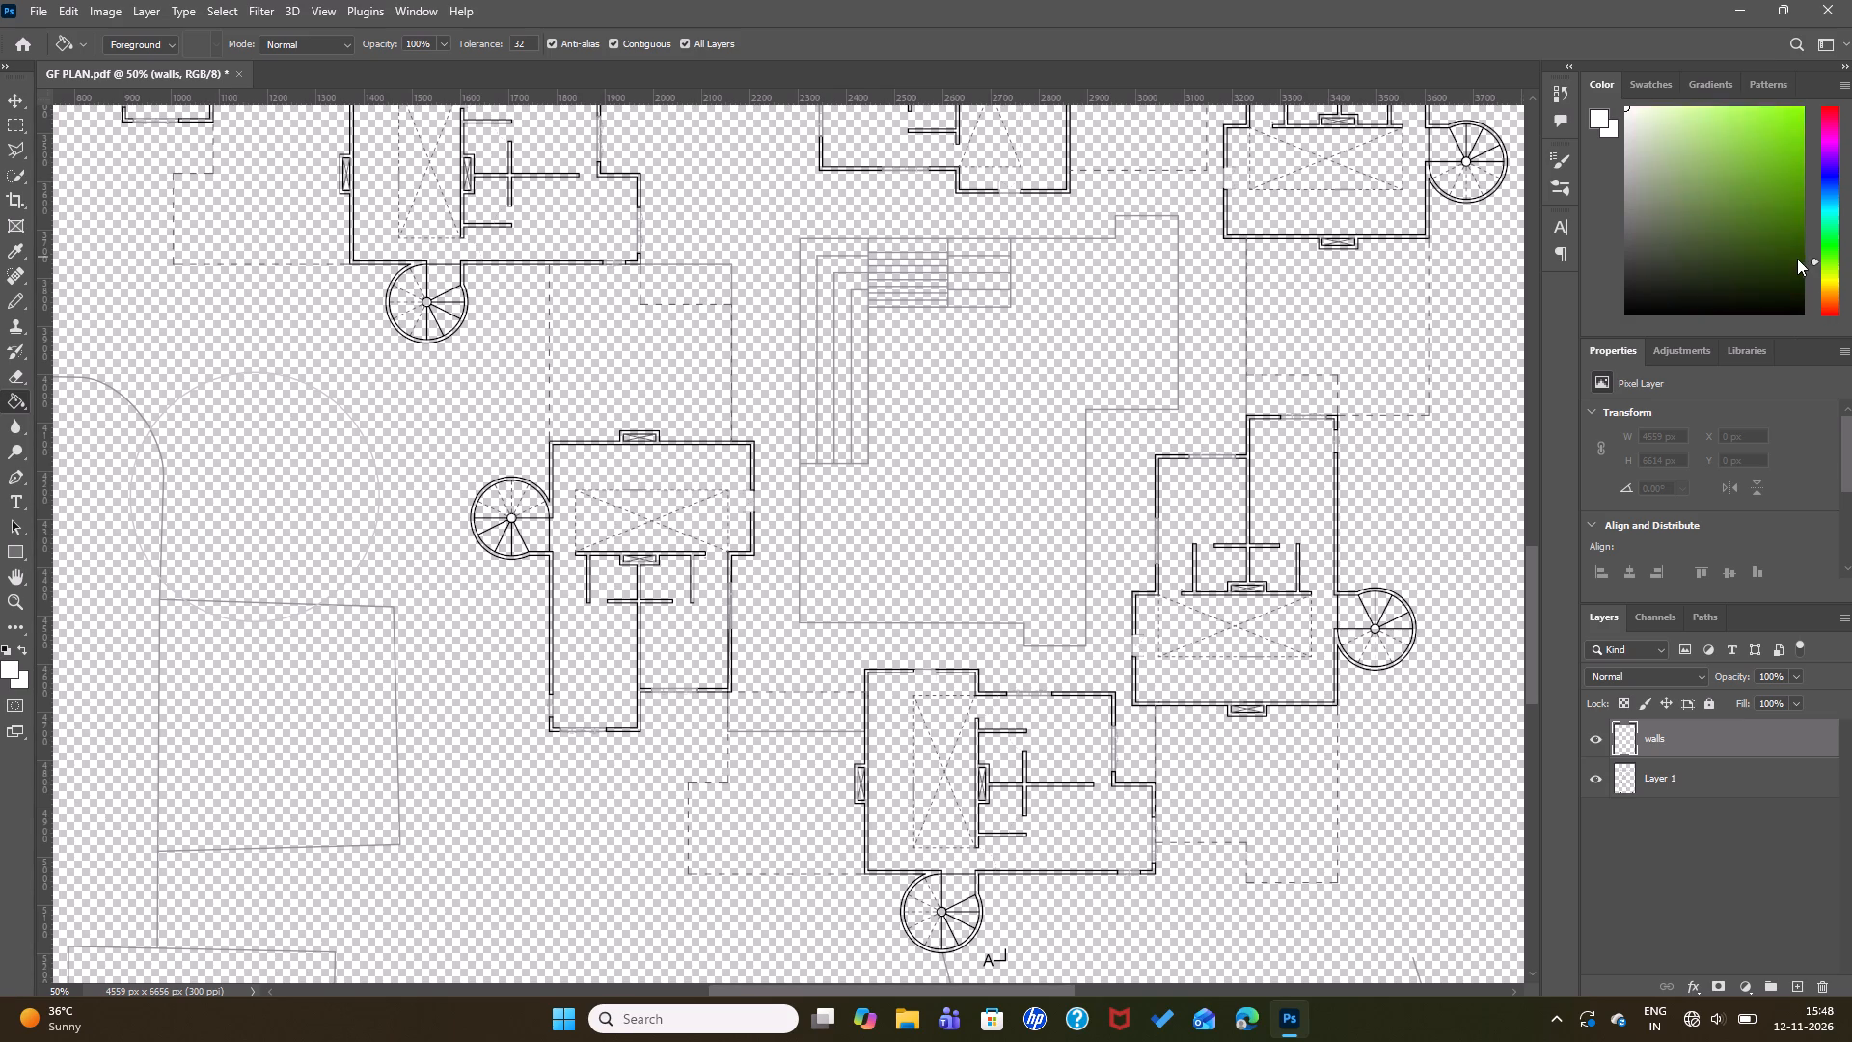
left_click_drag(1797, 259, 1822, 178)
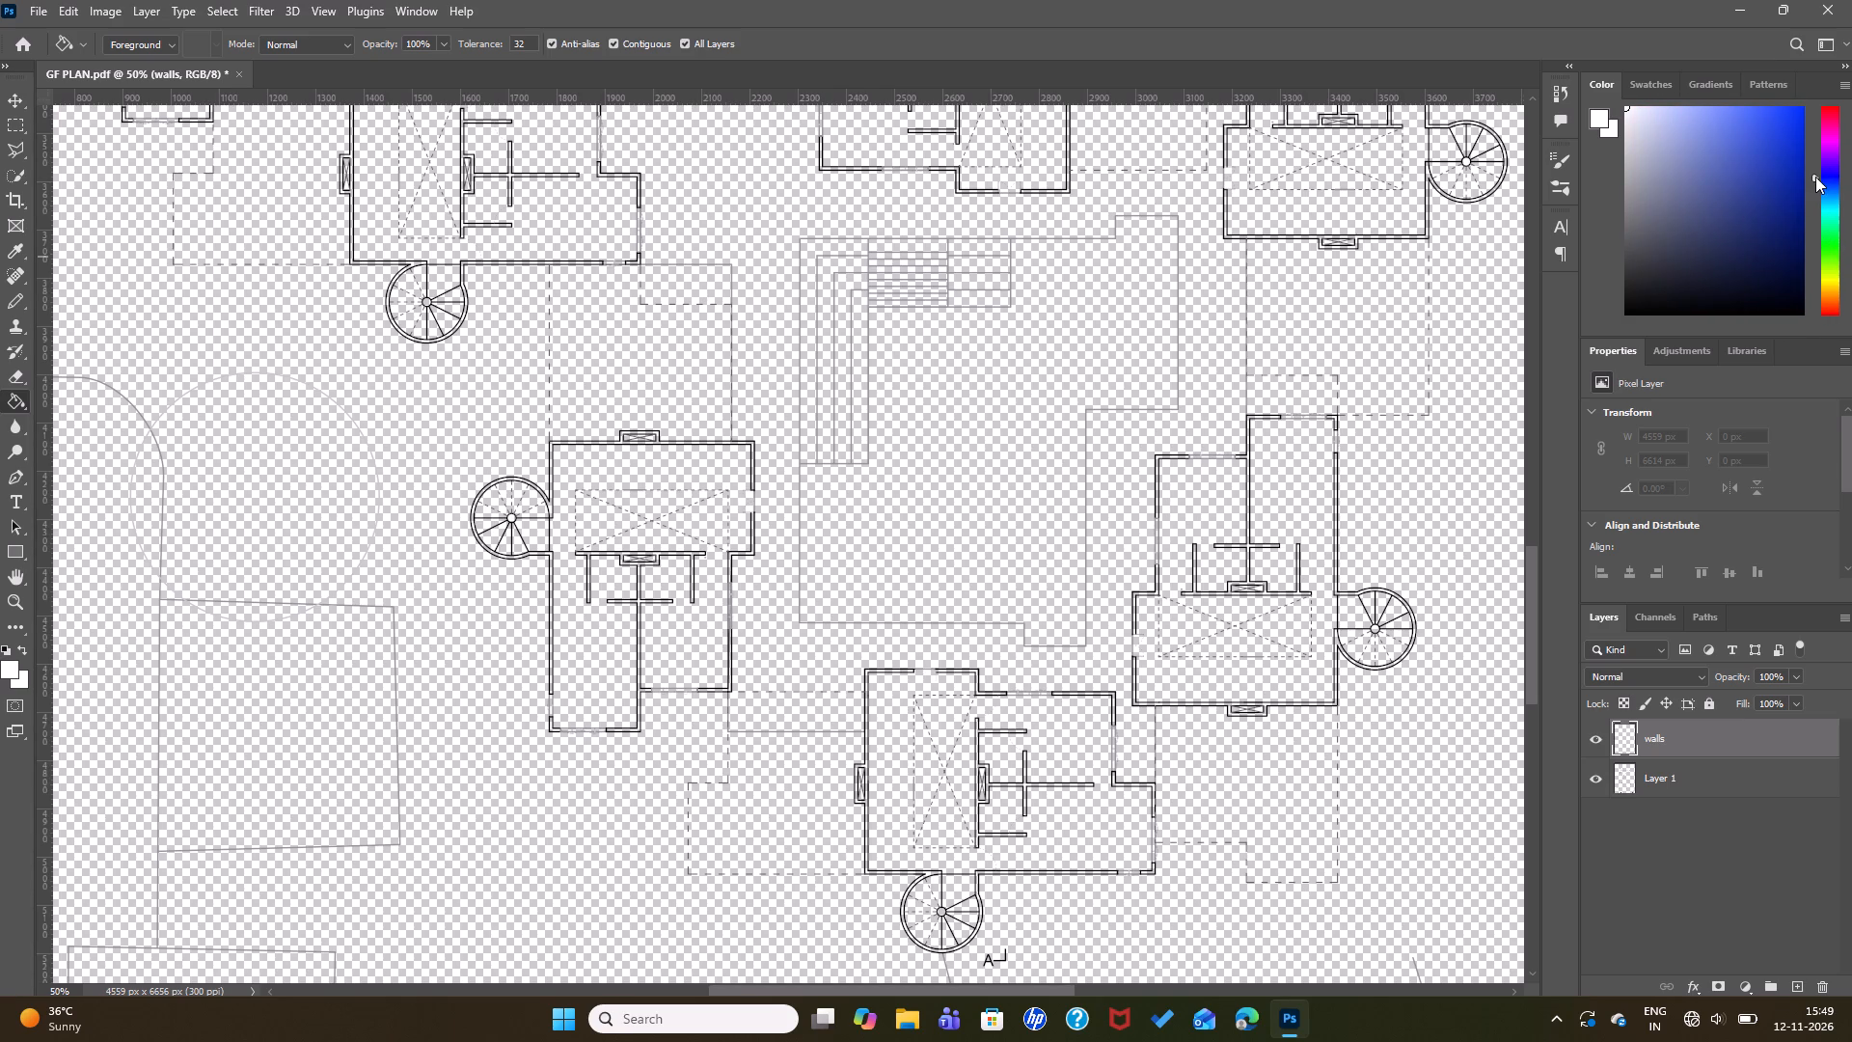
left_click_drag(1815, 177, 1828, 147)
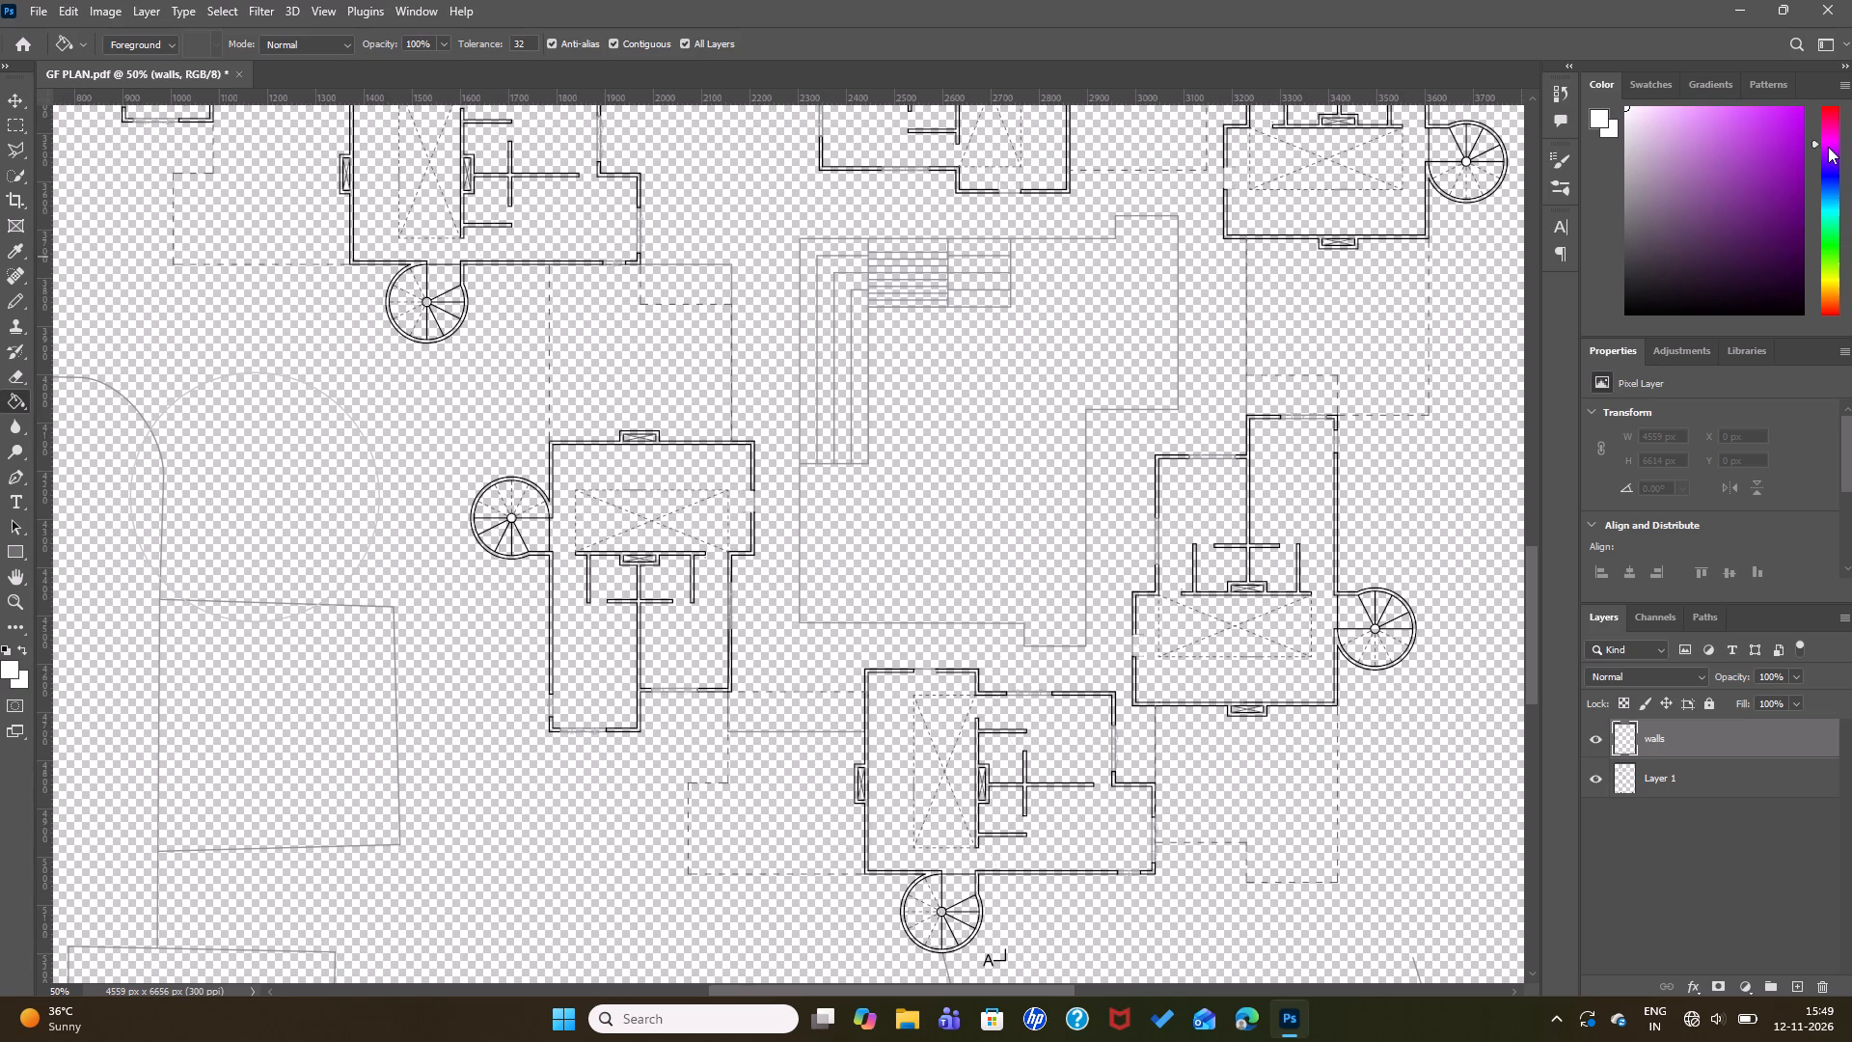
left_click_drag(1828, 147, 1827, 131)
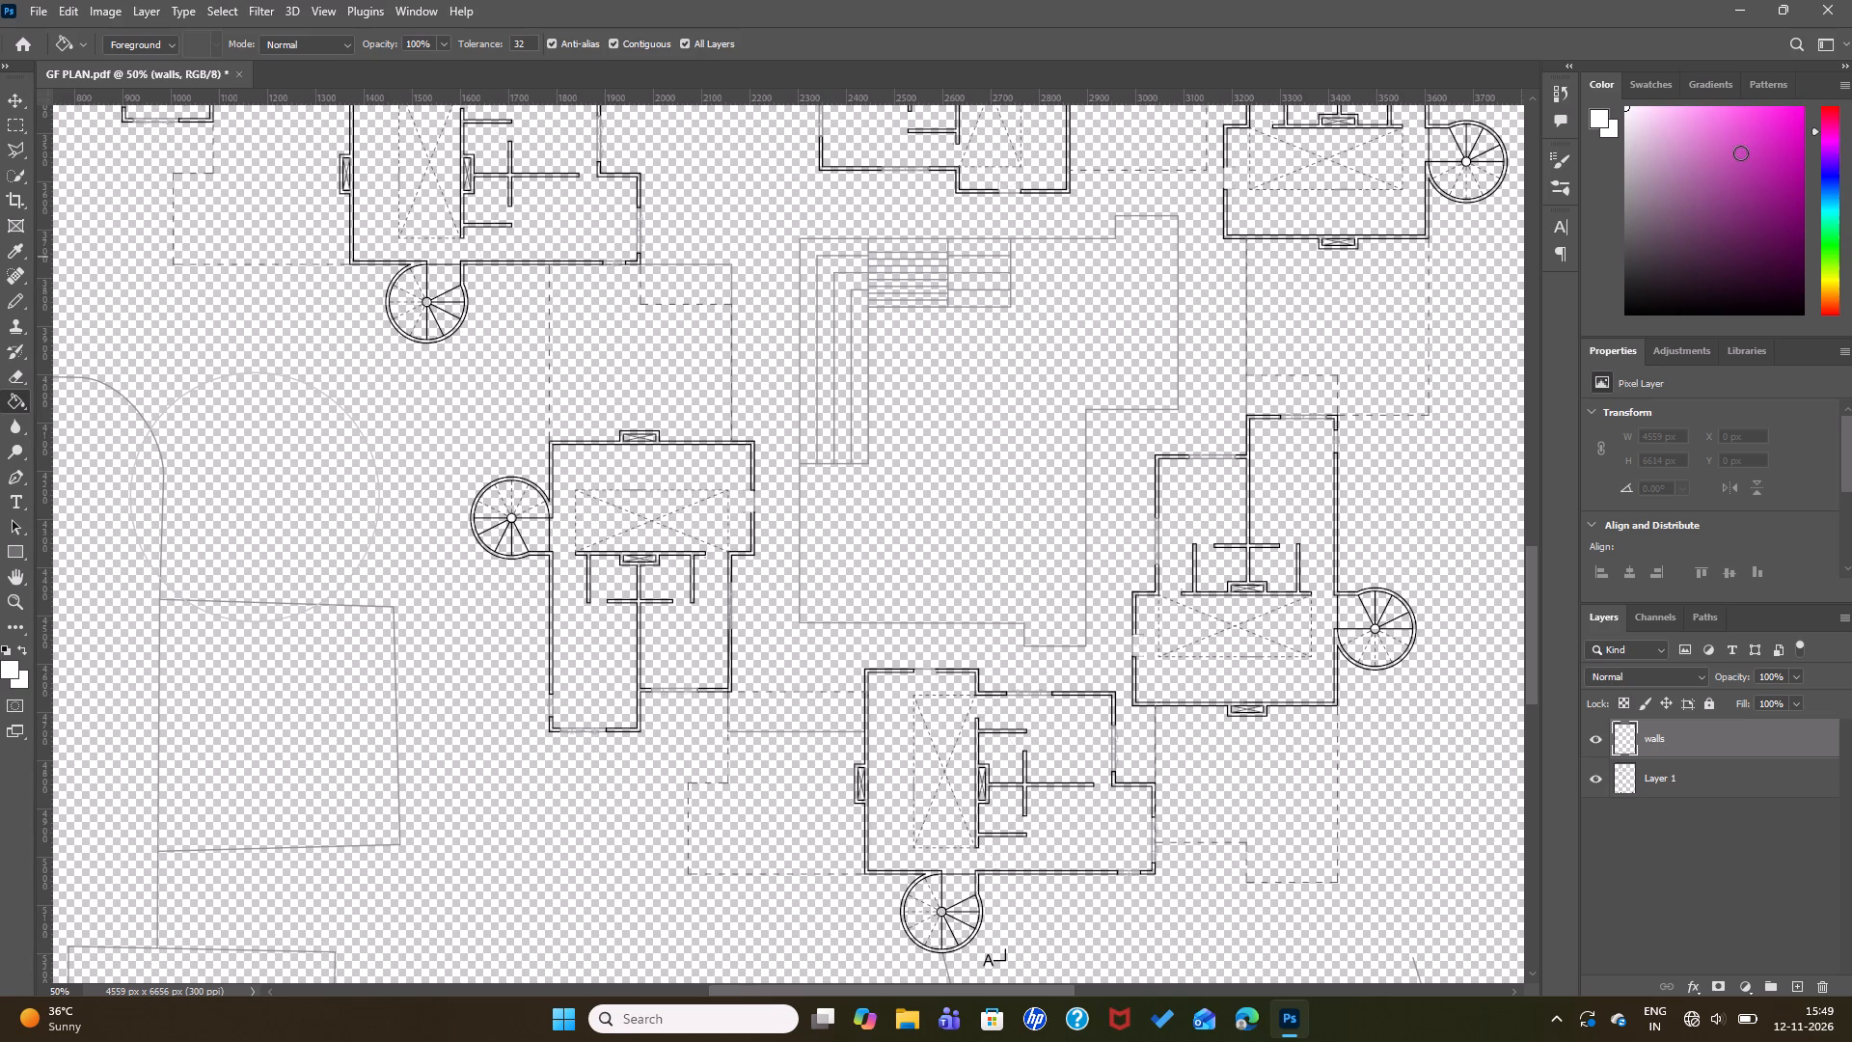
left_click(1740, 152)
left_click(1729, 181)
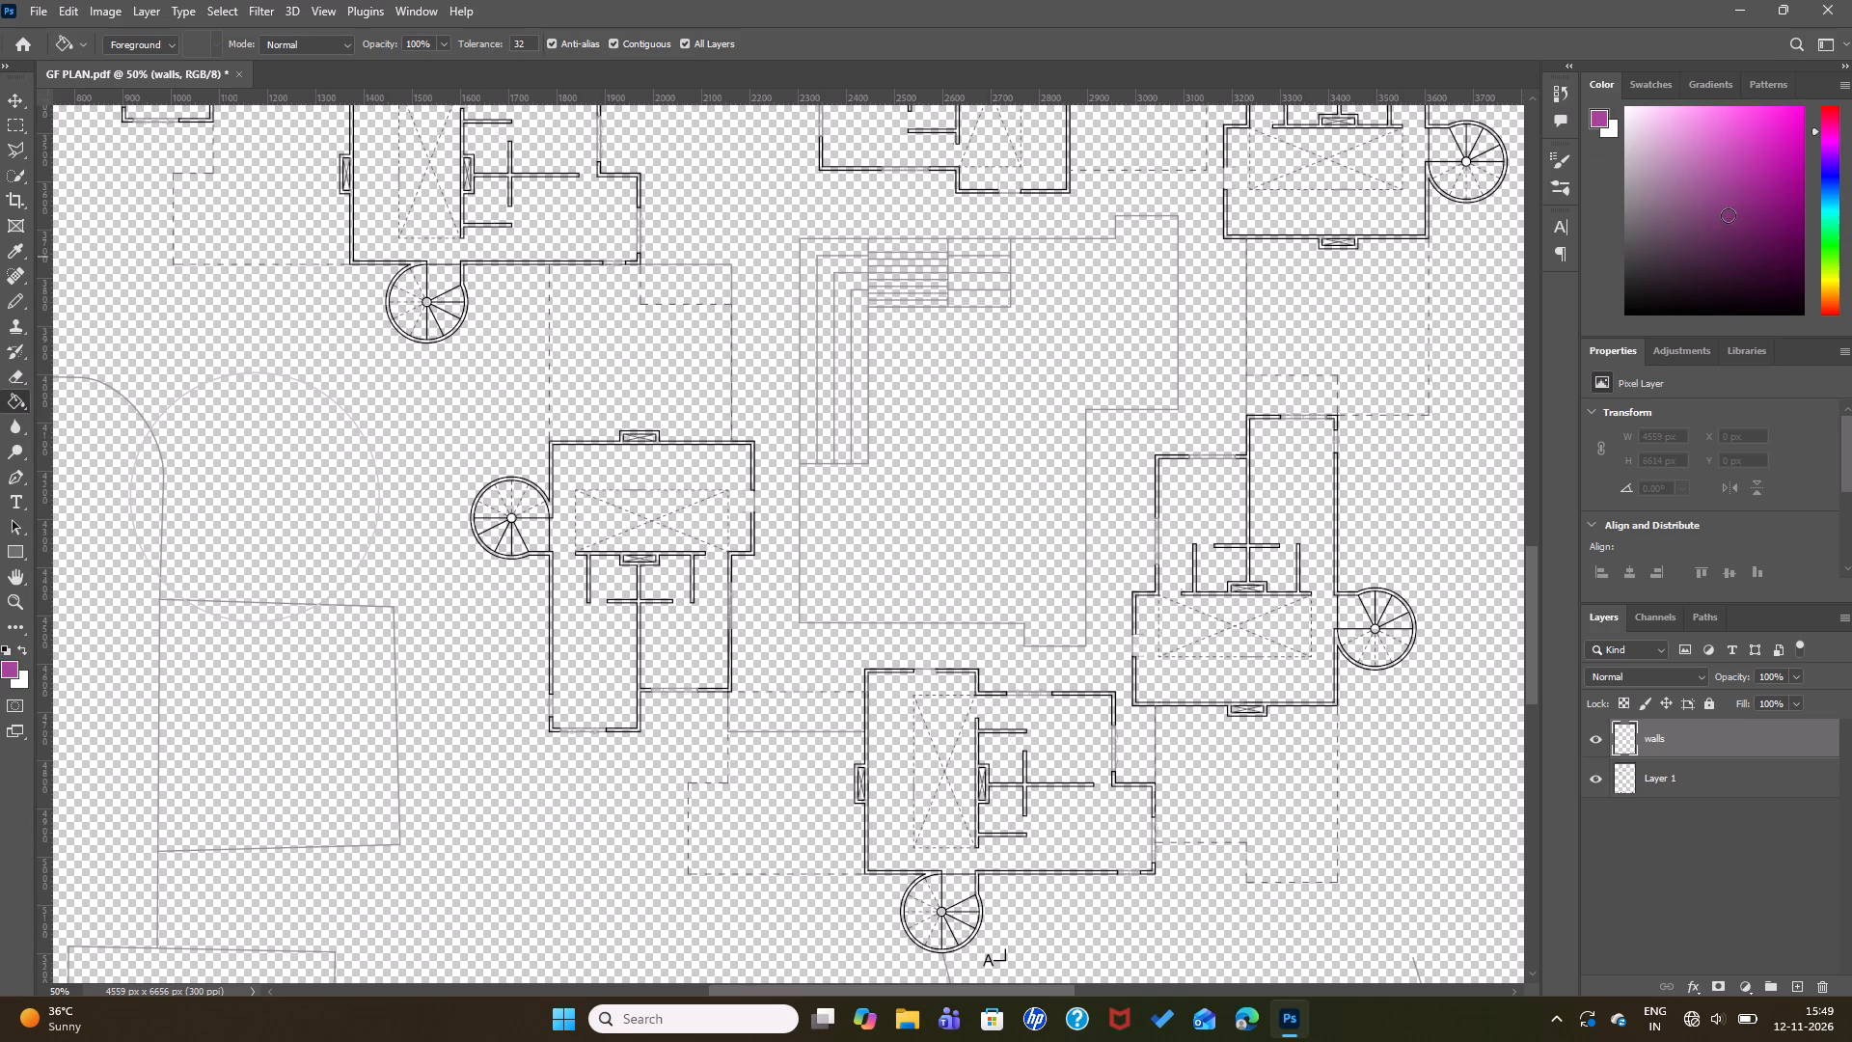
left_click(1728, 215)
left_click(1681, 170)
left_click(1730, 120)
left_click(1749, 111)
left_click(1754, 153)
left_click(1814, 127)
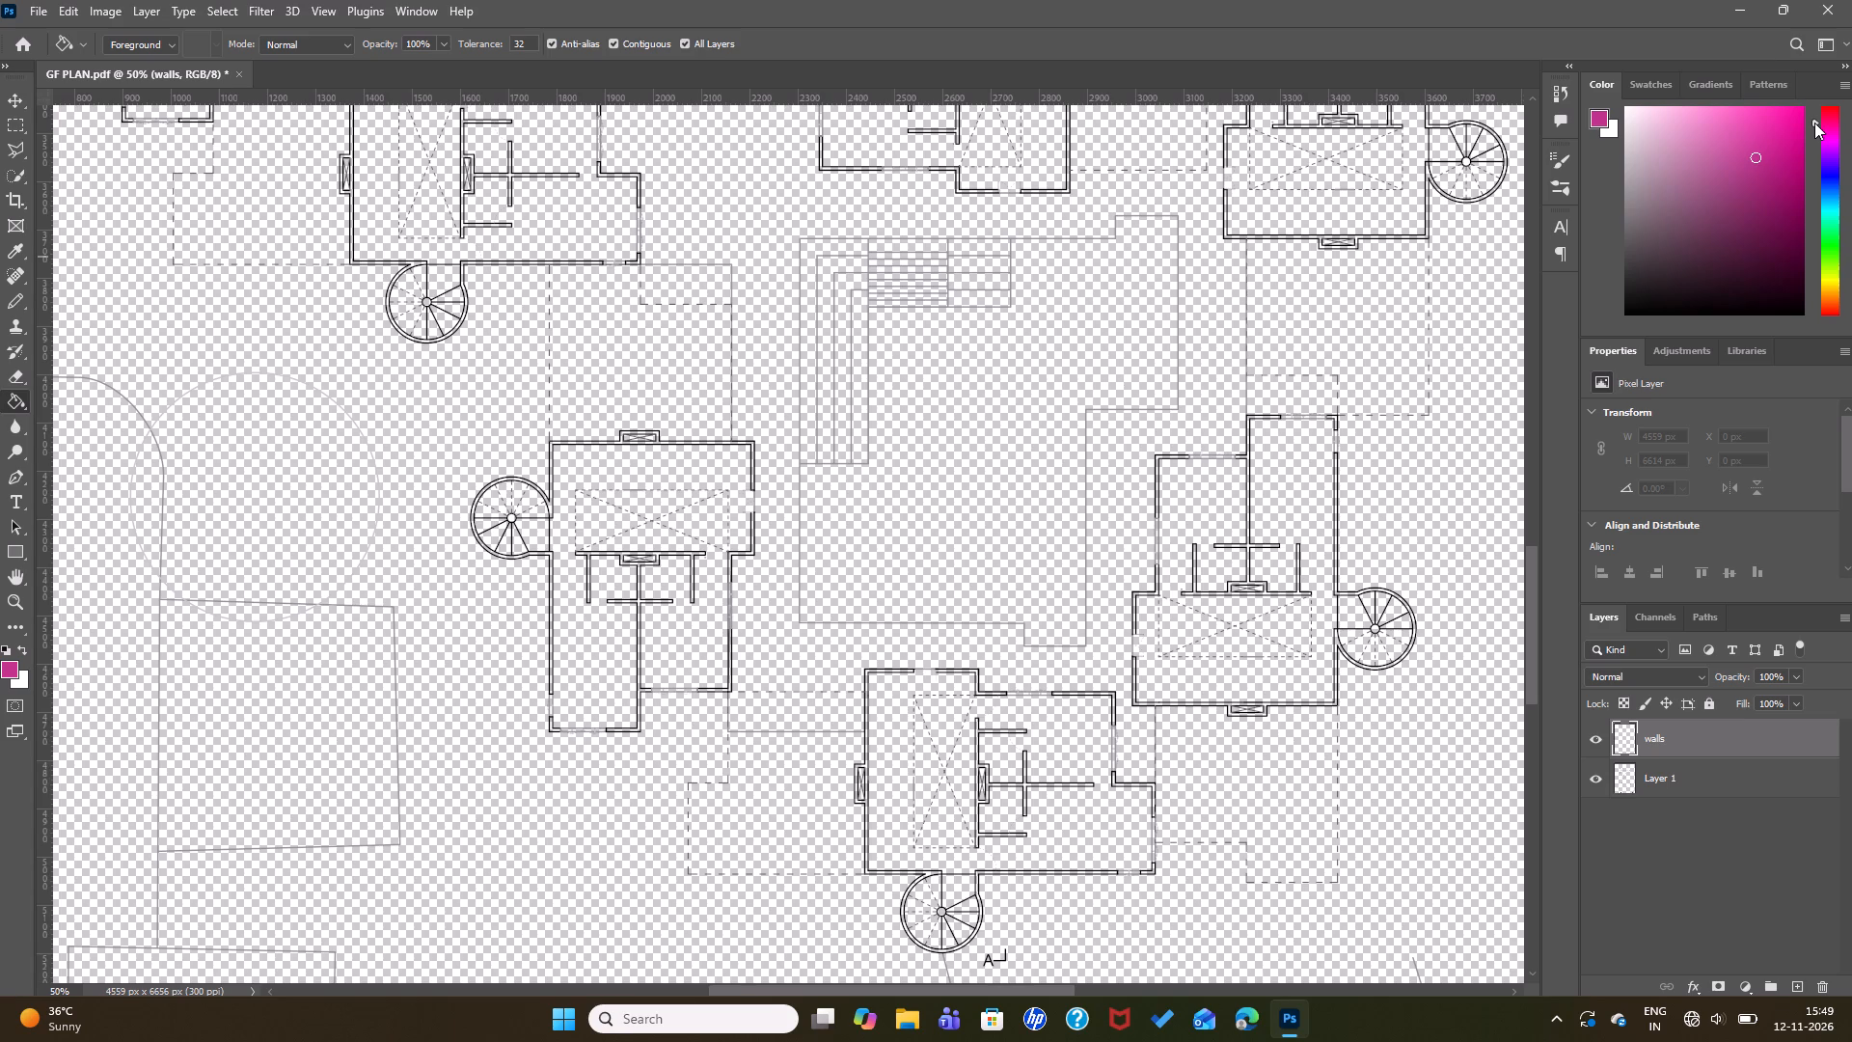
left_click(1813, 121)
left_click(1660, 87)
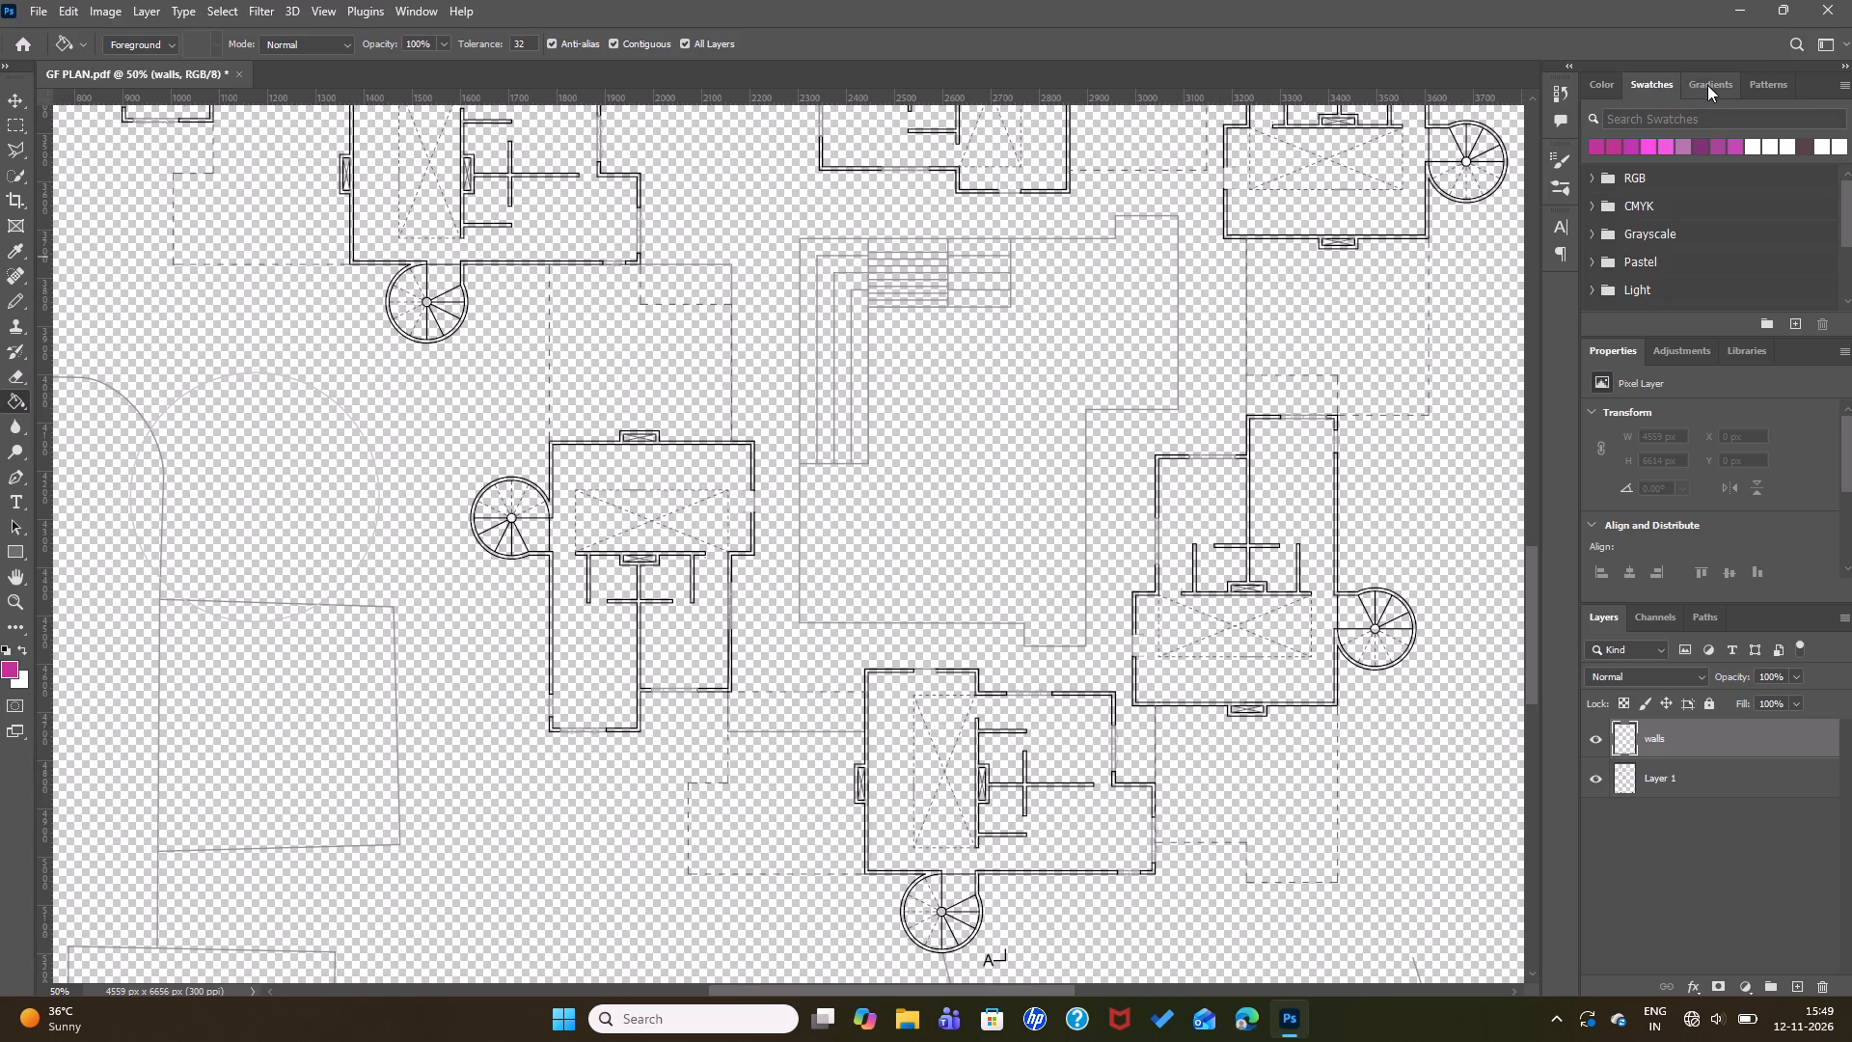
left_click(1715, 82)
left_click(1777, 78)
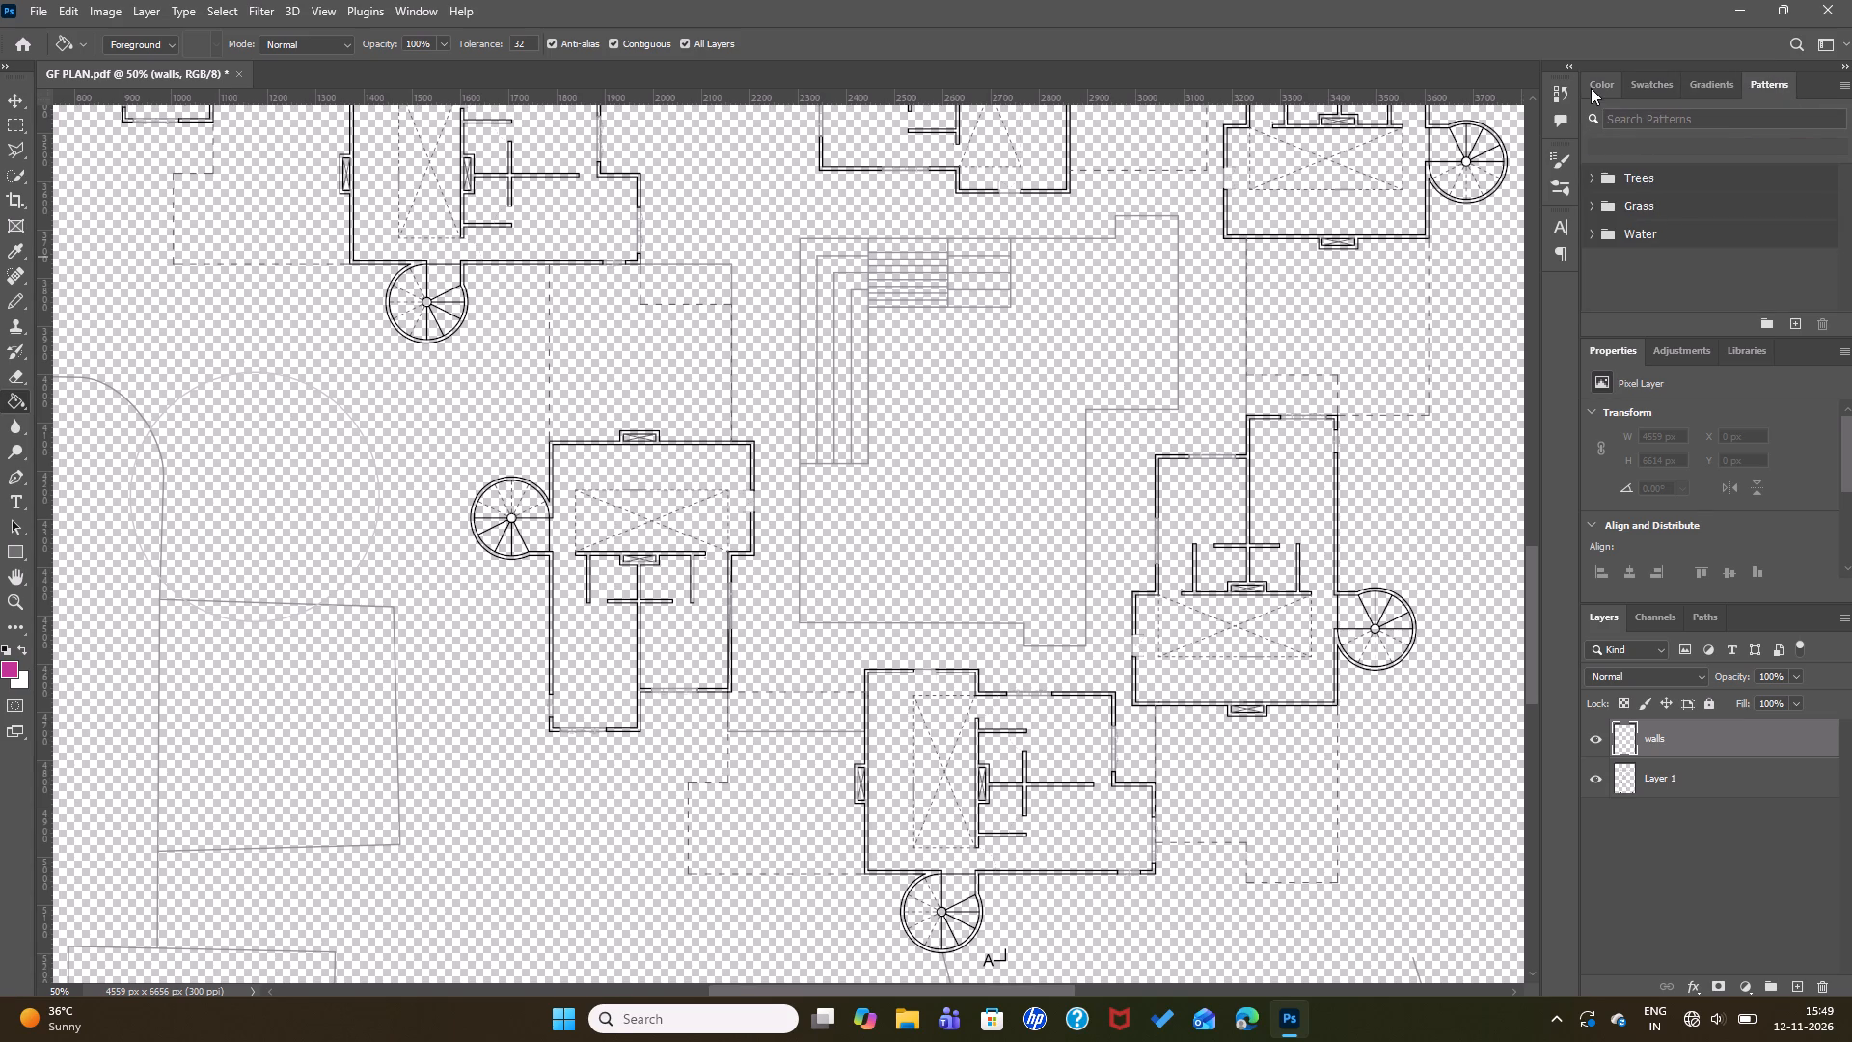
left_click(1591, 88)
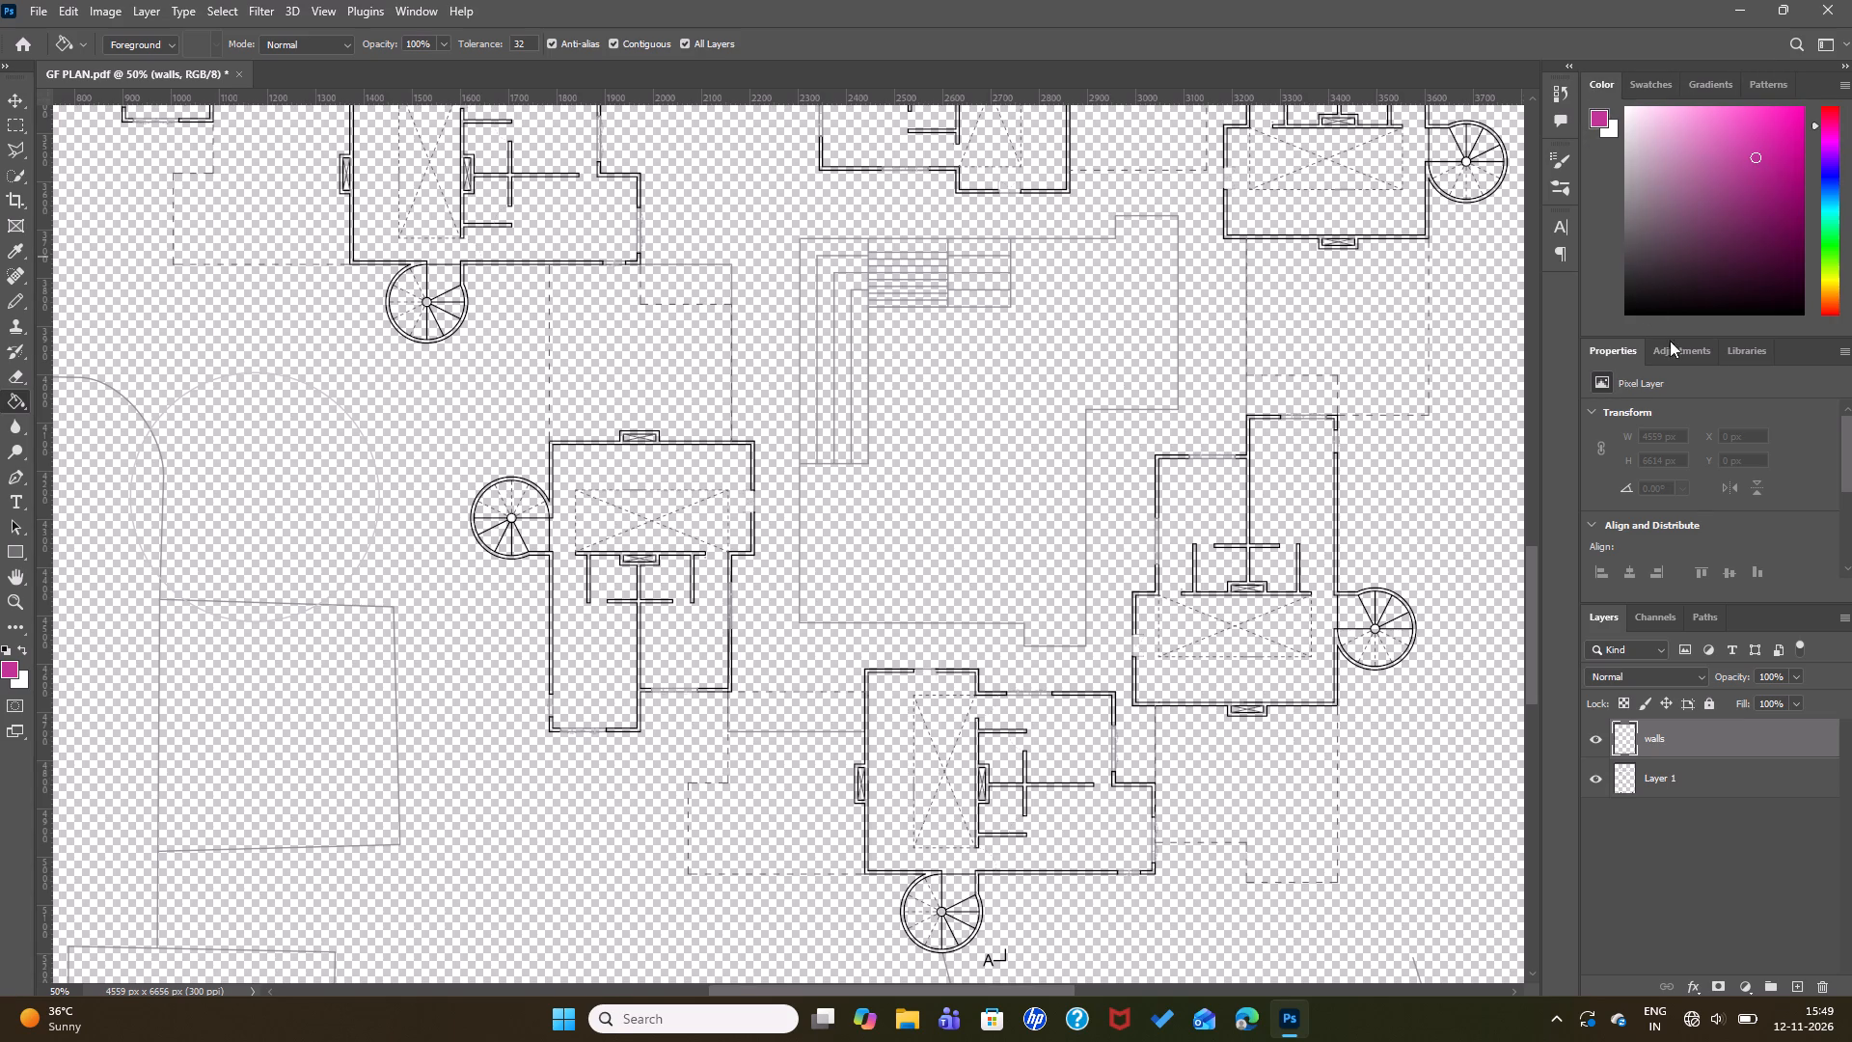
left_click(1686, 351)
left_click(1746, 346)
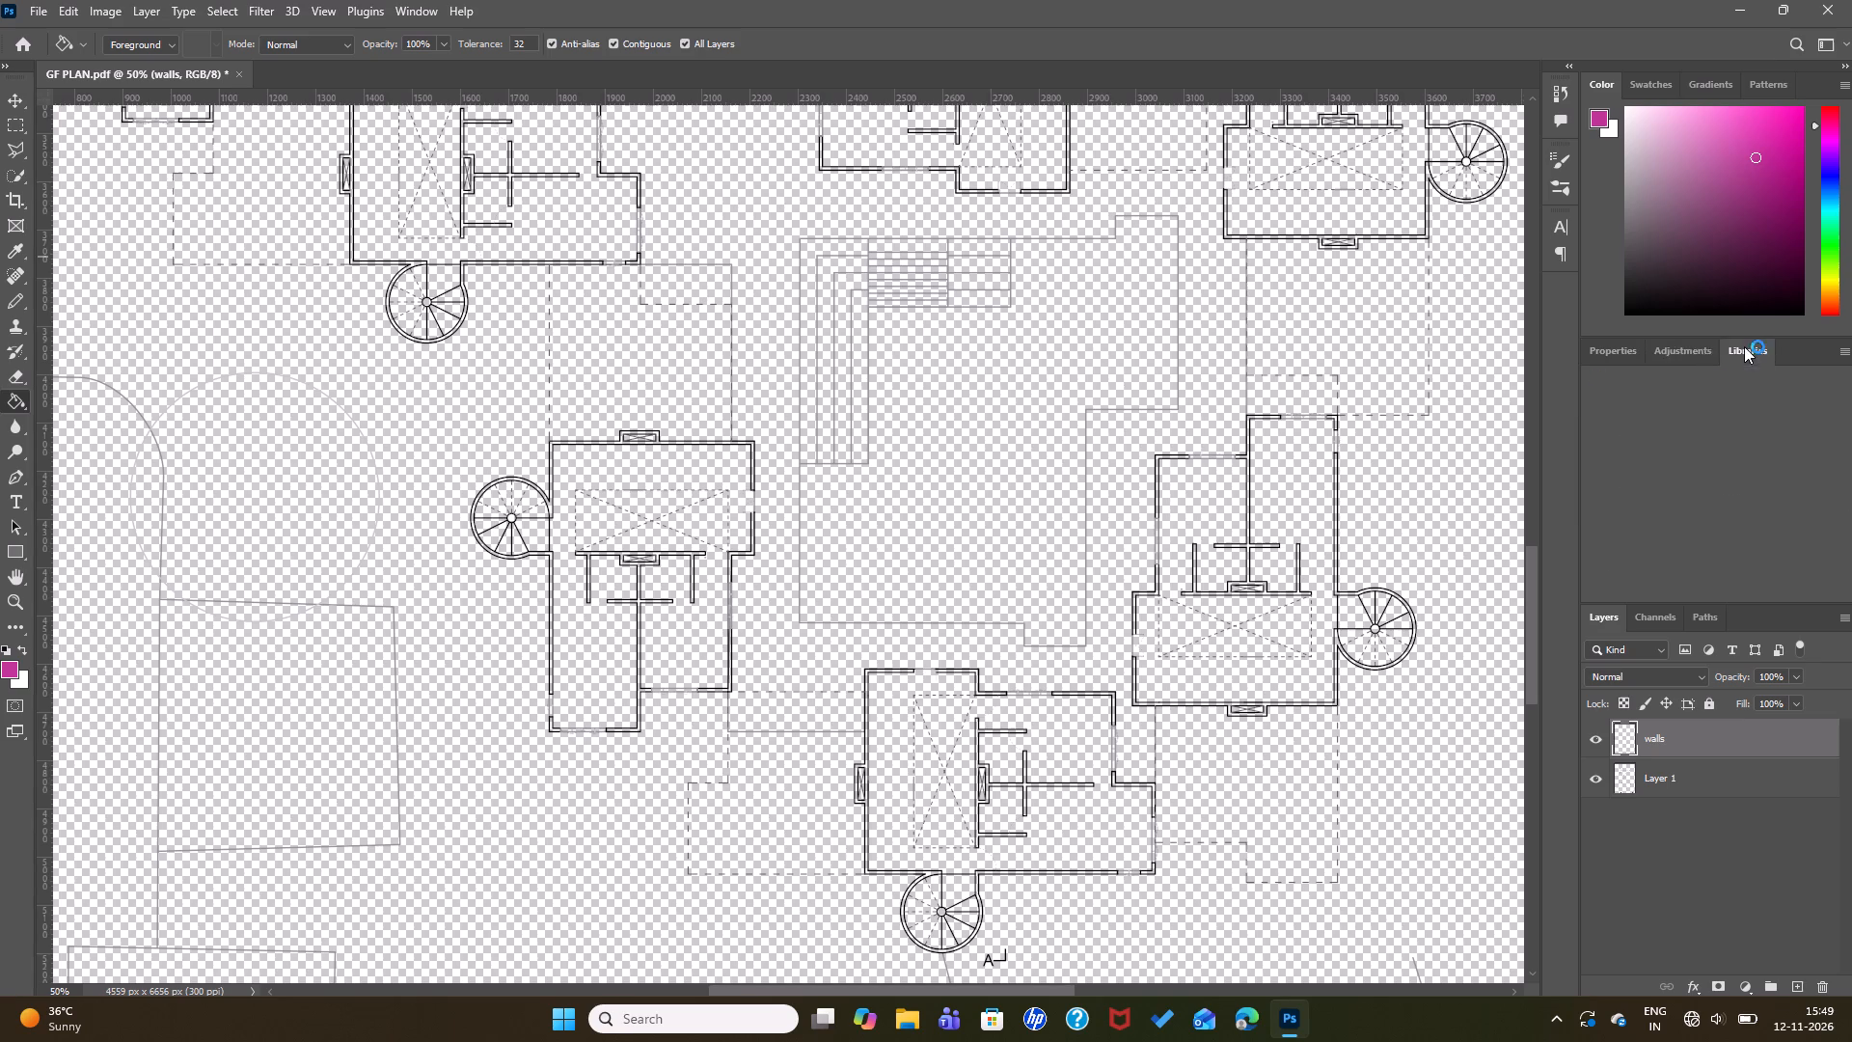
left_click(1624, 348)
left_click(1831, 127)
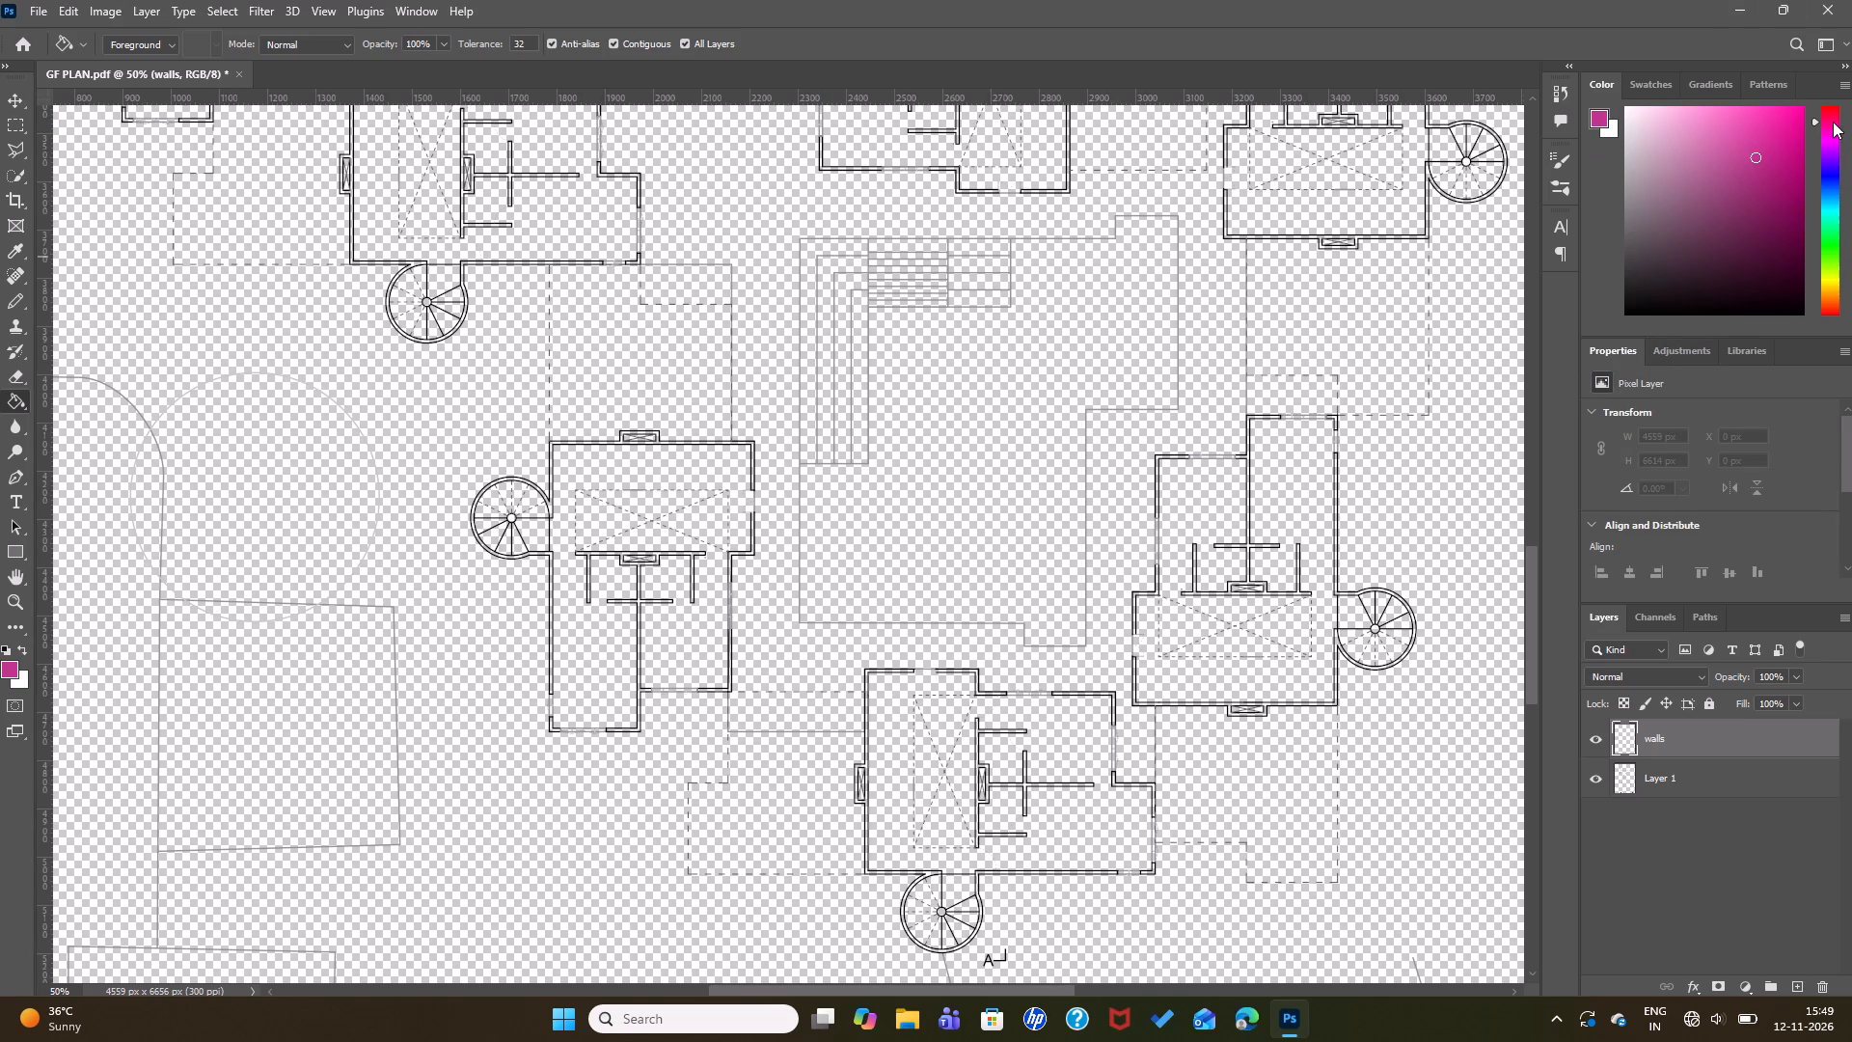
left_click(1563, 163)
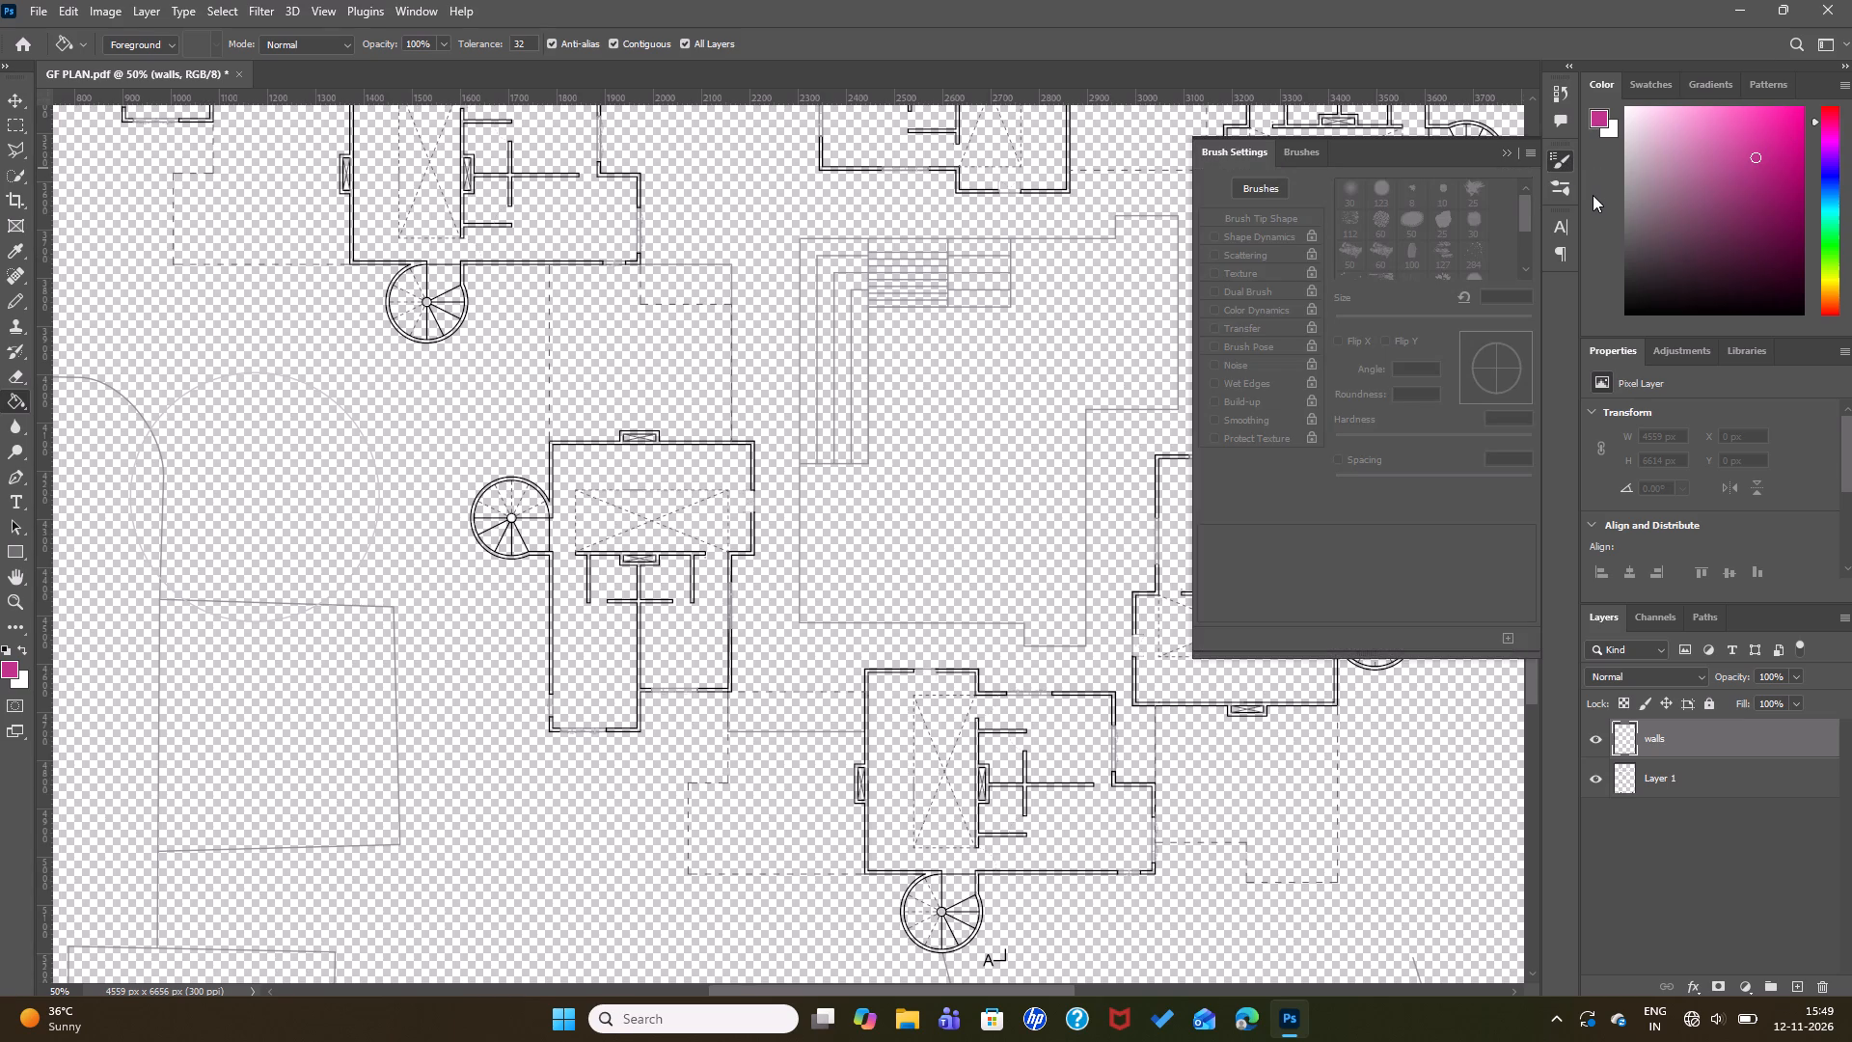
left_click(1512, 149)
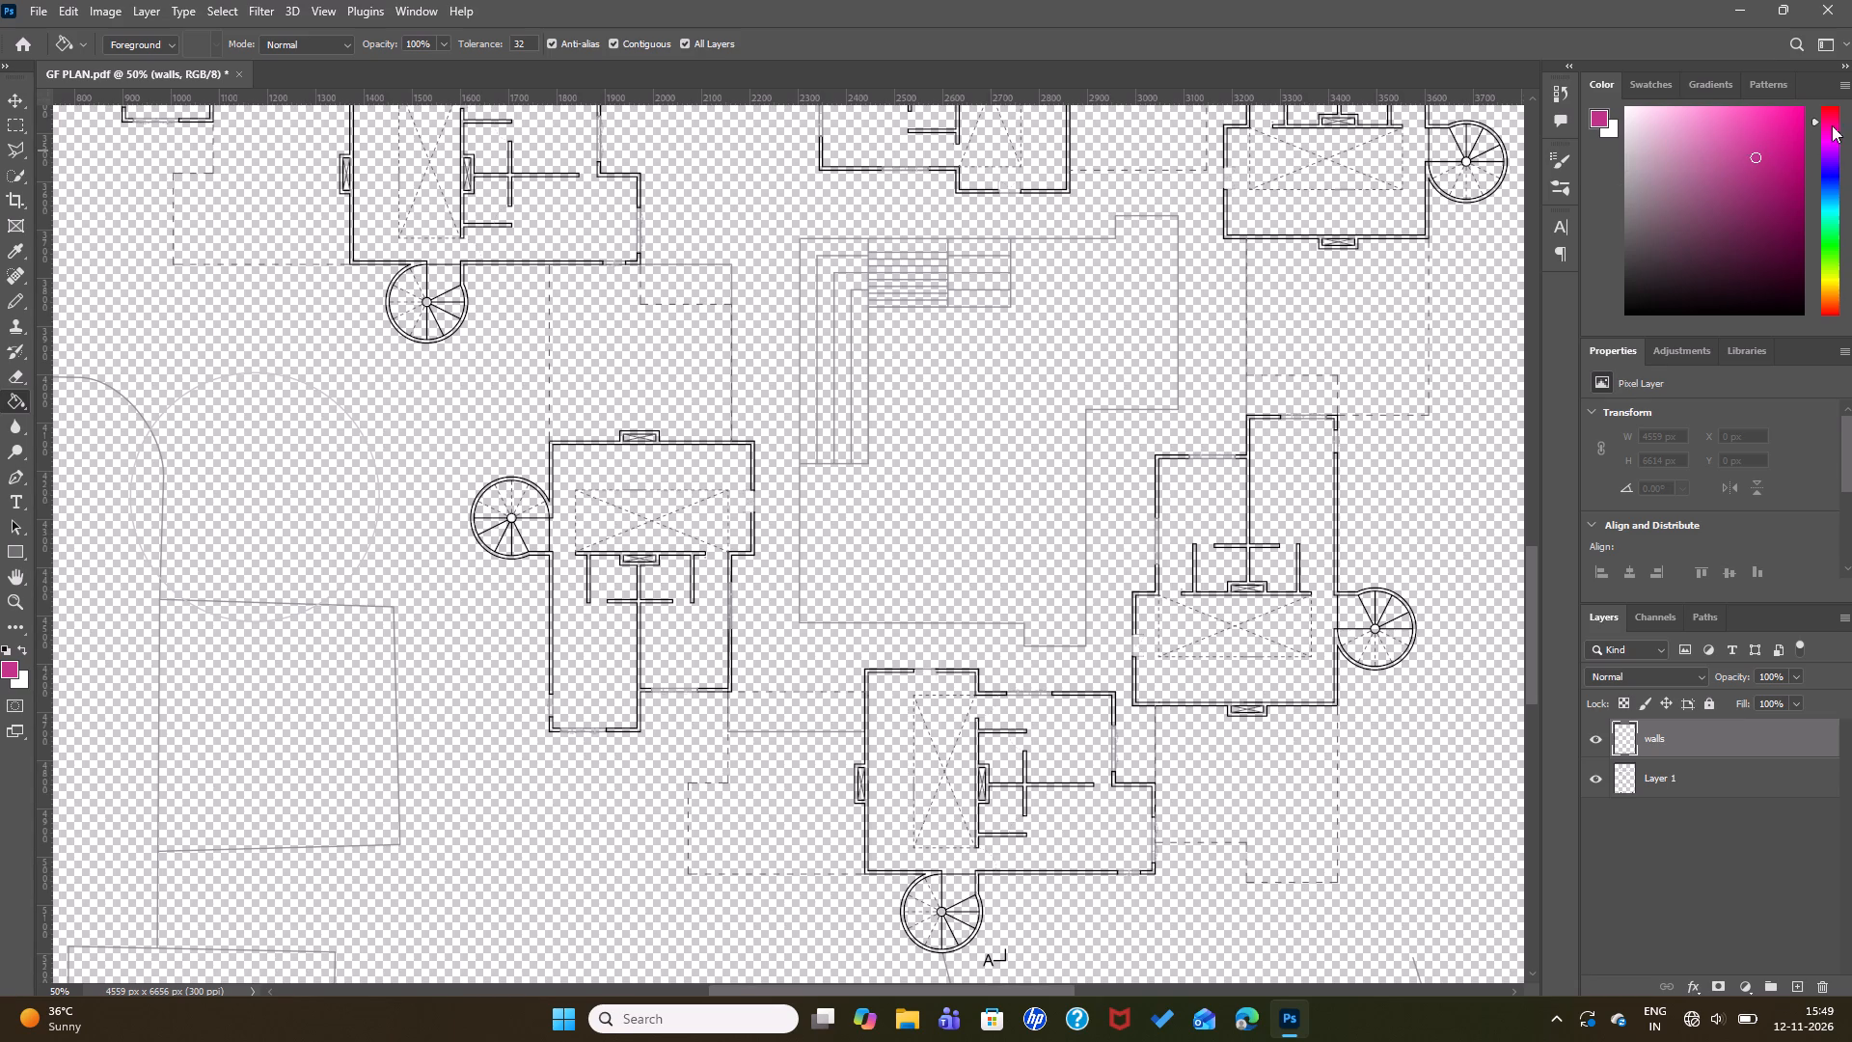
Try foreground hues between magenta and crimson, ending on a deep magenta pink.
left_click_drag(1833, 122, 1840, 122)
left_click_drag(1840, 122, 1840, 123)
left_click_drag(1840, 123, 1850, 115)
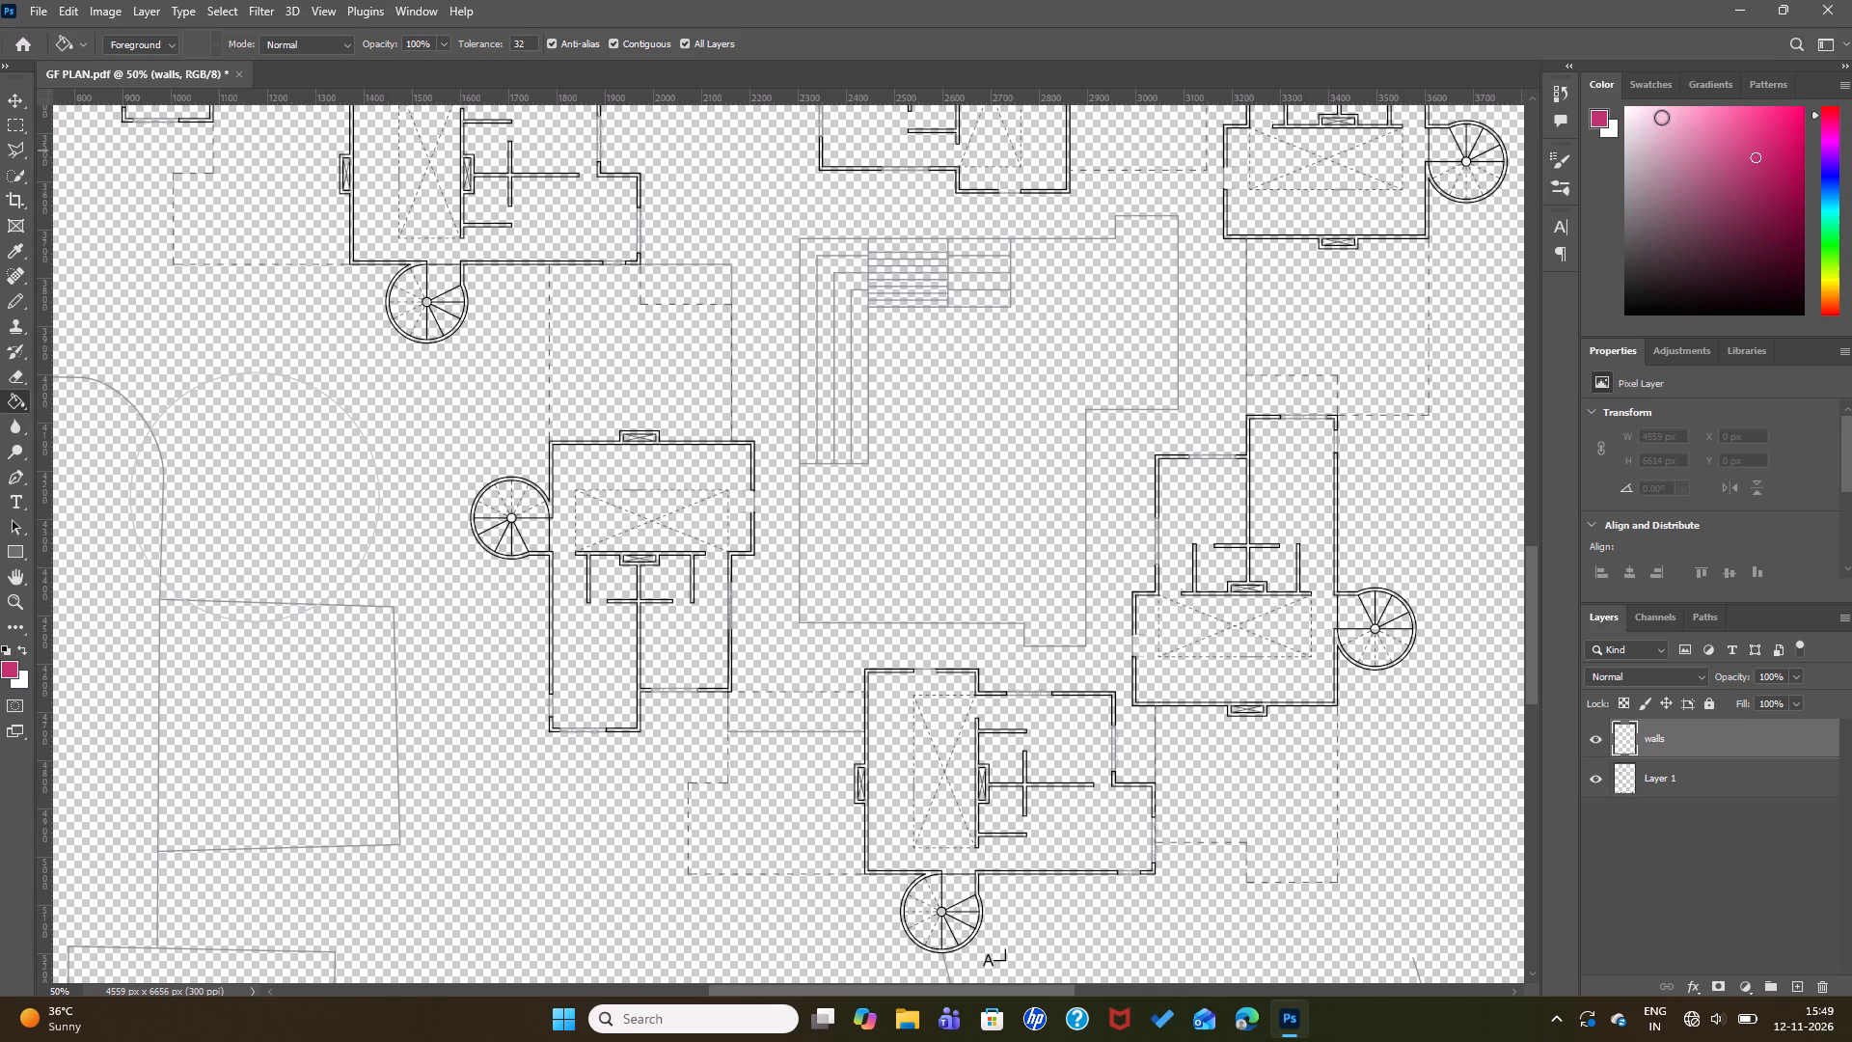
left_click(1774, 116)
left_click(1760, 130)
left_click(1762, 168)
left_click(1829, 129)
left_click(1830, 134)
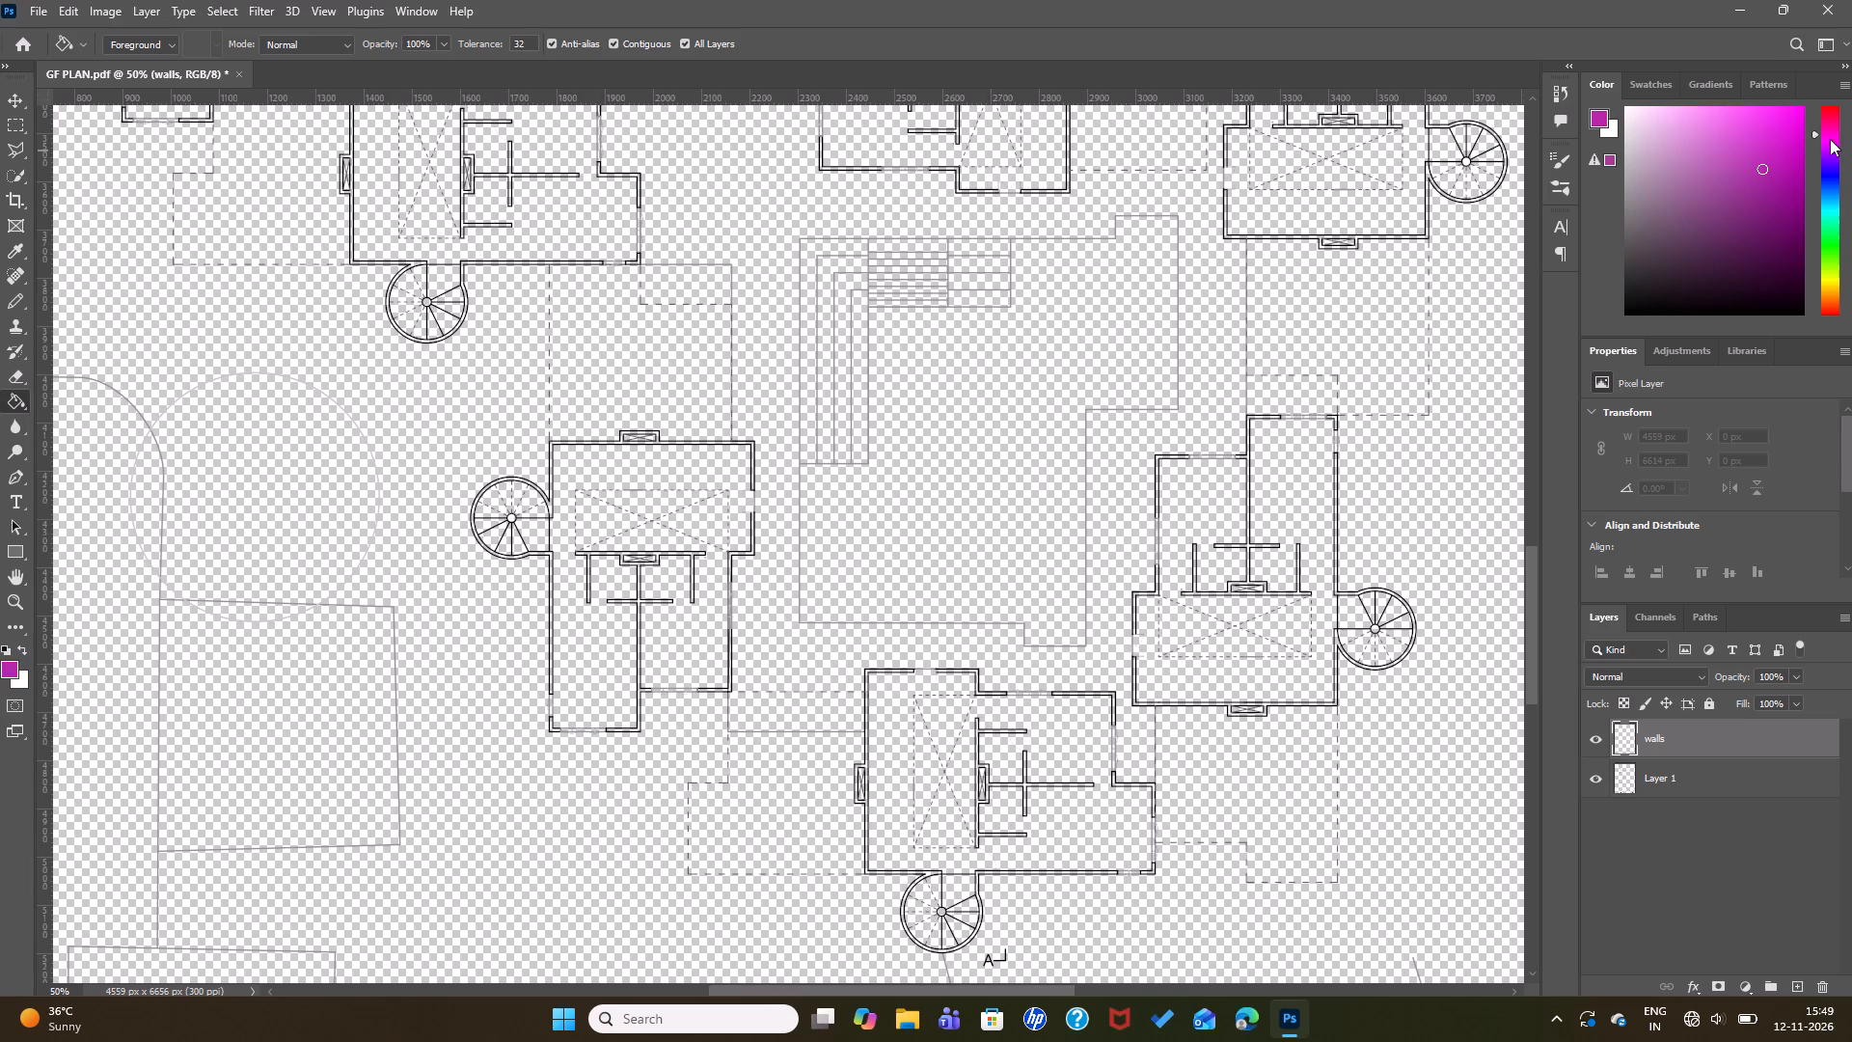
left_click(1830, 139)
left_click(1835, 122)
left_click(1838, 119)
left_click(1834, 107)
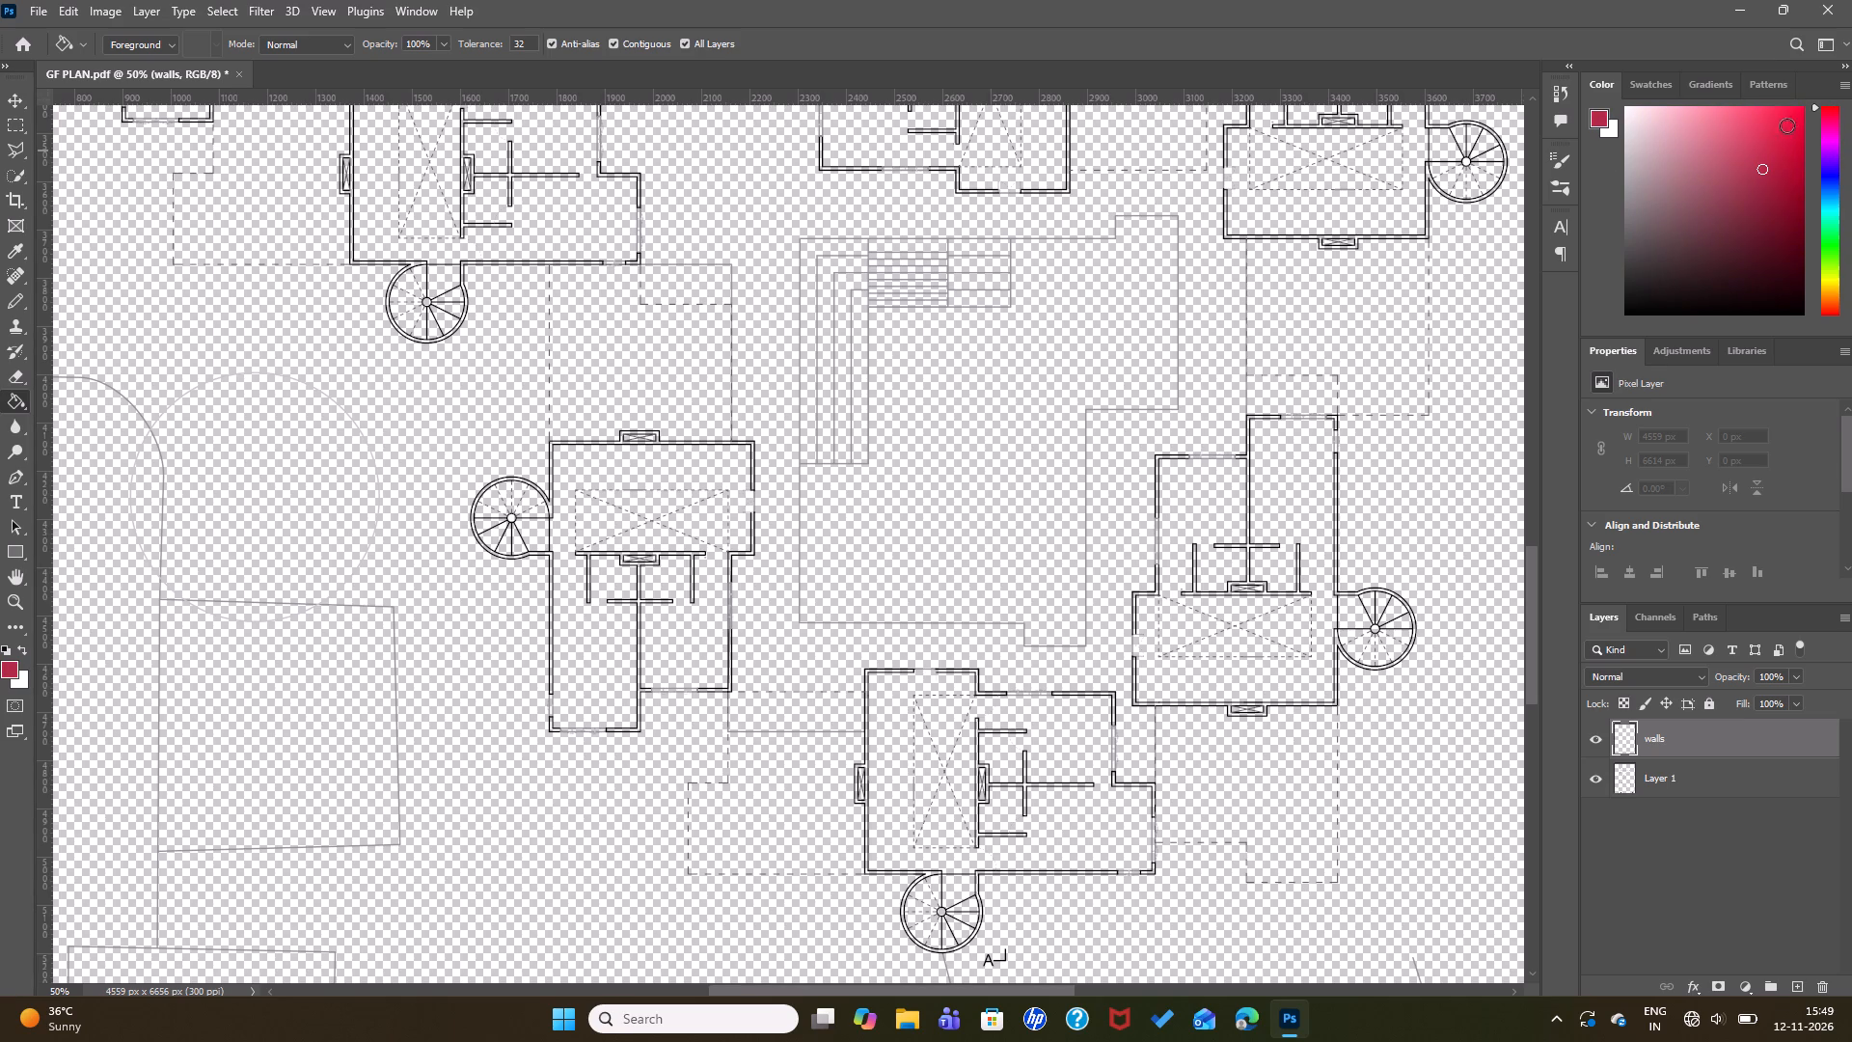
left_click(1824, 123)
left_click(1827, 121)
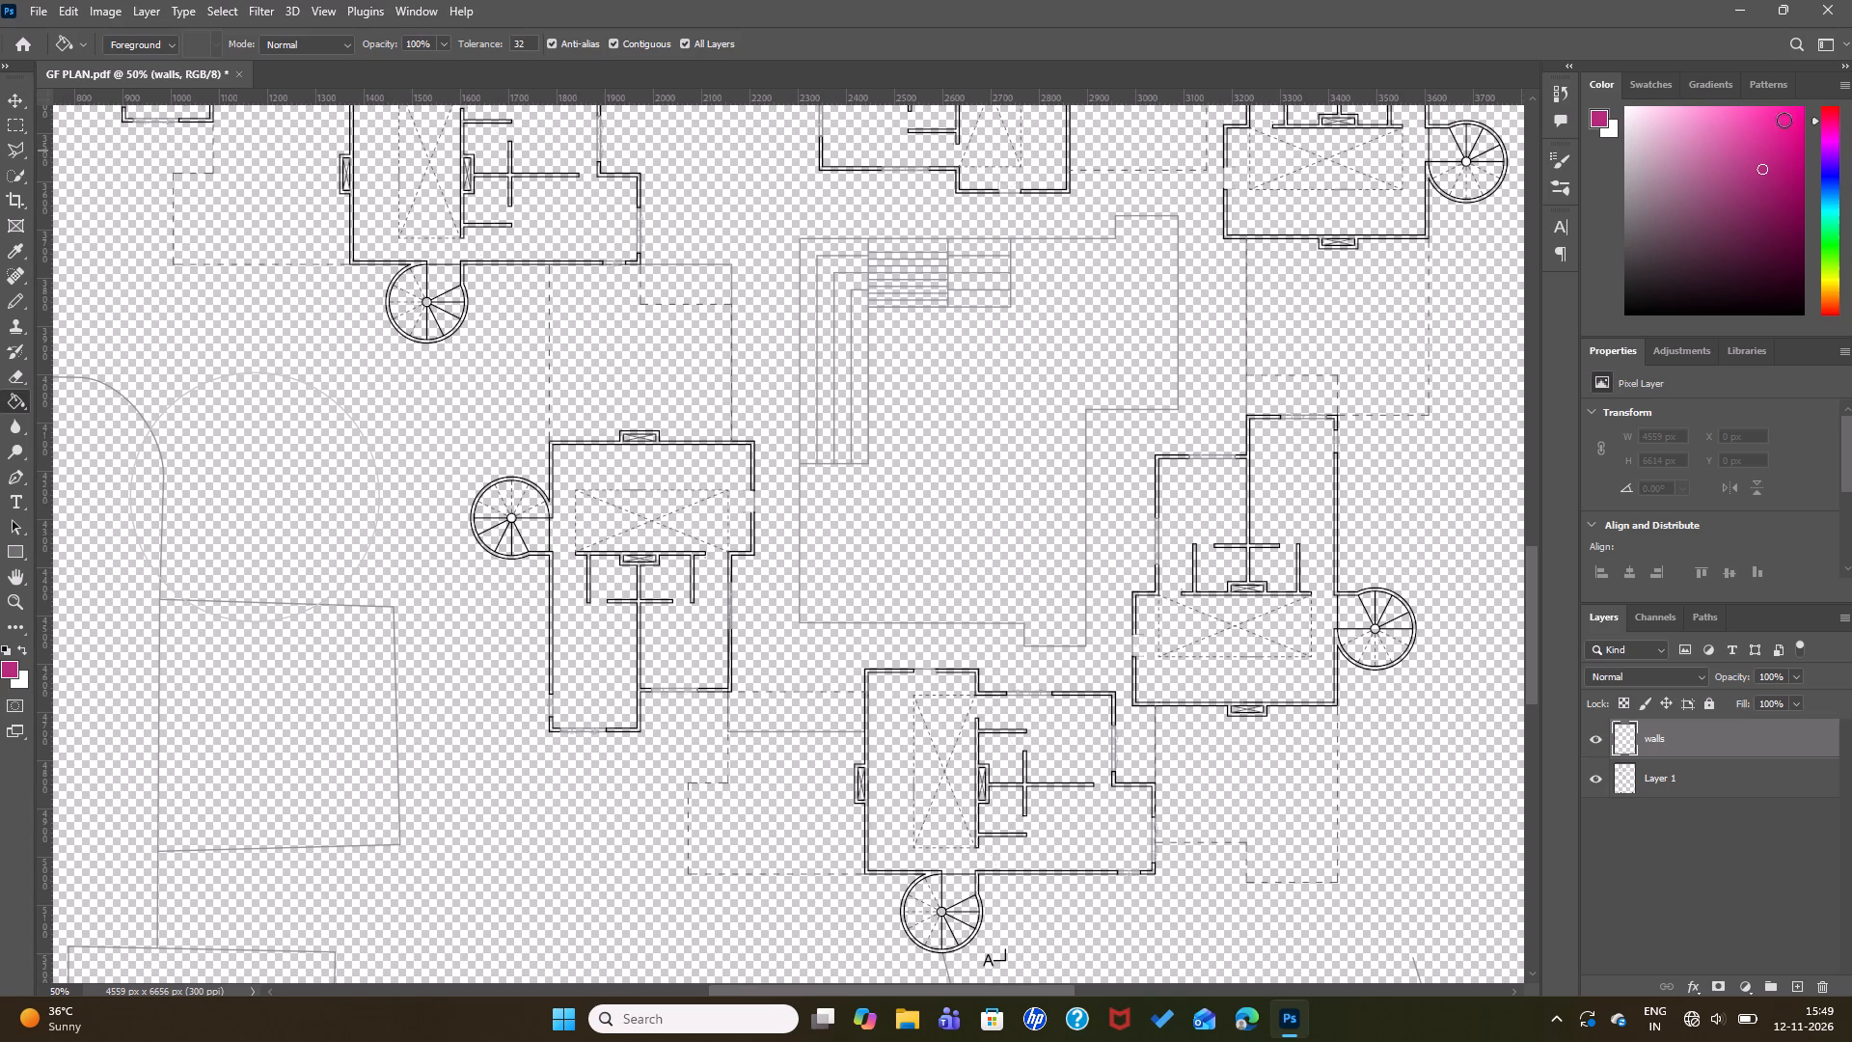
Lighten the foreground colour to a medium-light pink and fine-tune its hue slightly towards red.
left_click(1745, 125)
left_click(1701, 126)
left_click(1673, 129)
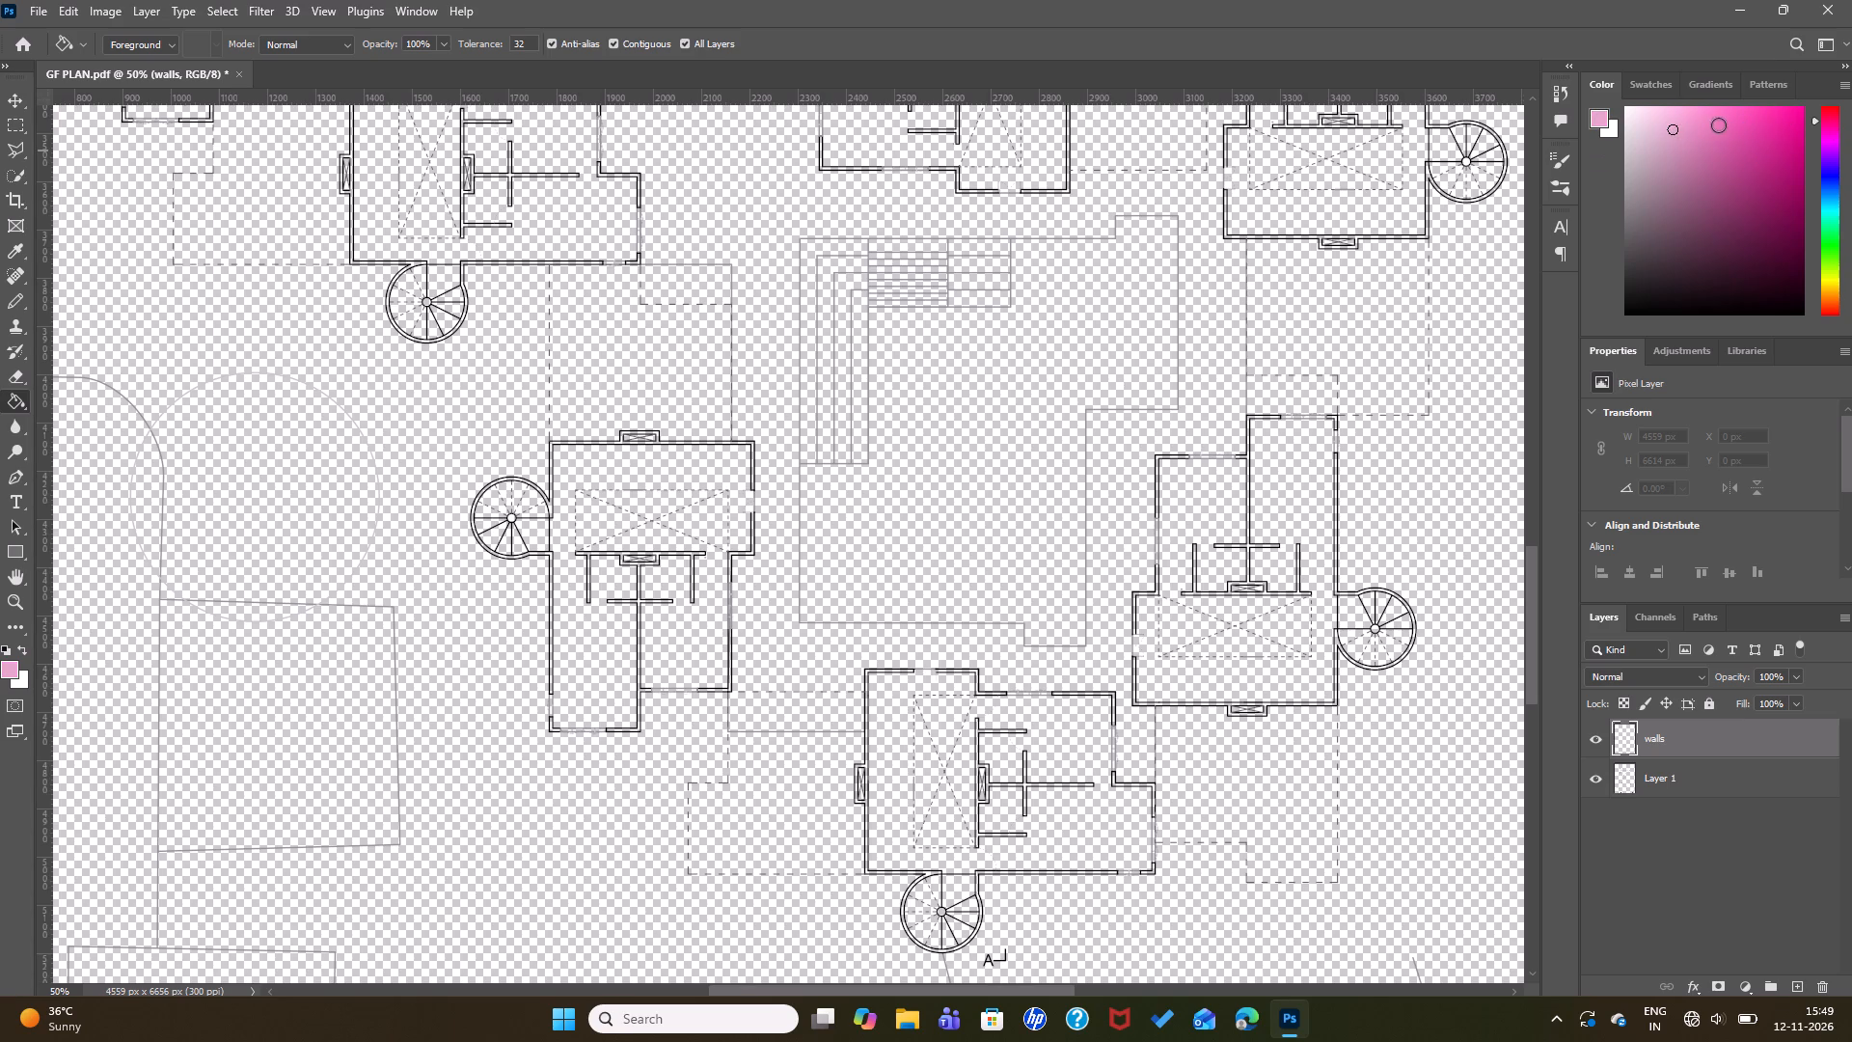
left_click(1718, 124)
scroll(1788, 162, "up", 4, "ctrl")
scroll(1788, 162, "down", 2, "ctrl")
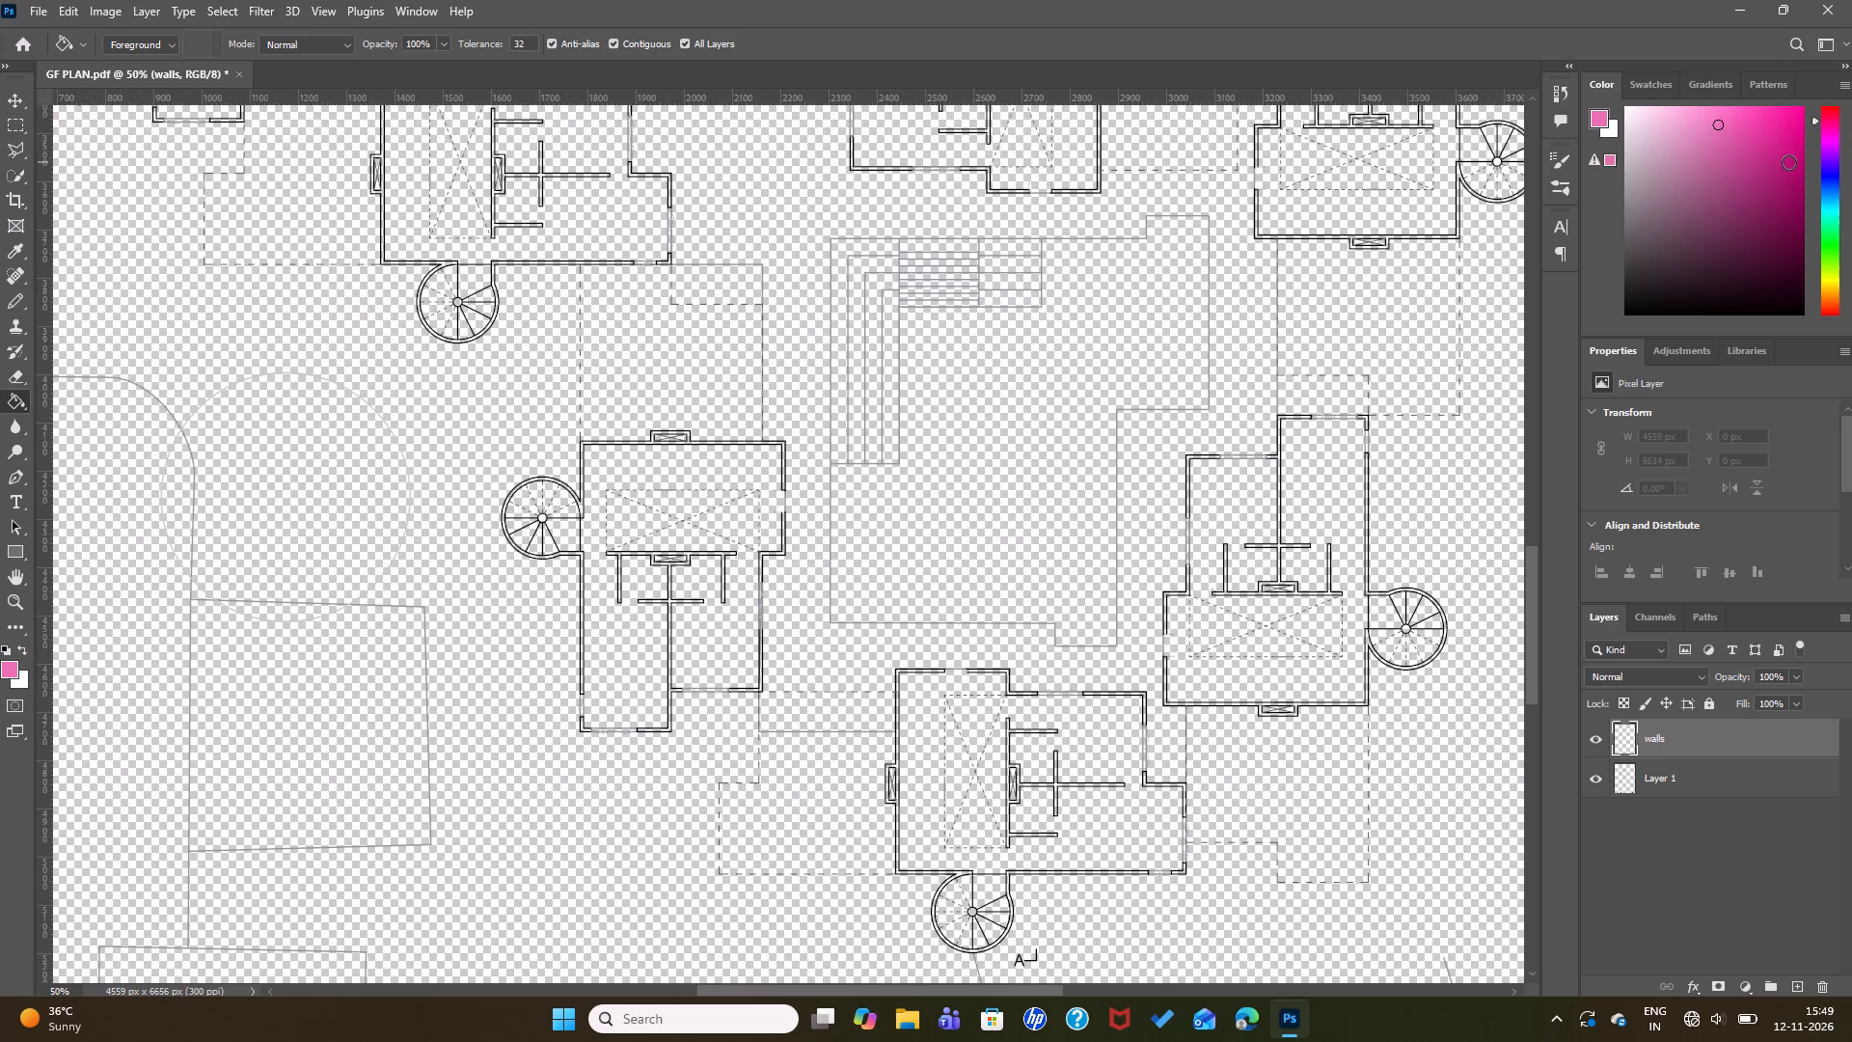
scroll(1788, 162, "down", 1, "ctrl")
scroll(1849, 178, "up", 2)
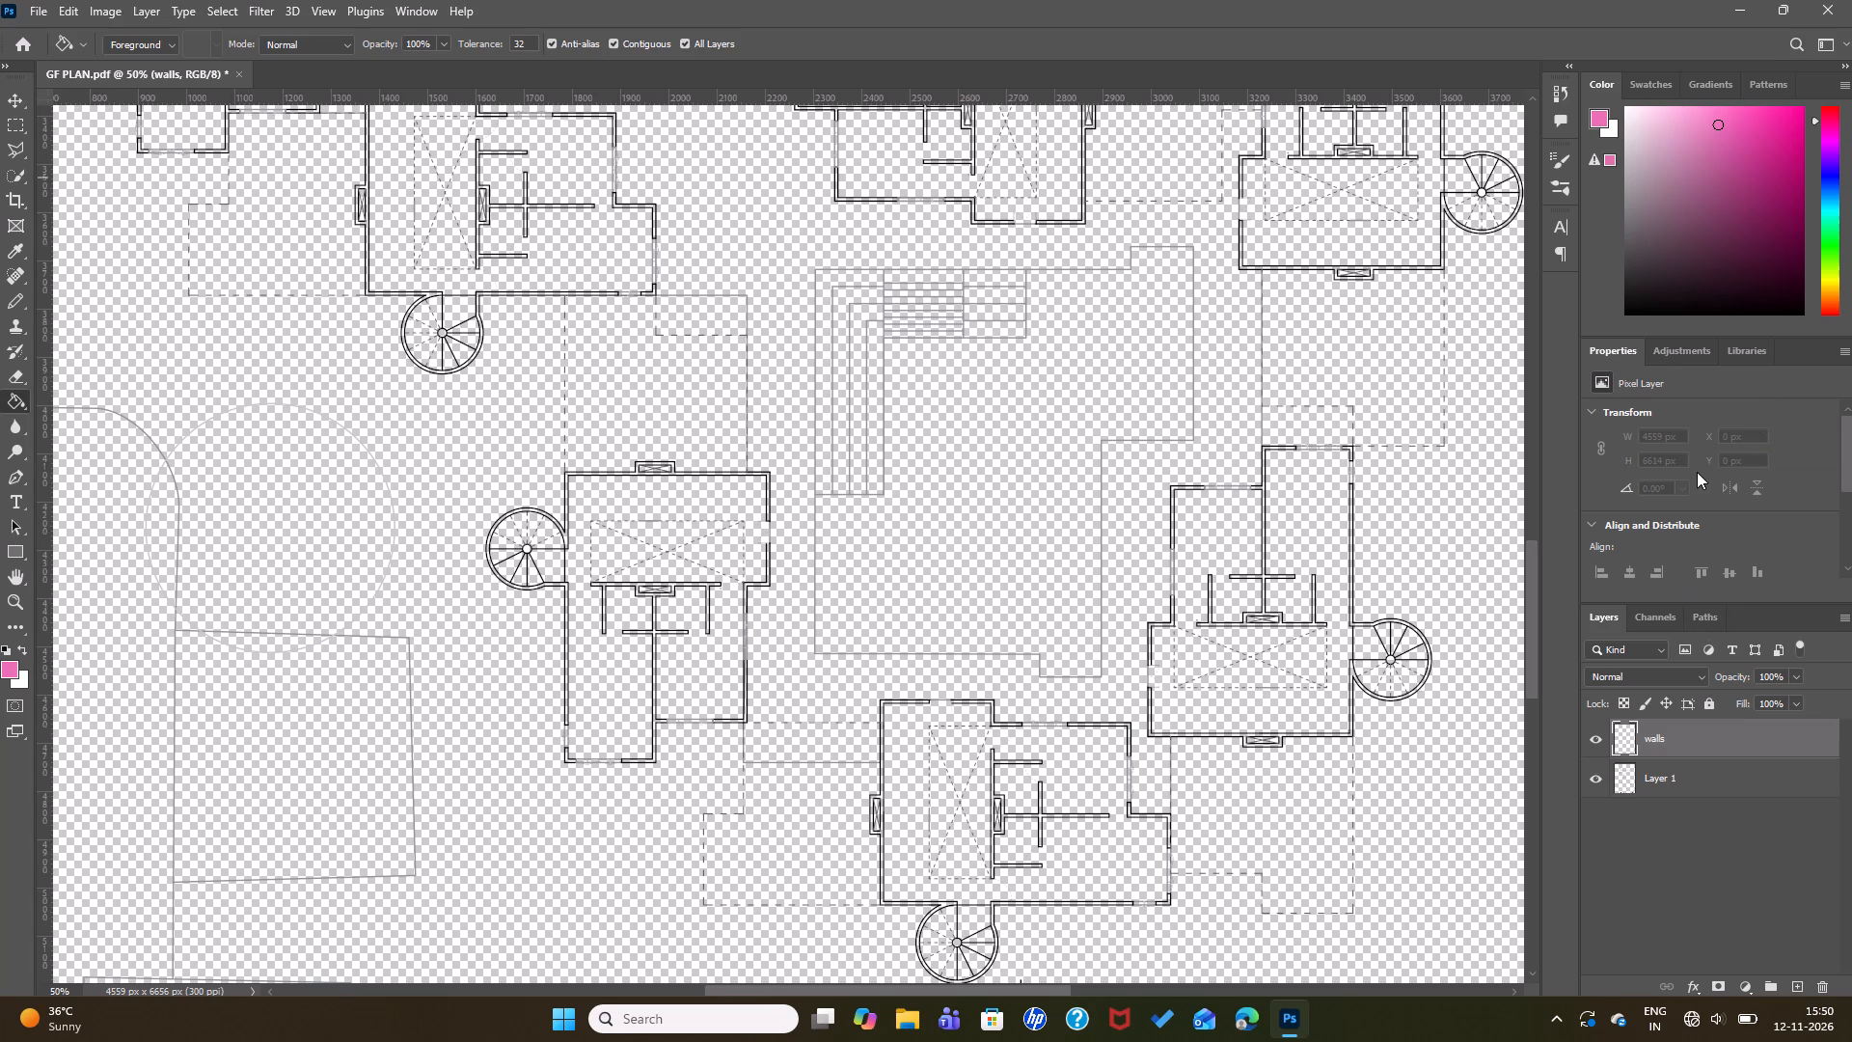
left_click(1827, 122)
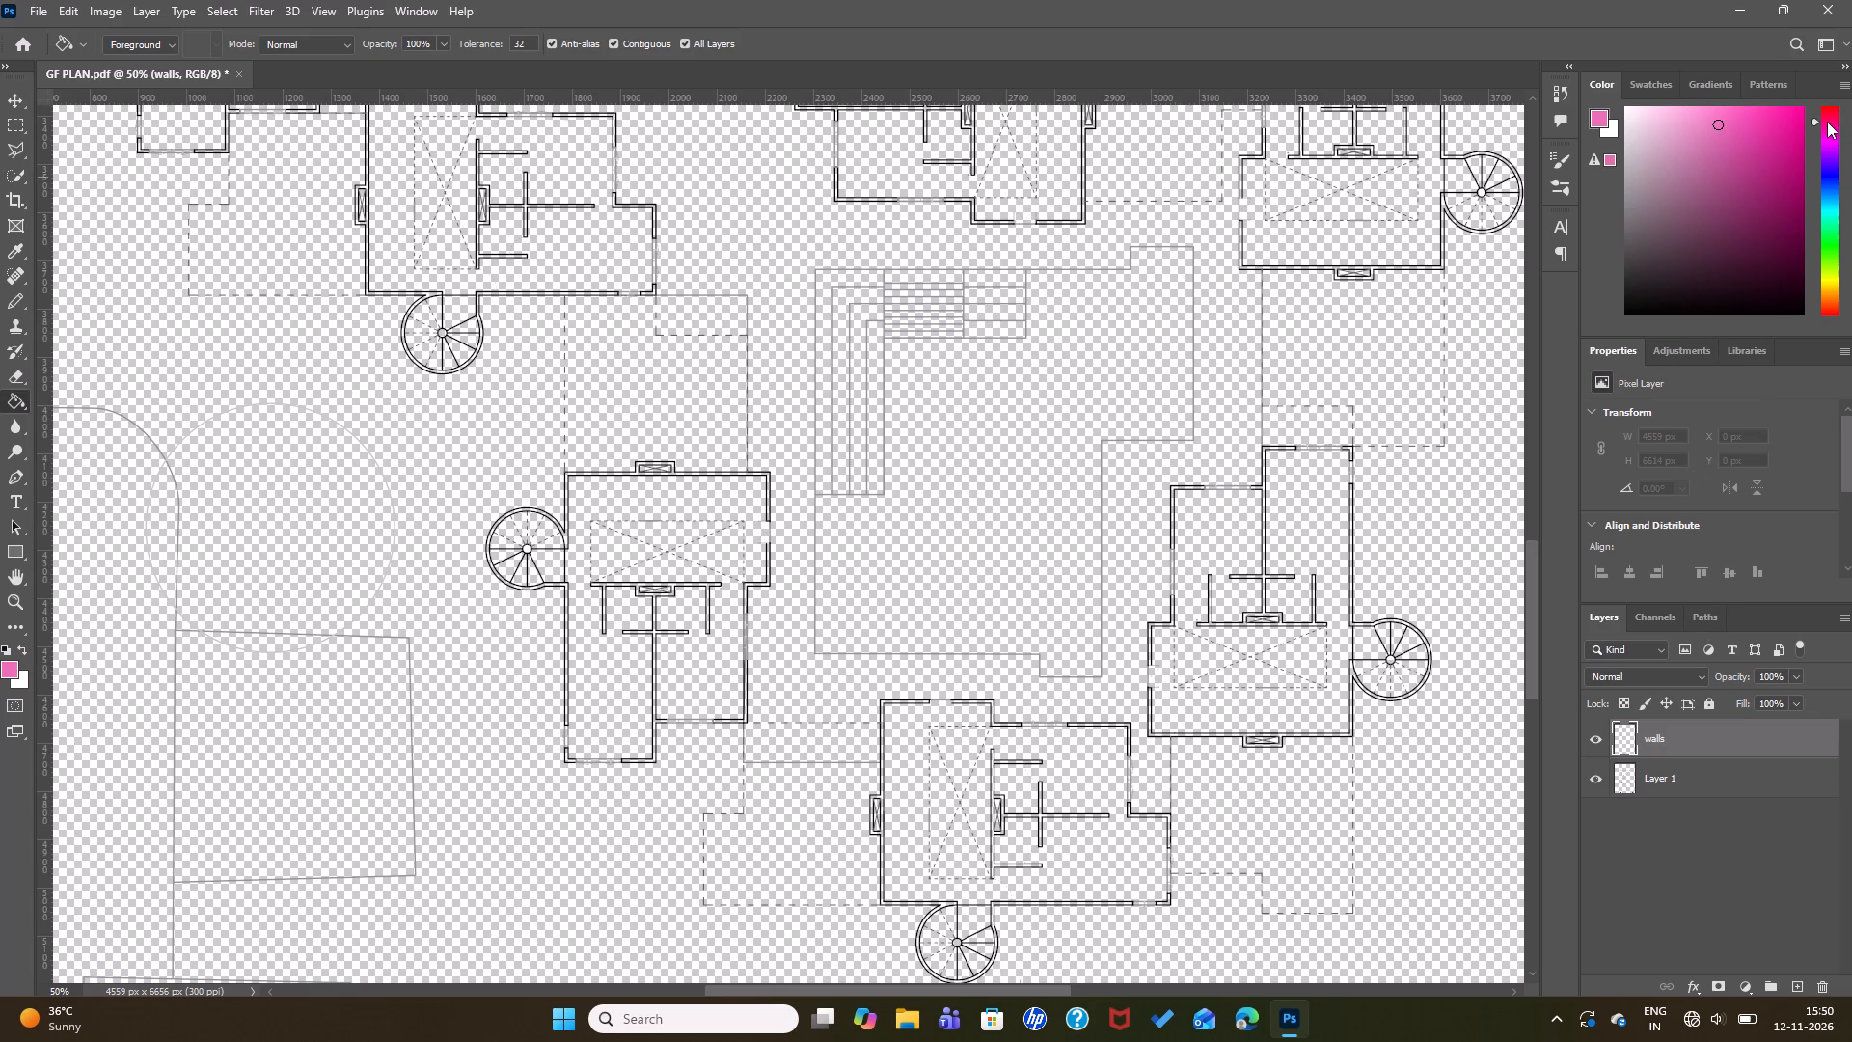
left_click(1827, 122)
left_click(1826, 126)
double_click(1830, 124)
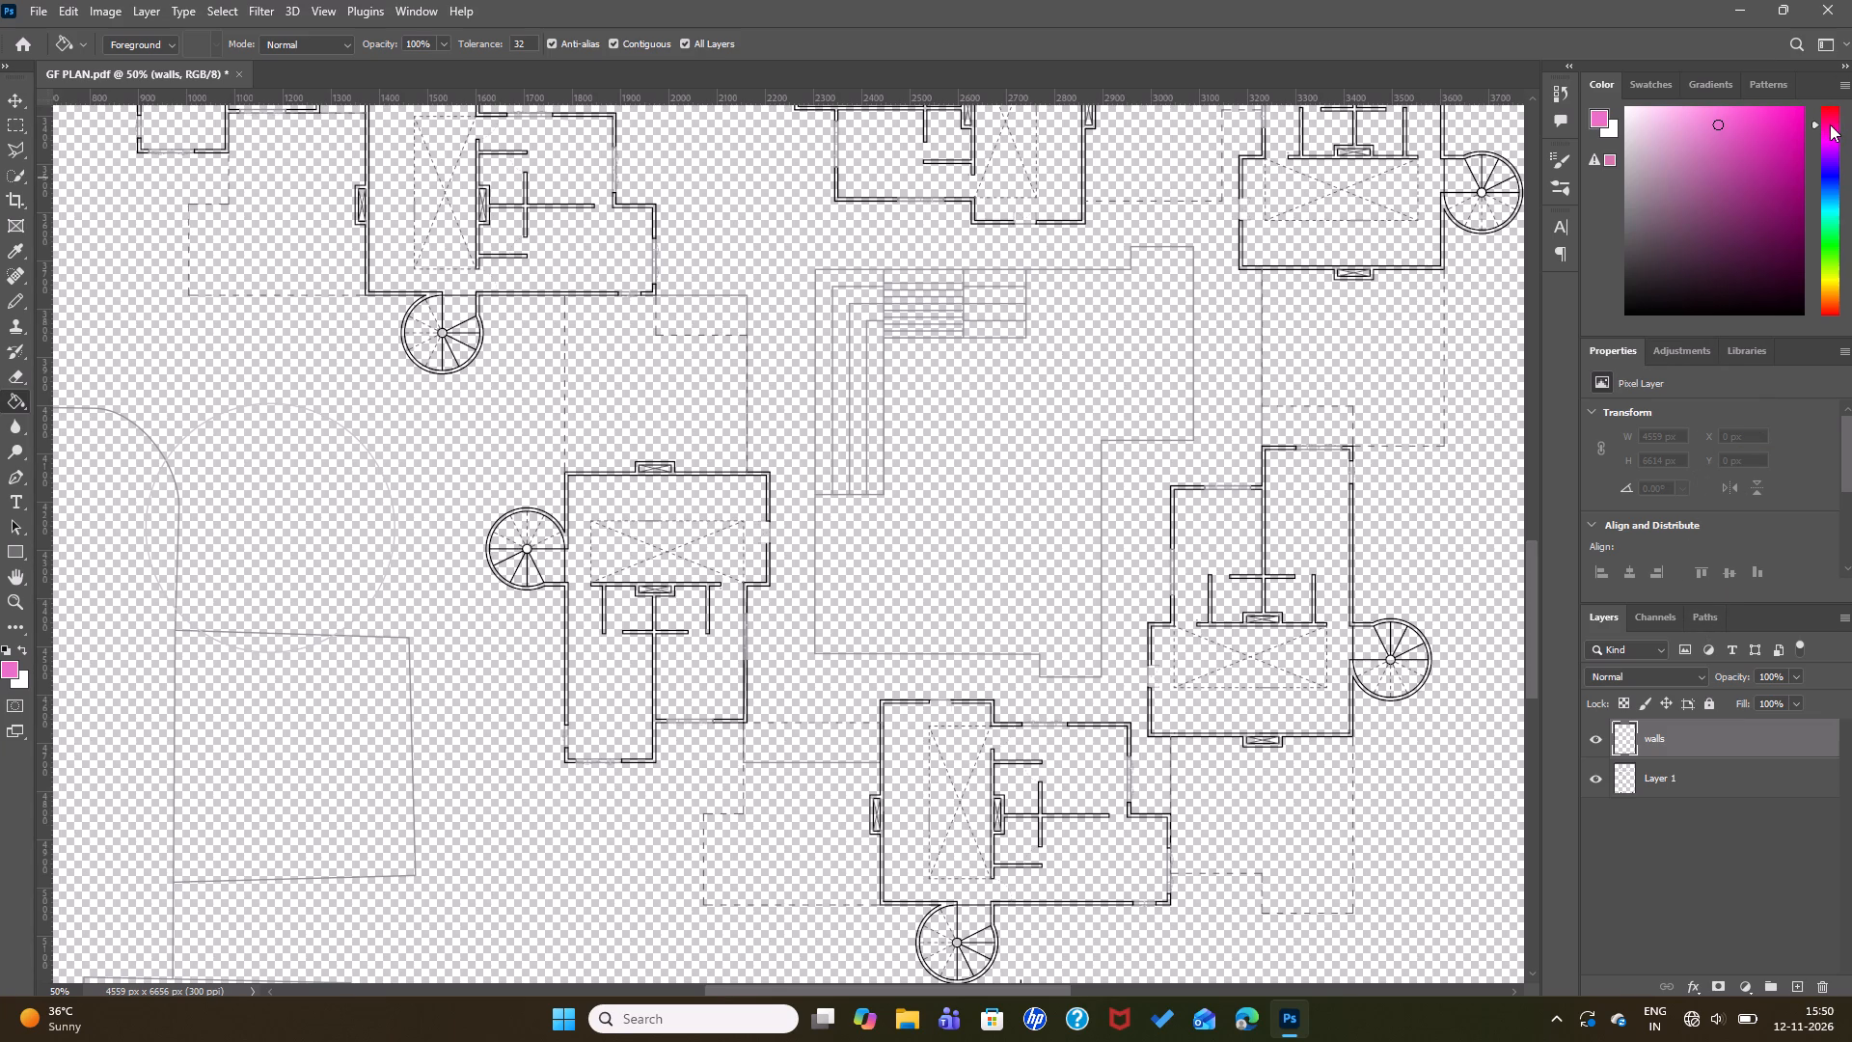
left_click(1832, 118)
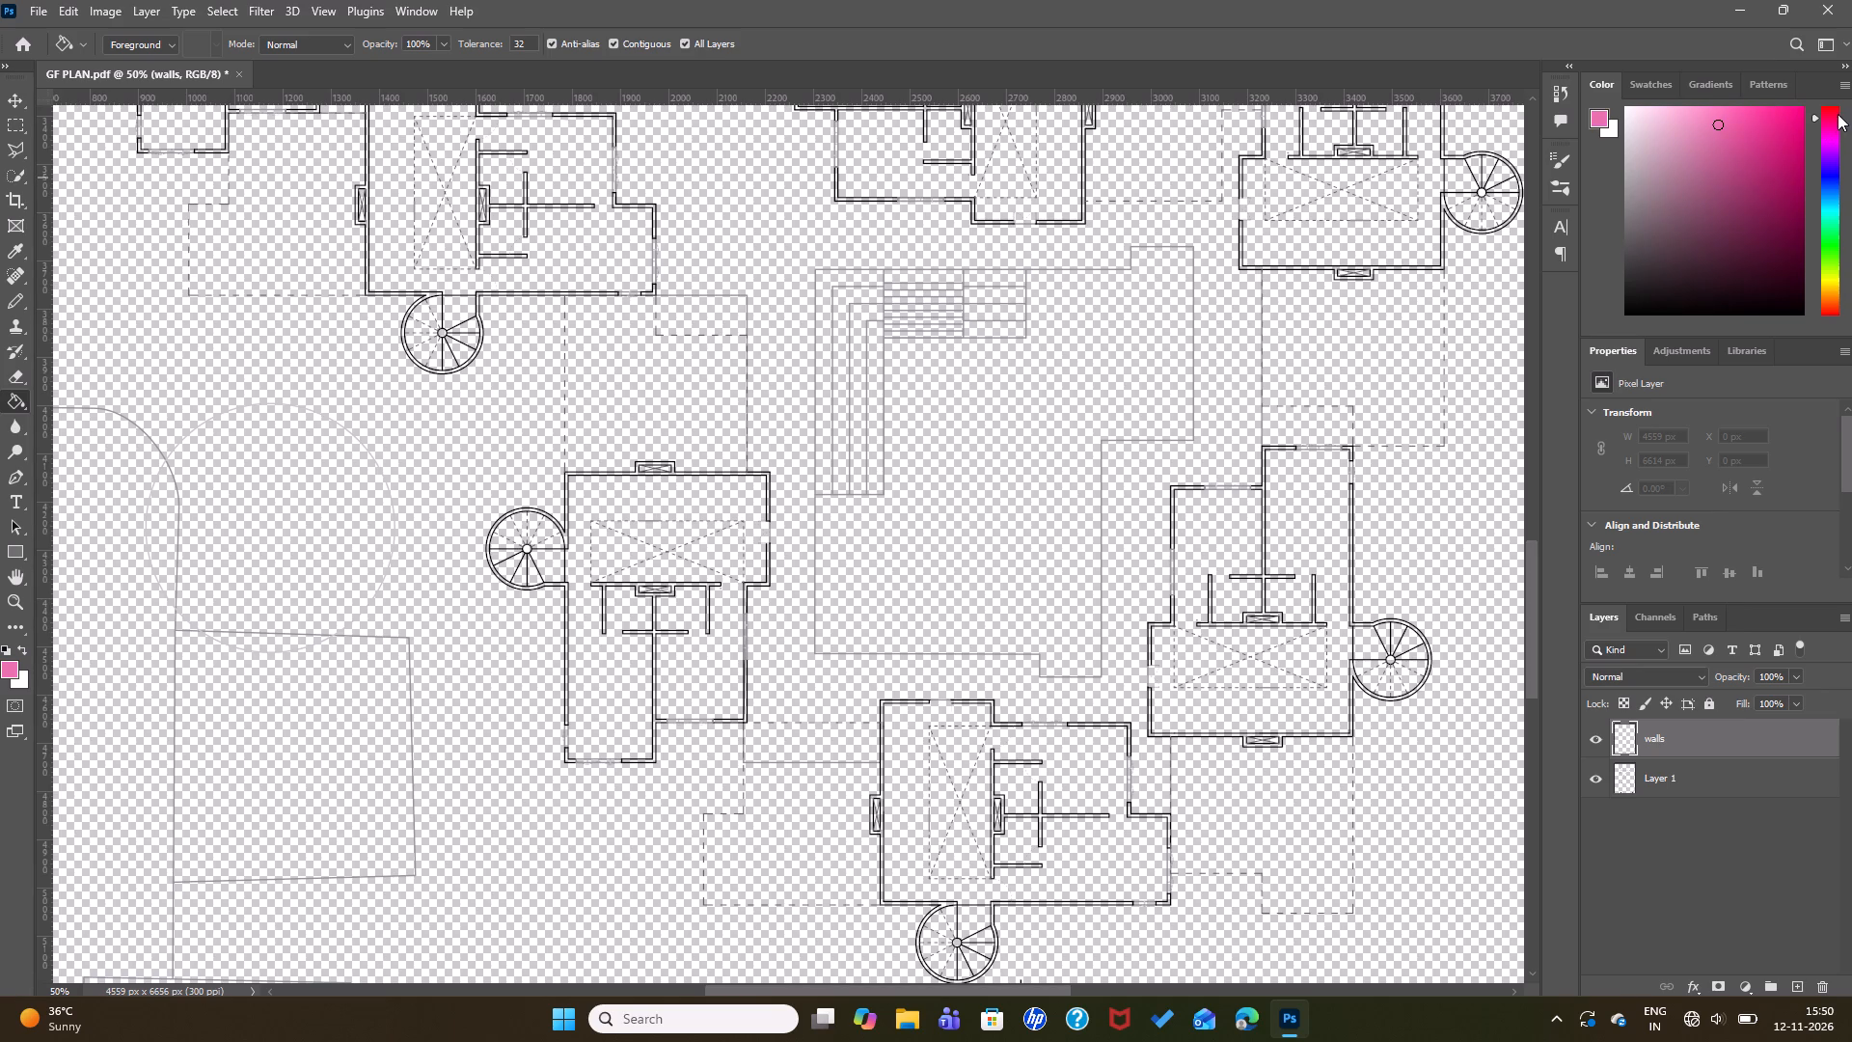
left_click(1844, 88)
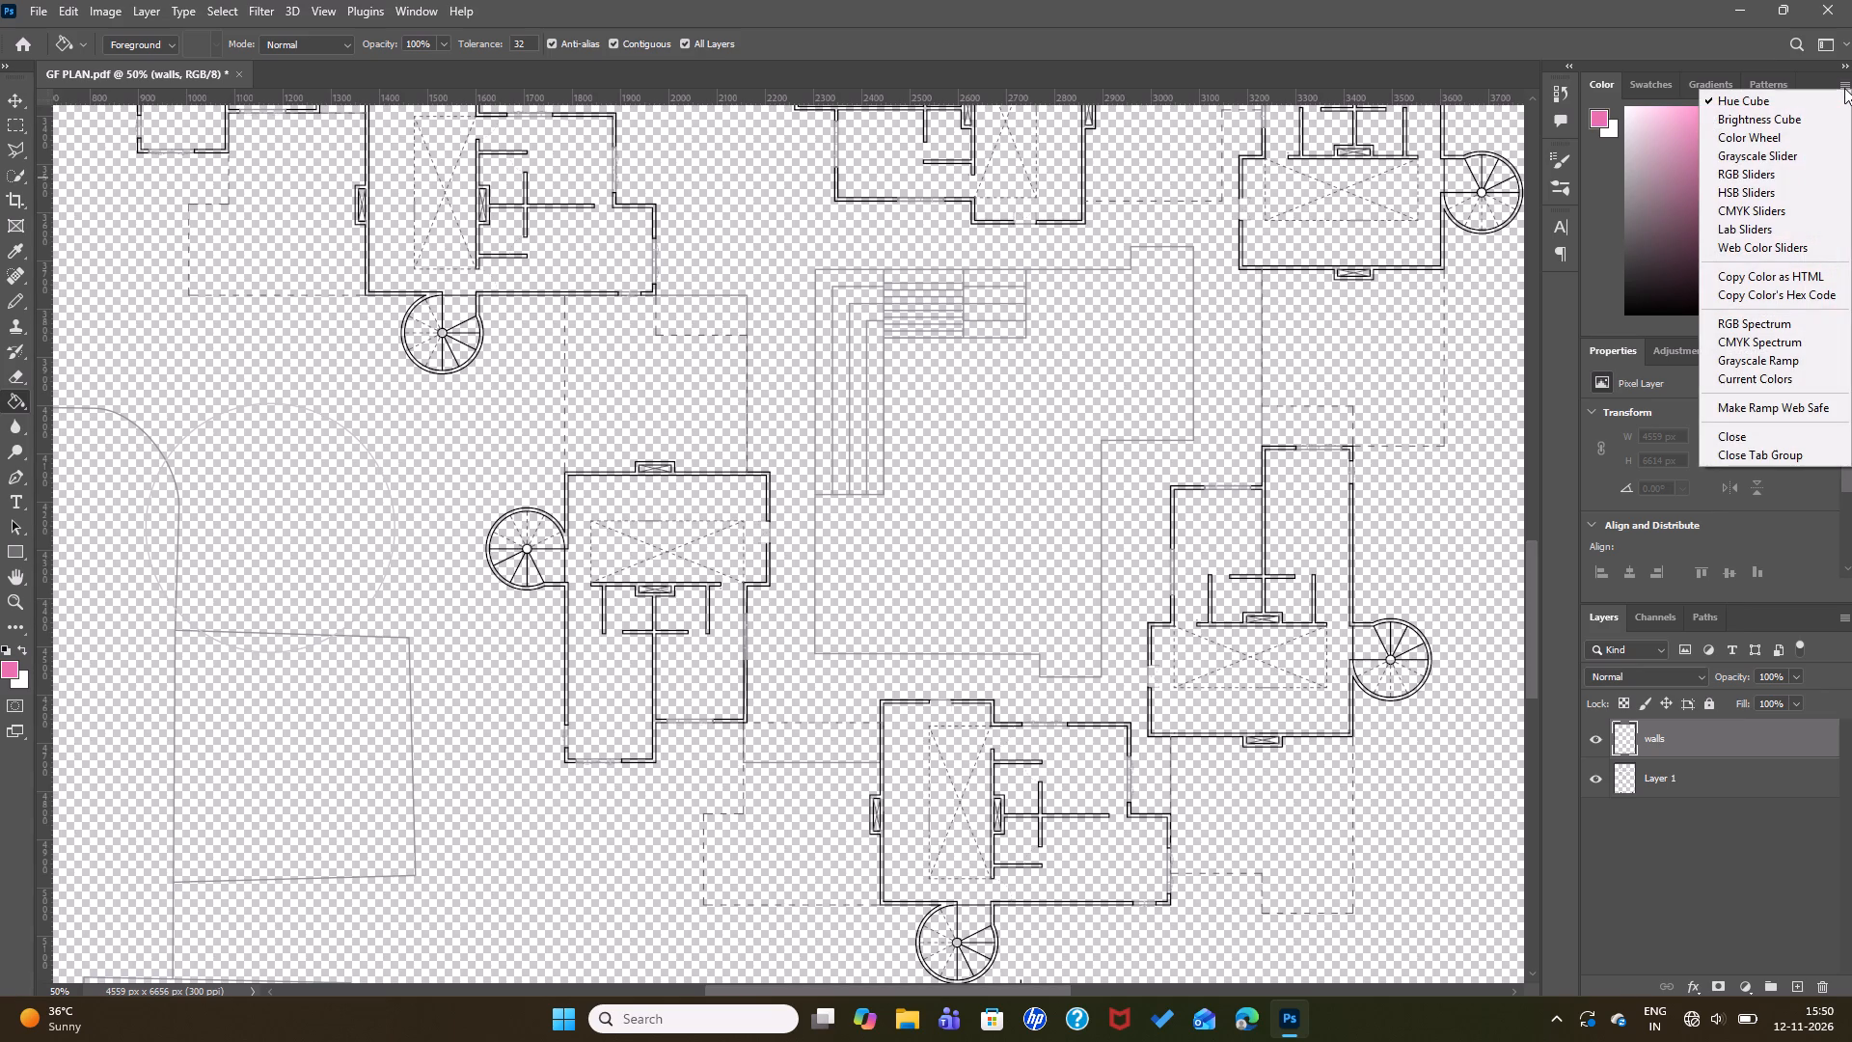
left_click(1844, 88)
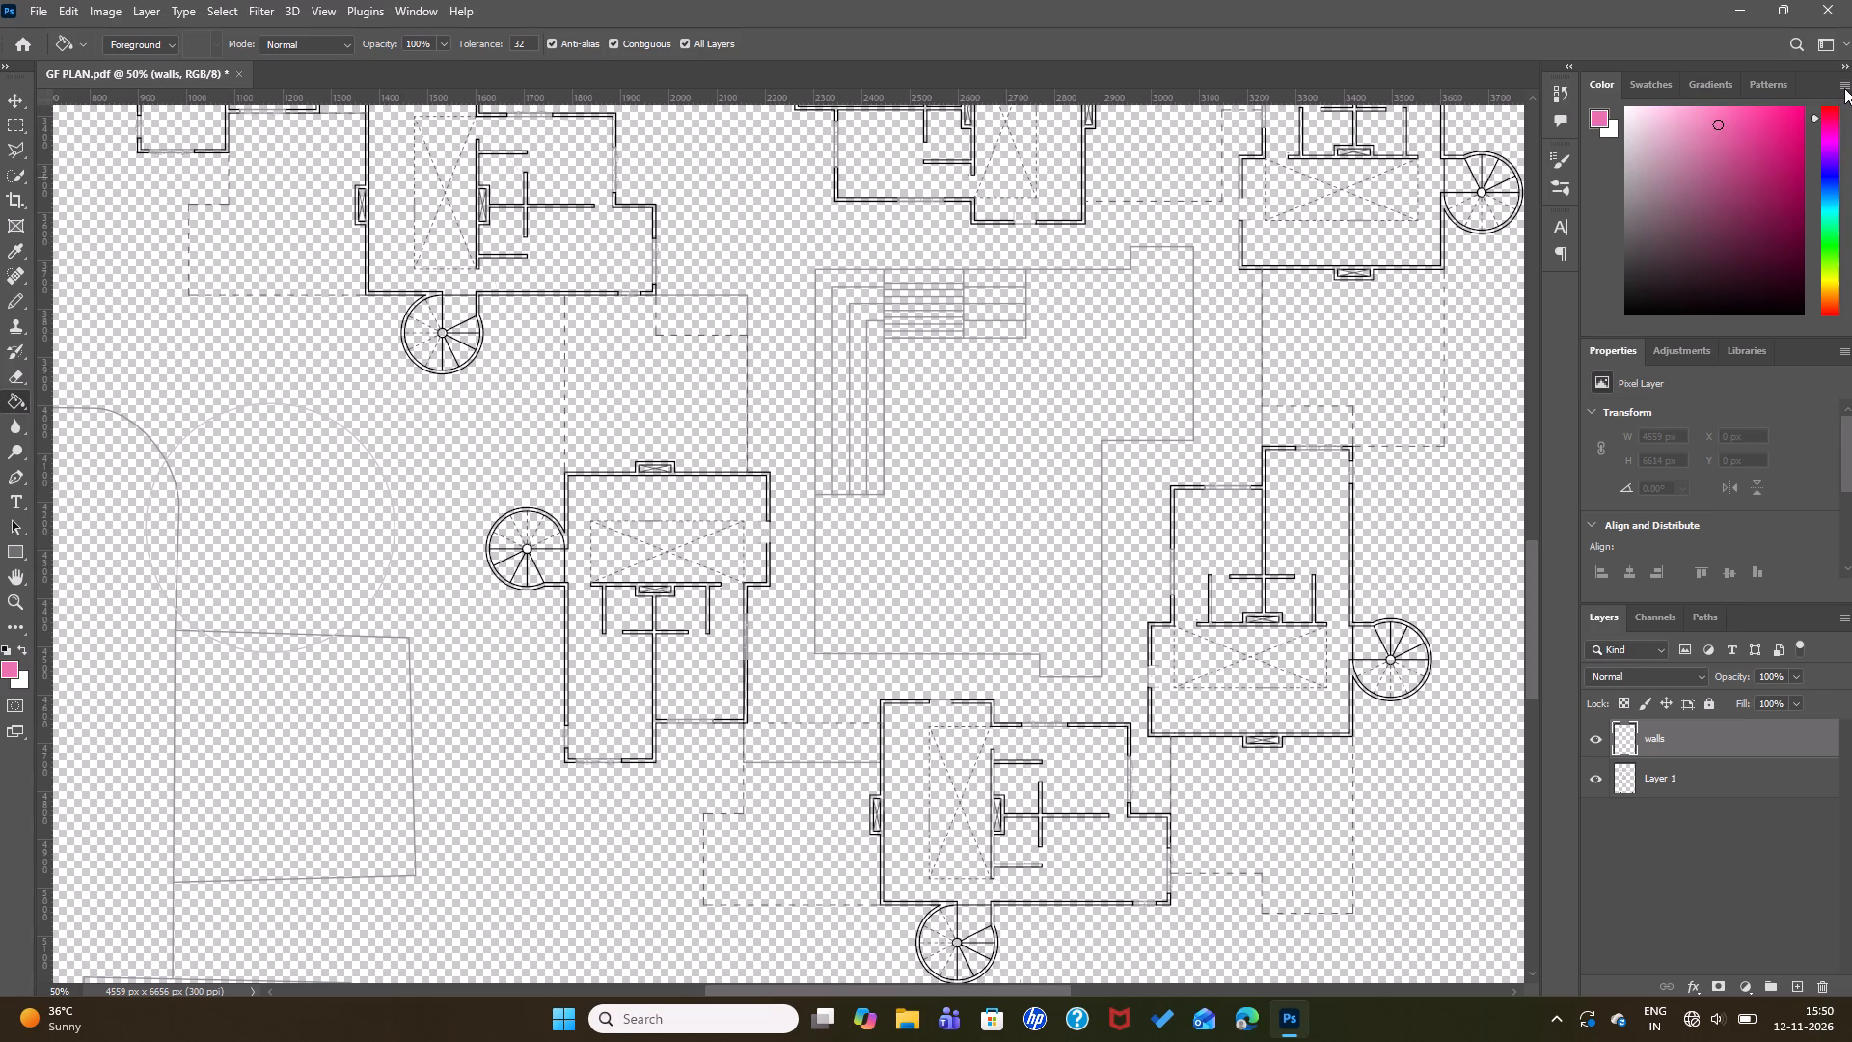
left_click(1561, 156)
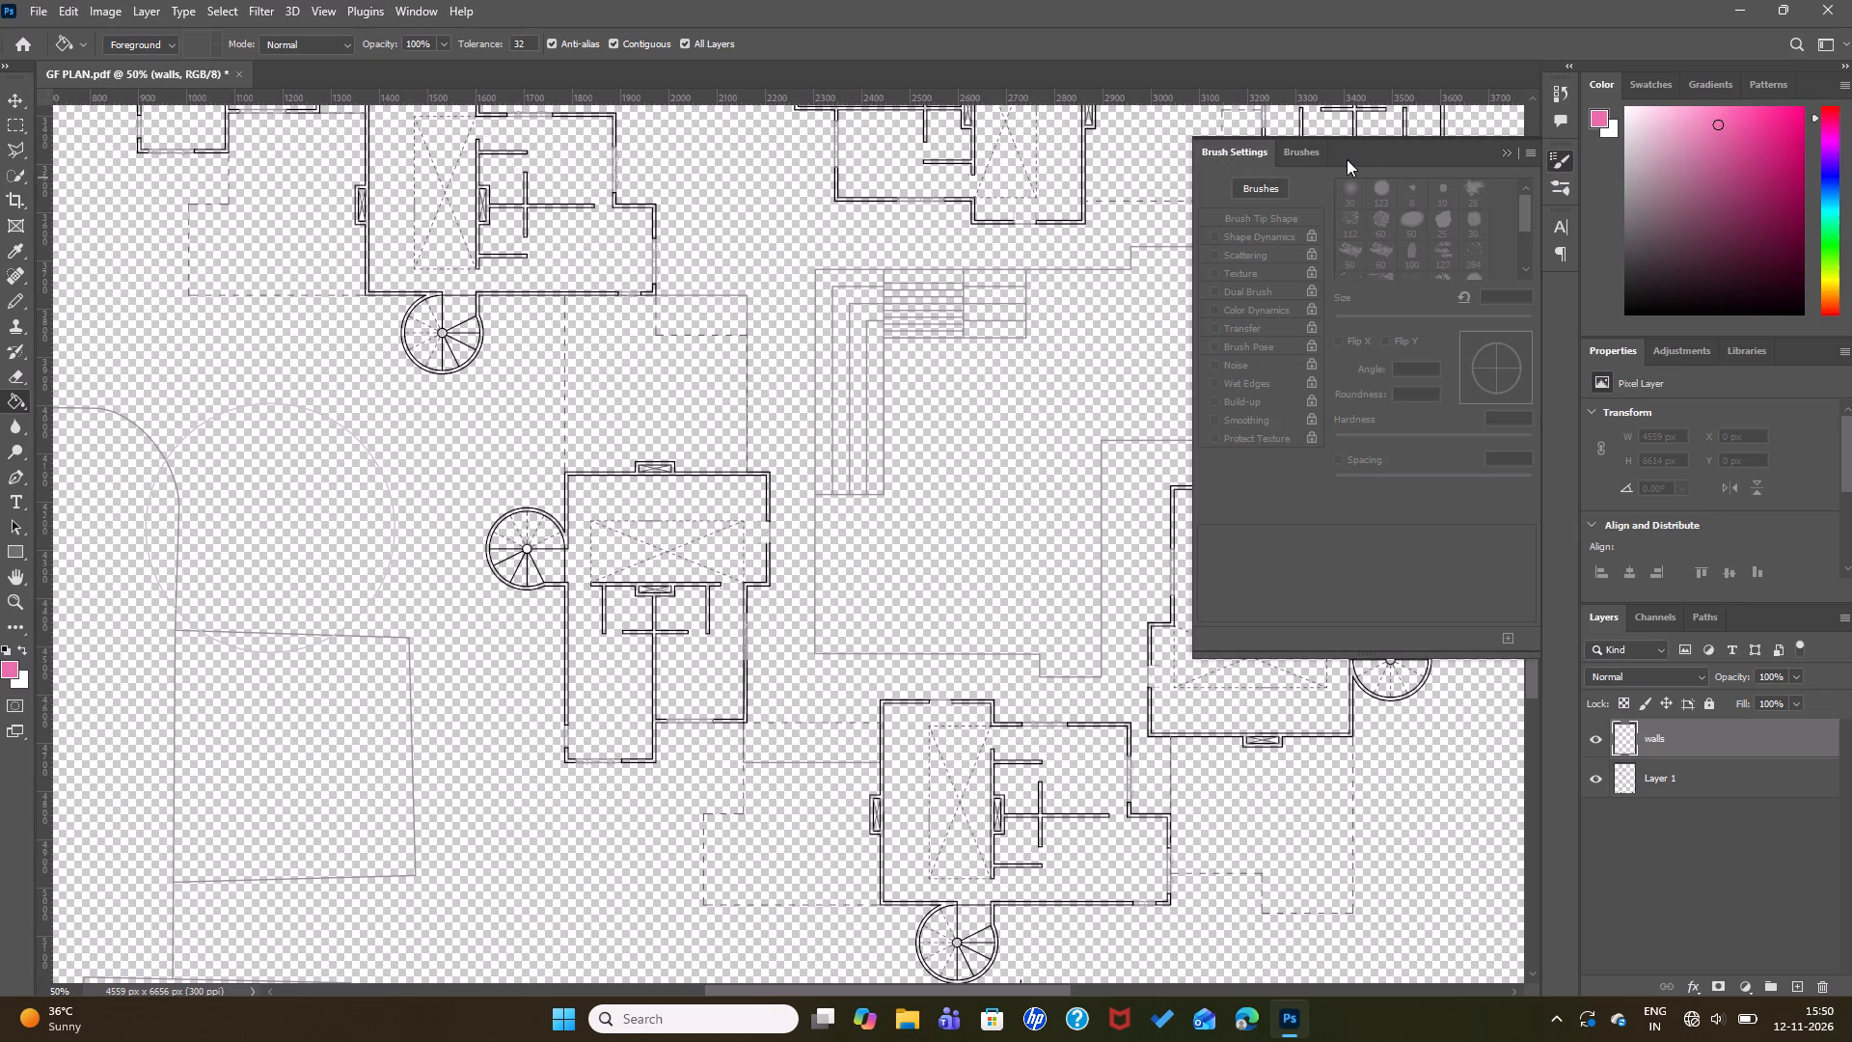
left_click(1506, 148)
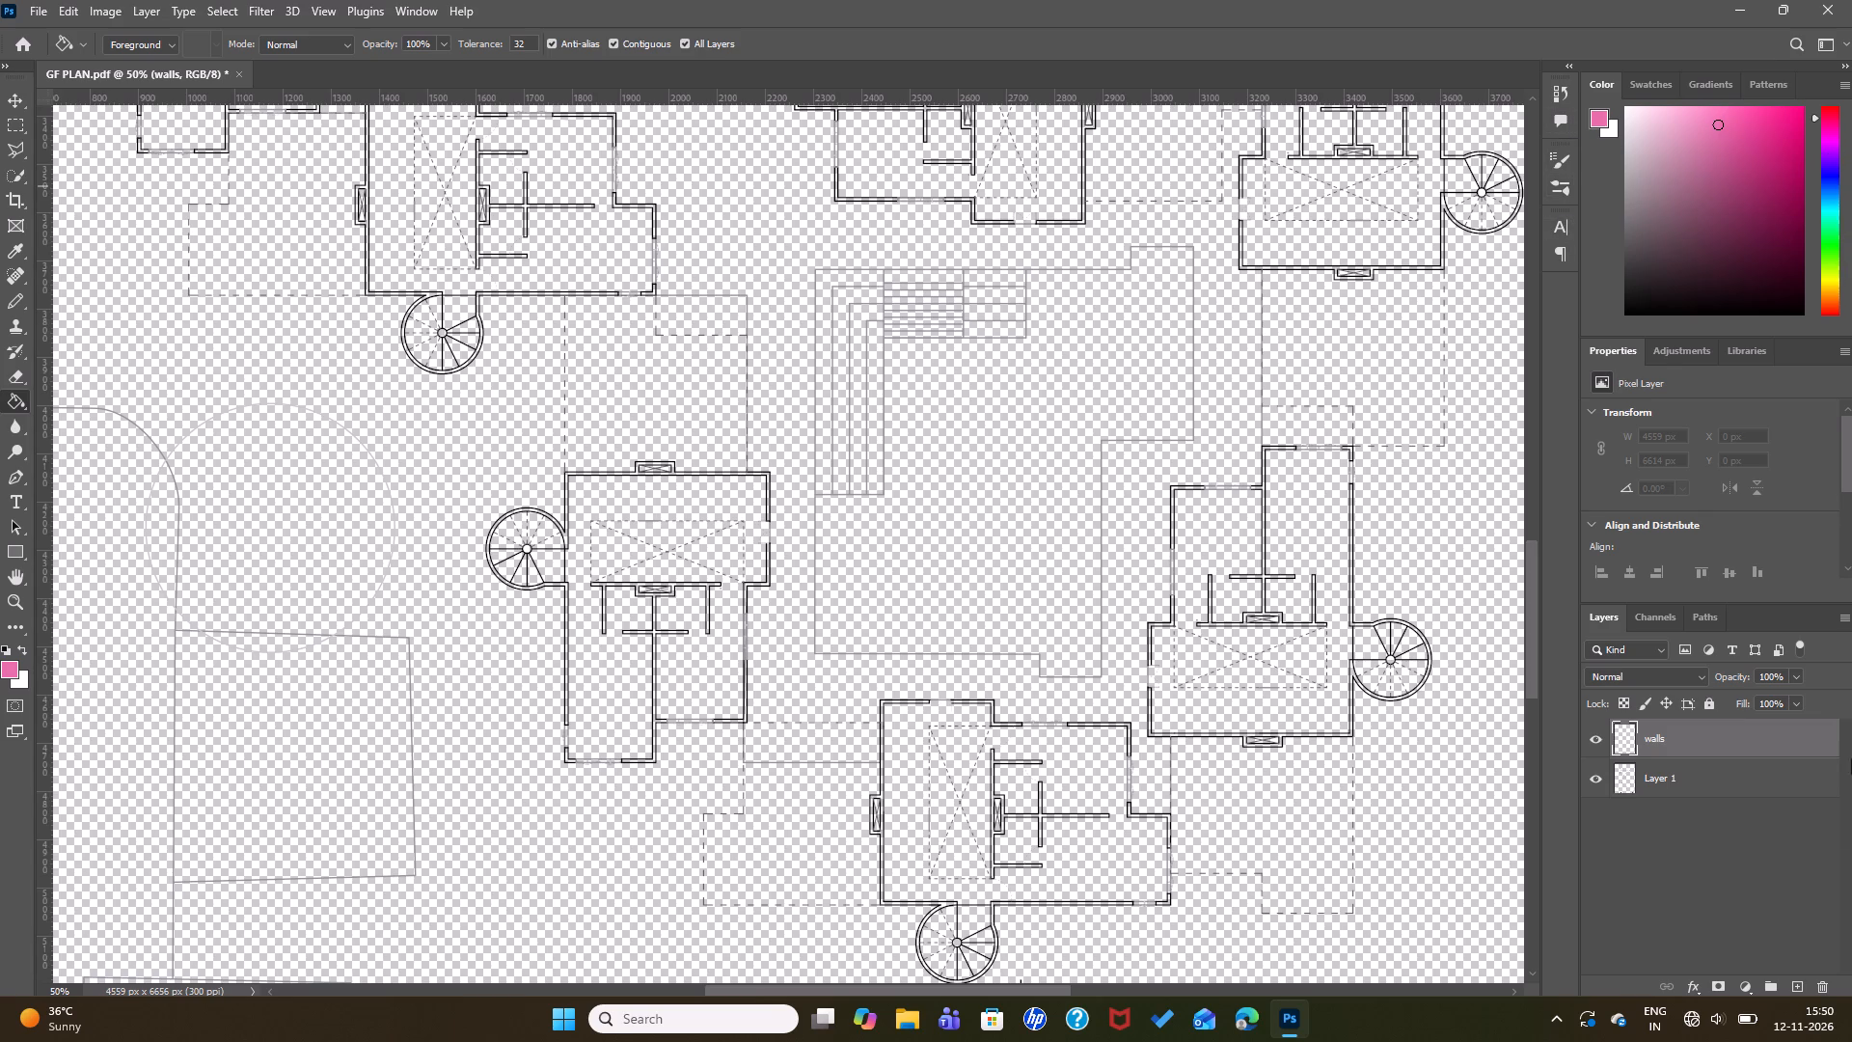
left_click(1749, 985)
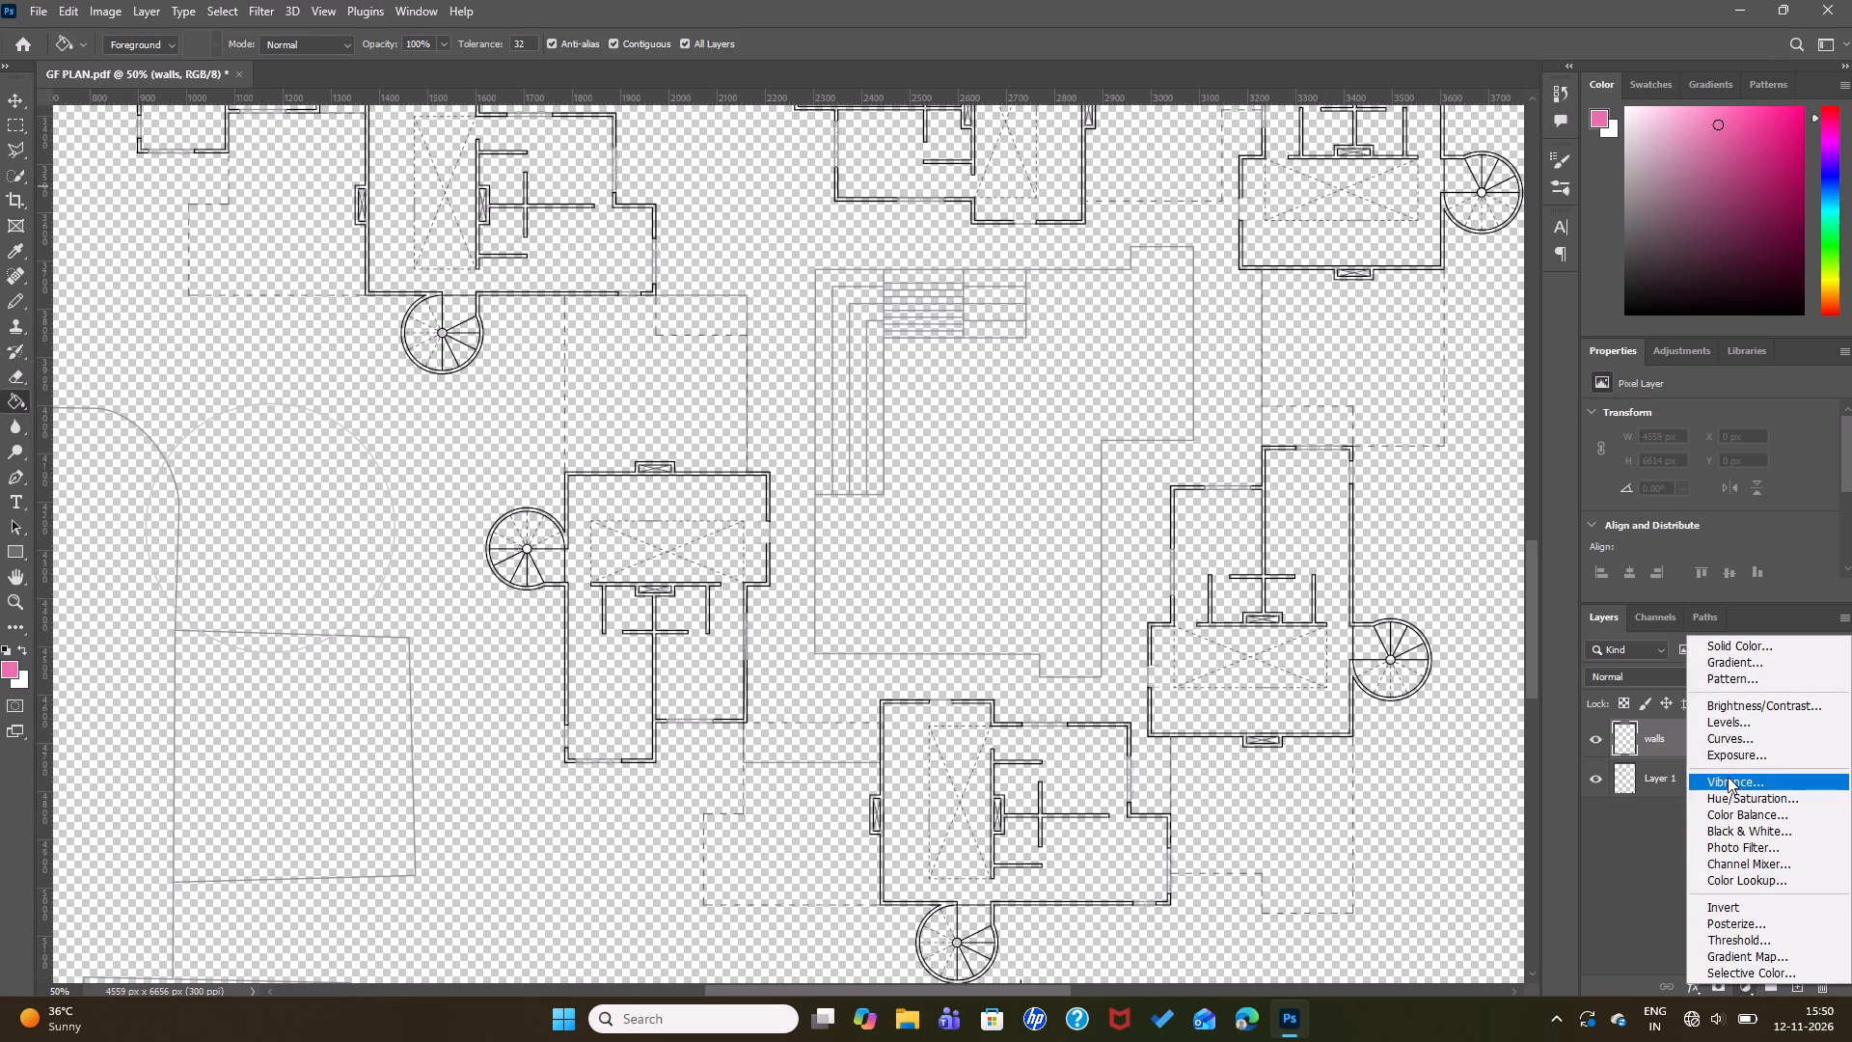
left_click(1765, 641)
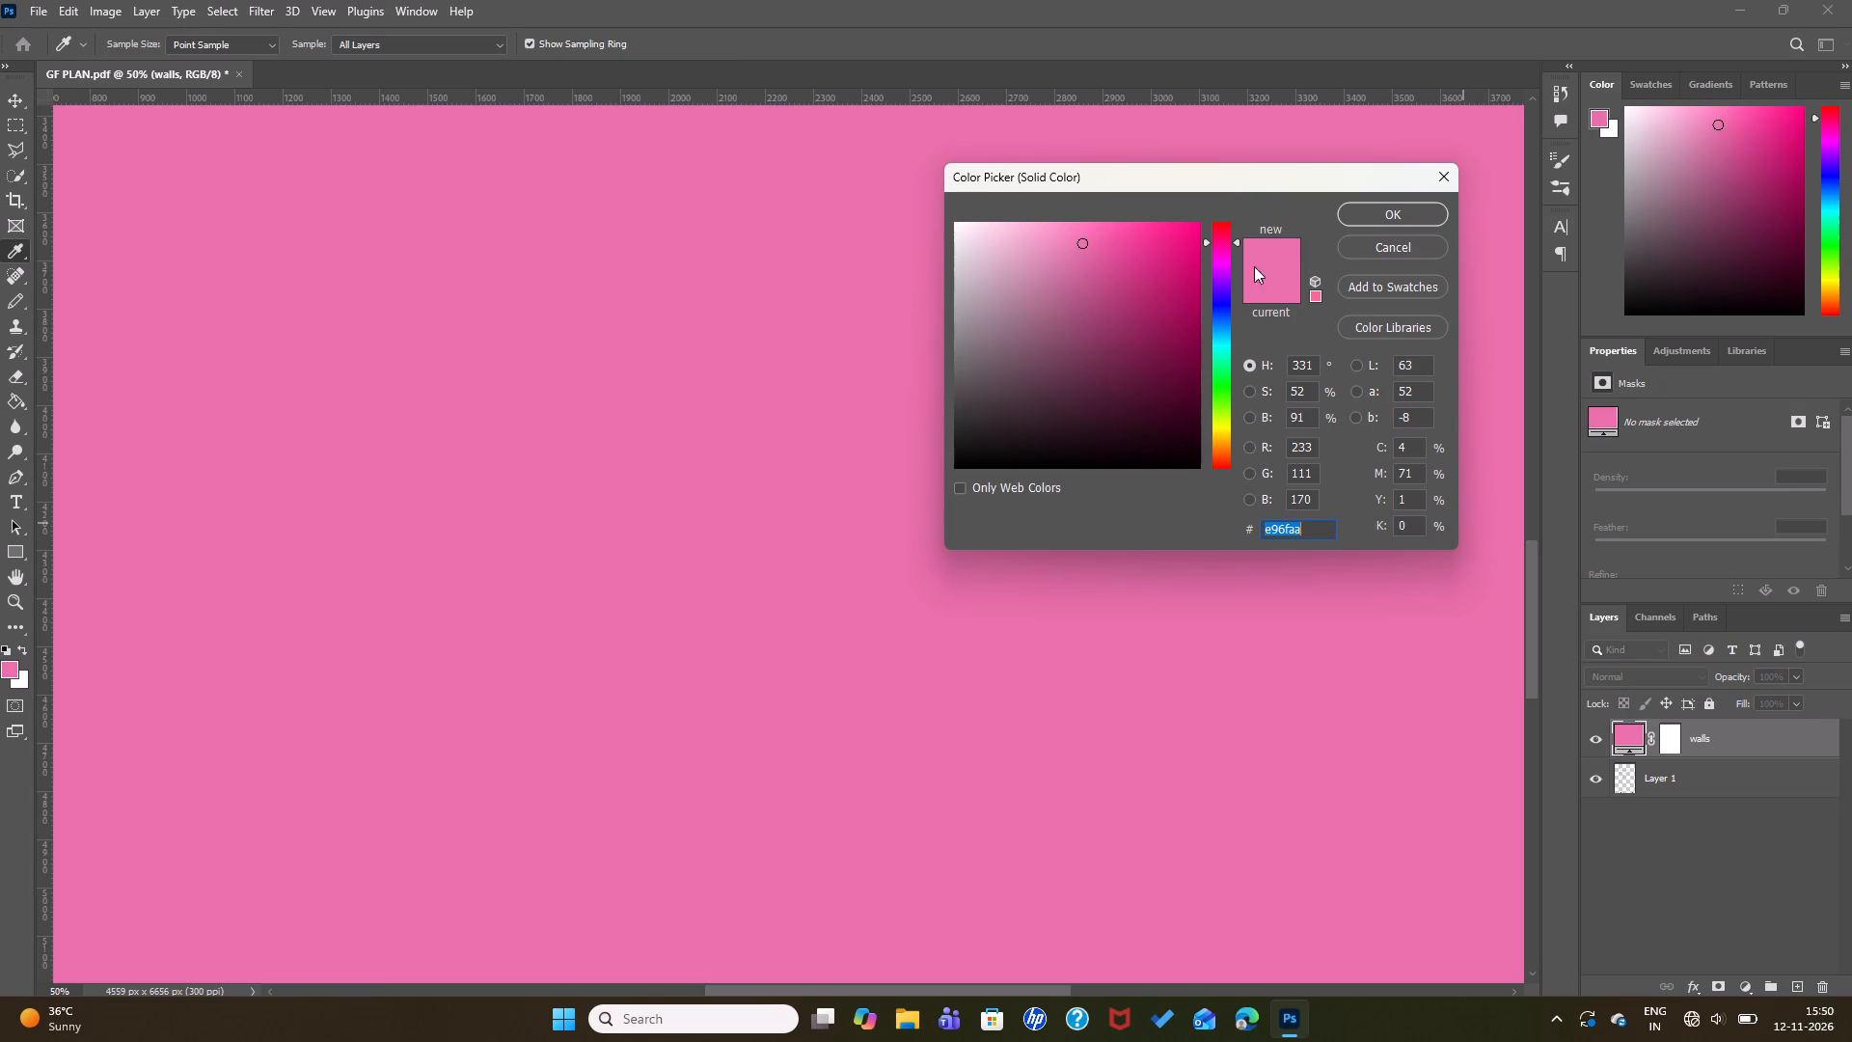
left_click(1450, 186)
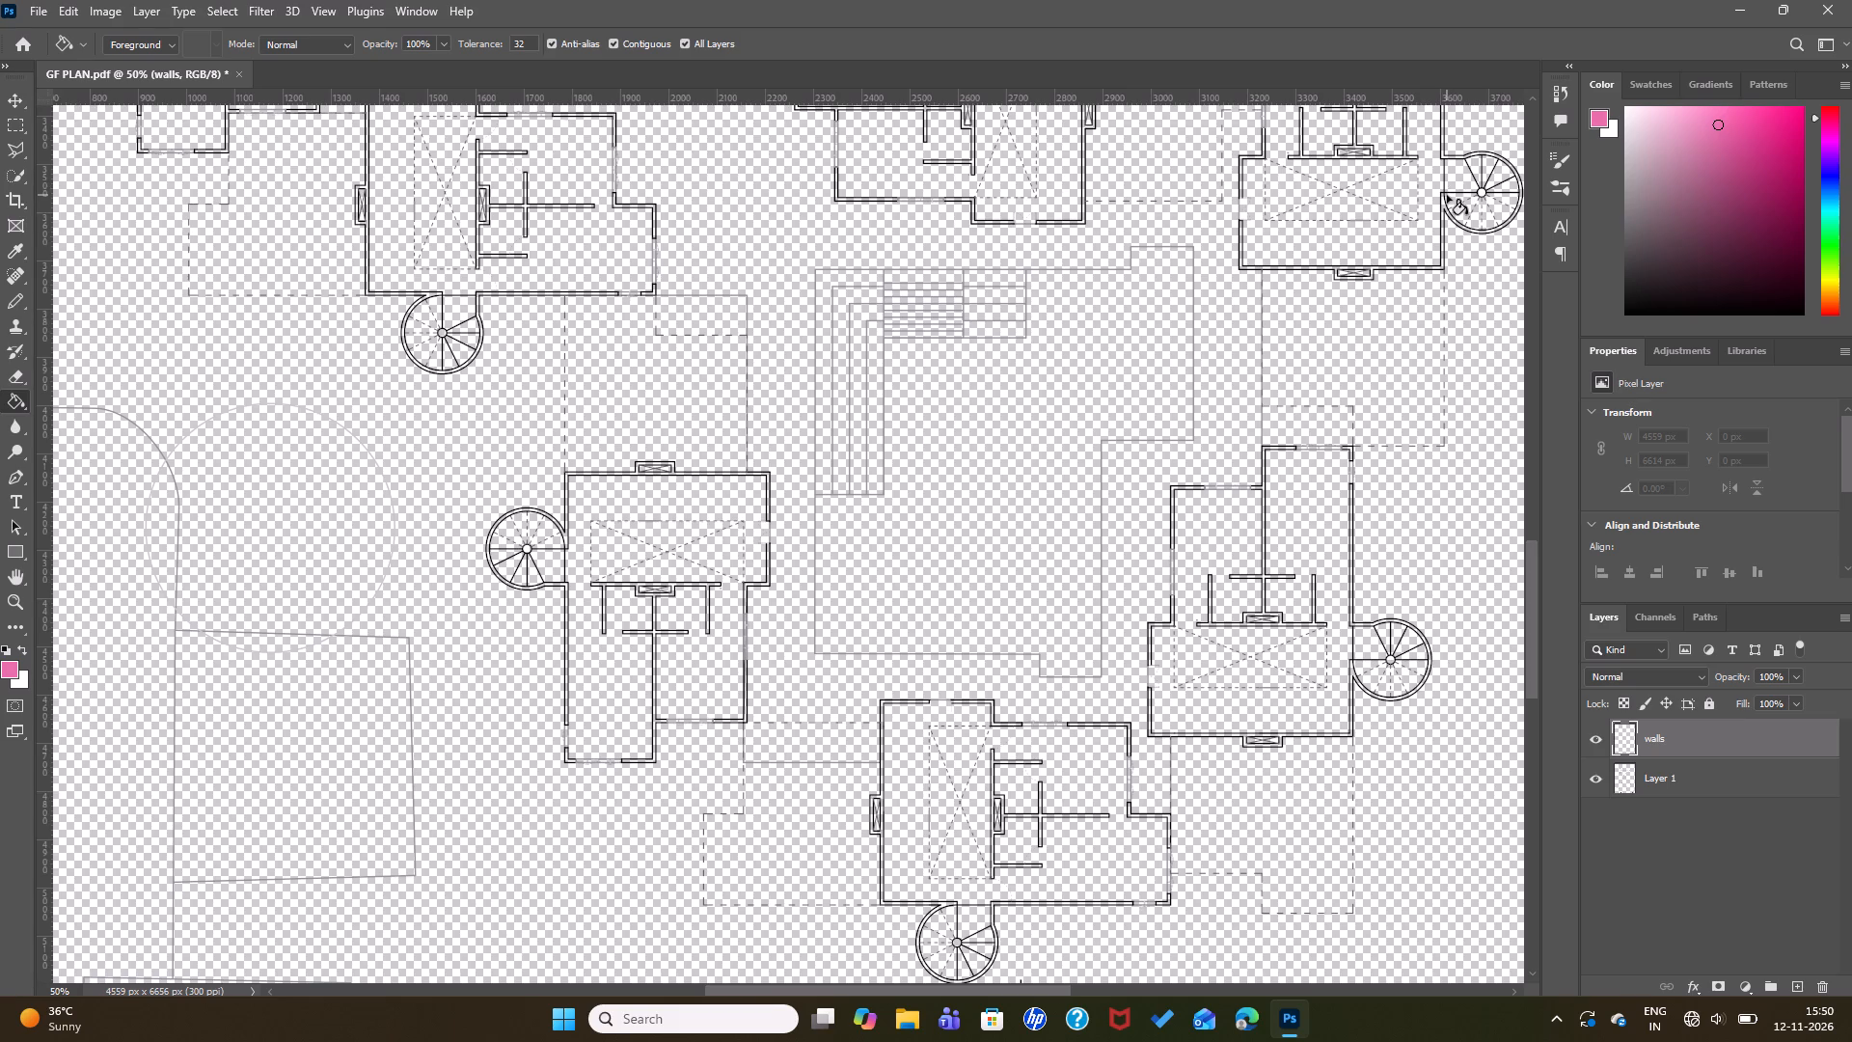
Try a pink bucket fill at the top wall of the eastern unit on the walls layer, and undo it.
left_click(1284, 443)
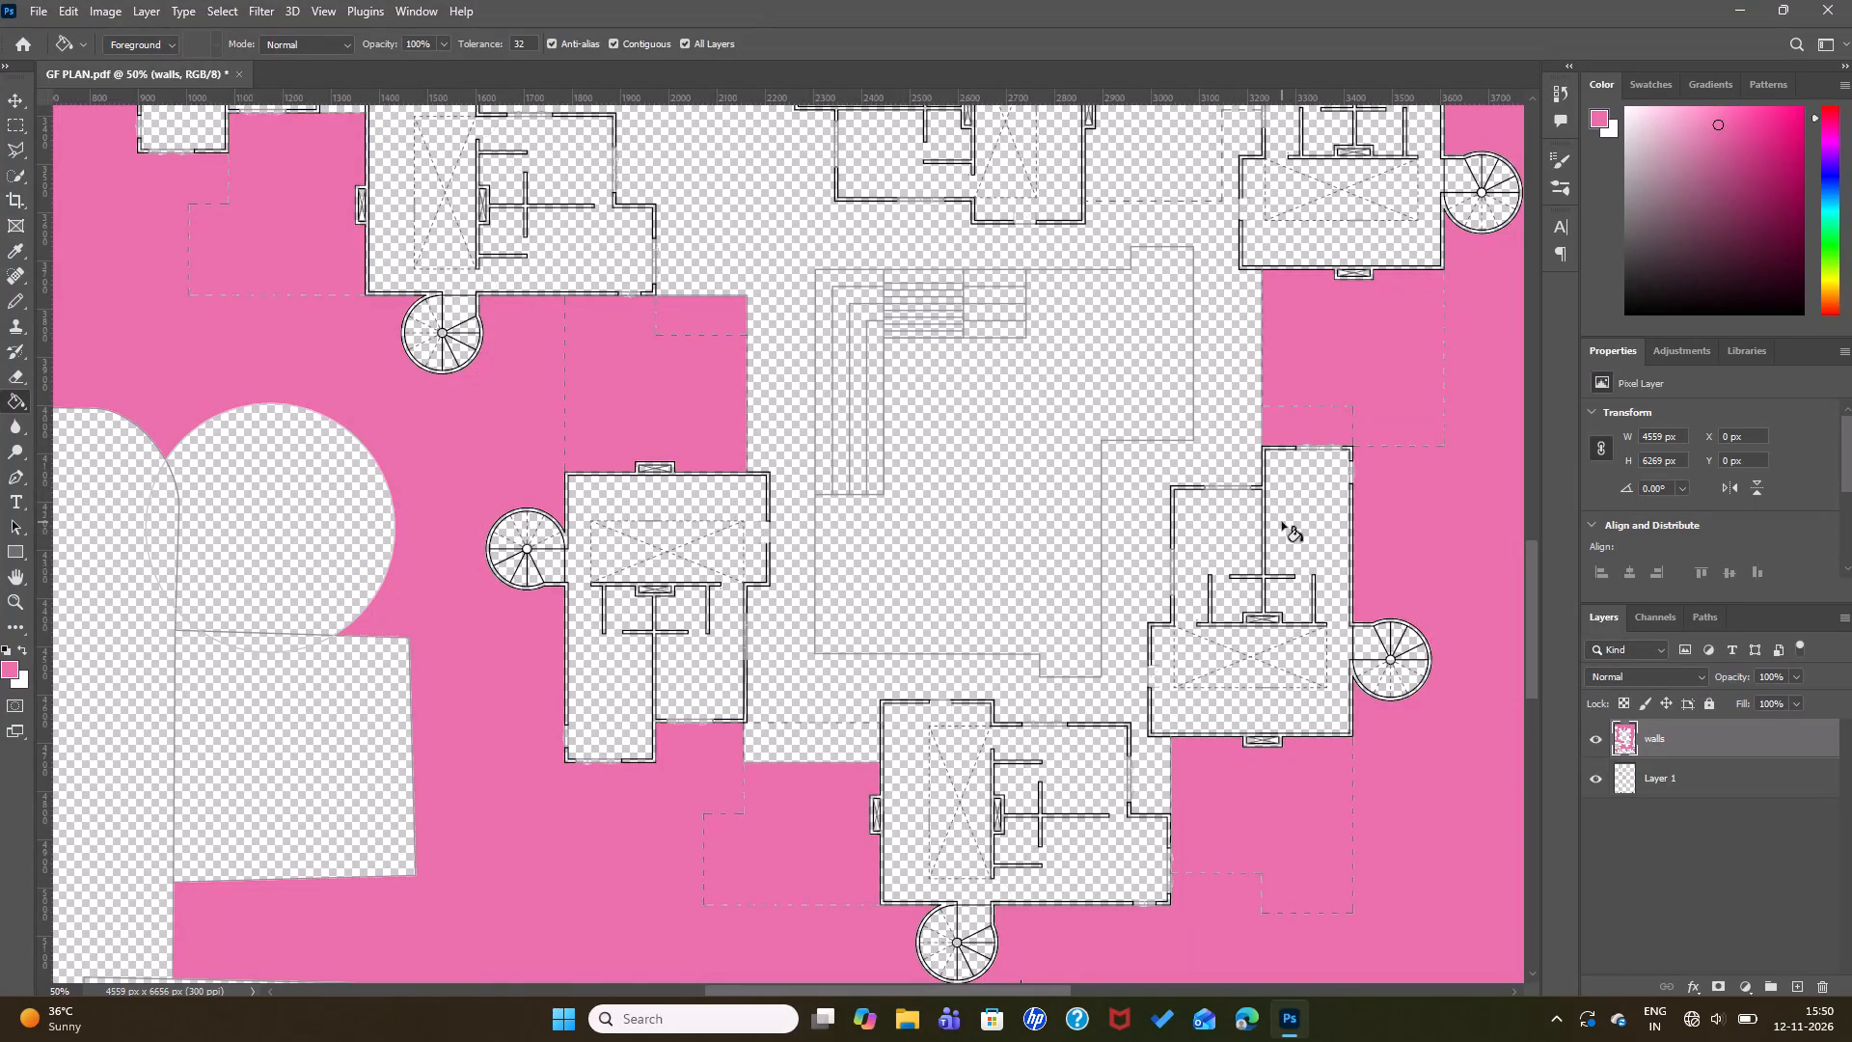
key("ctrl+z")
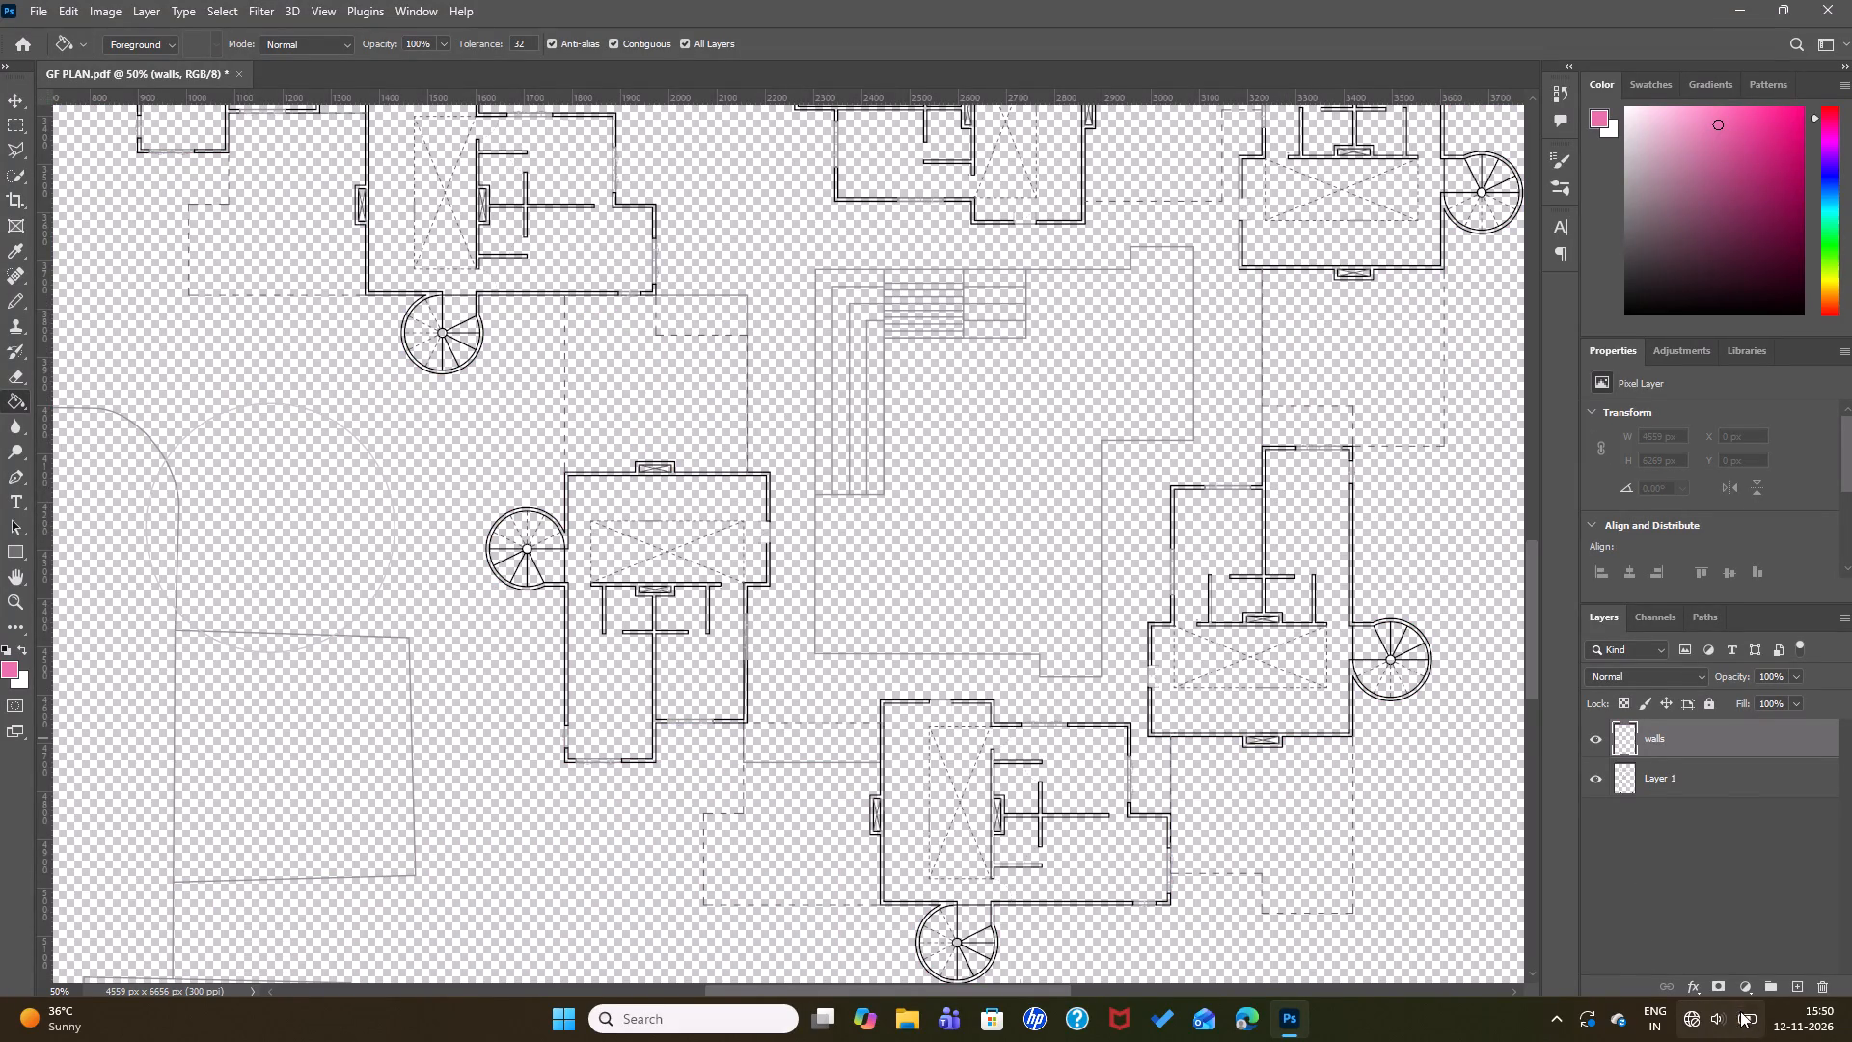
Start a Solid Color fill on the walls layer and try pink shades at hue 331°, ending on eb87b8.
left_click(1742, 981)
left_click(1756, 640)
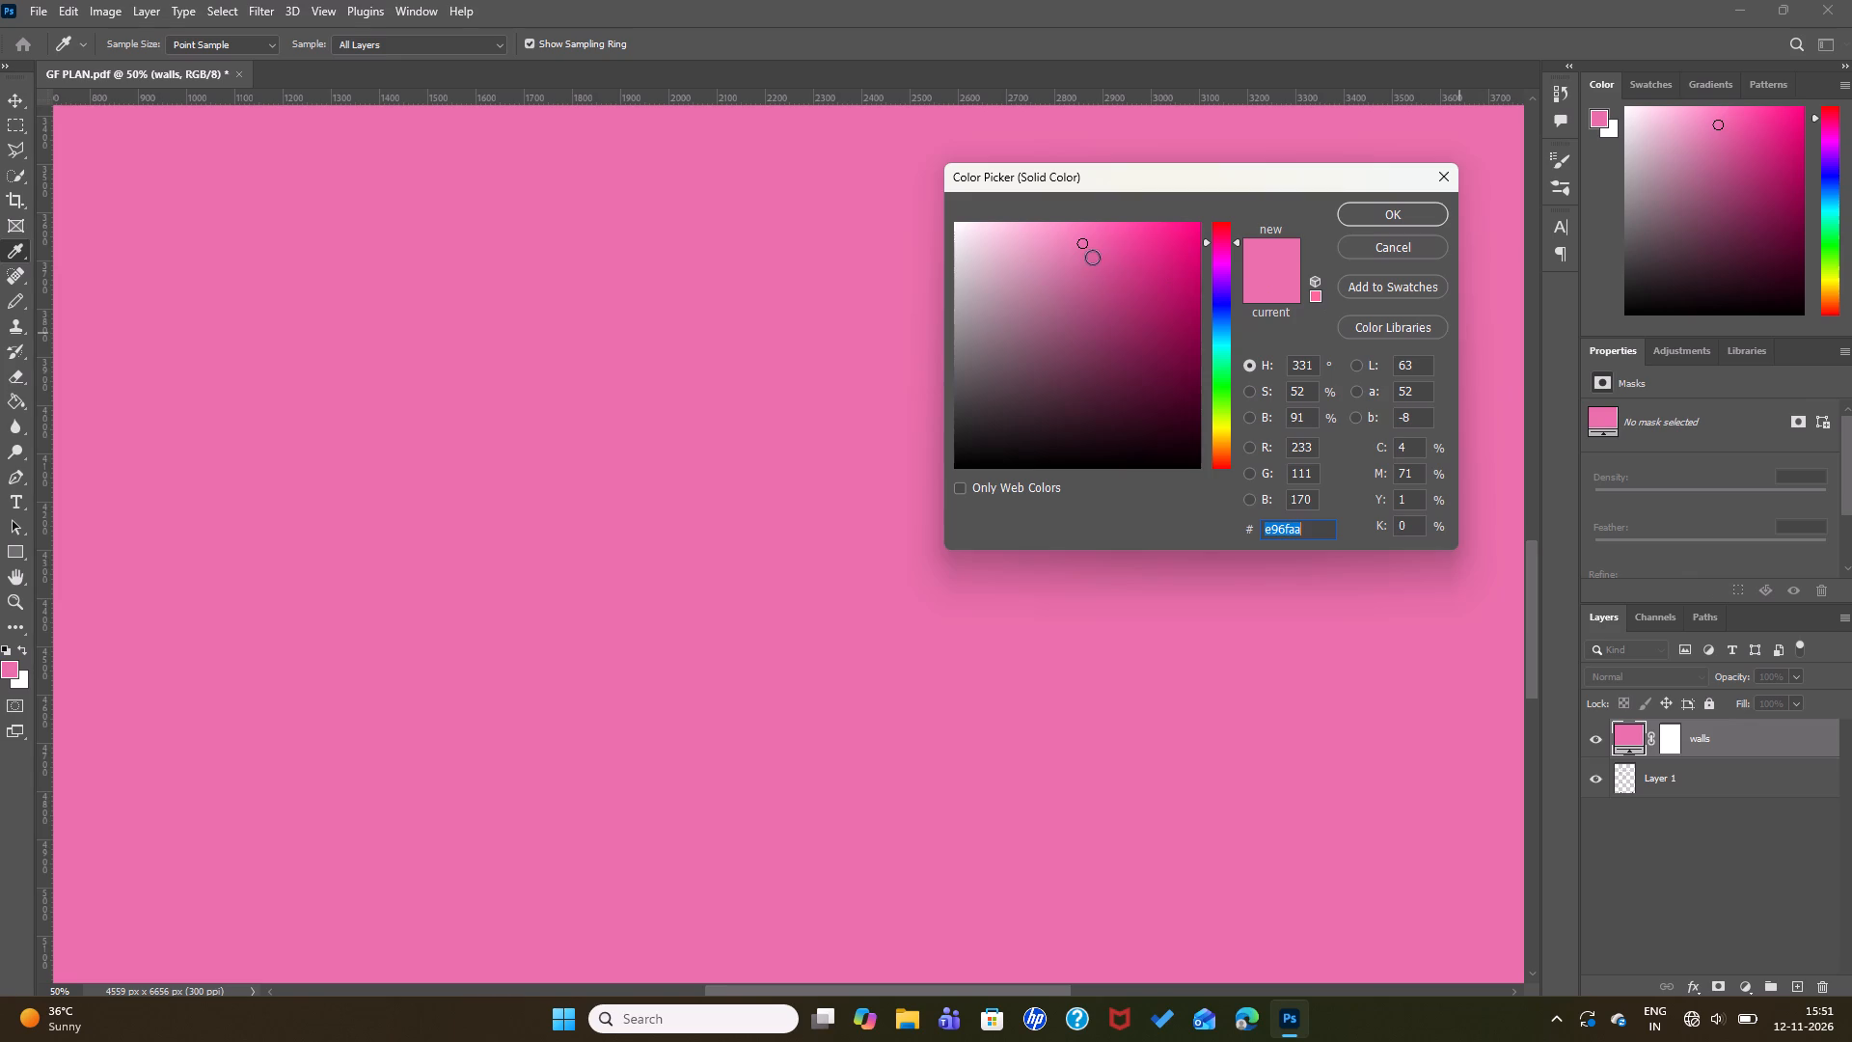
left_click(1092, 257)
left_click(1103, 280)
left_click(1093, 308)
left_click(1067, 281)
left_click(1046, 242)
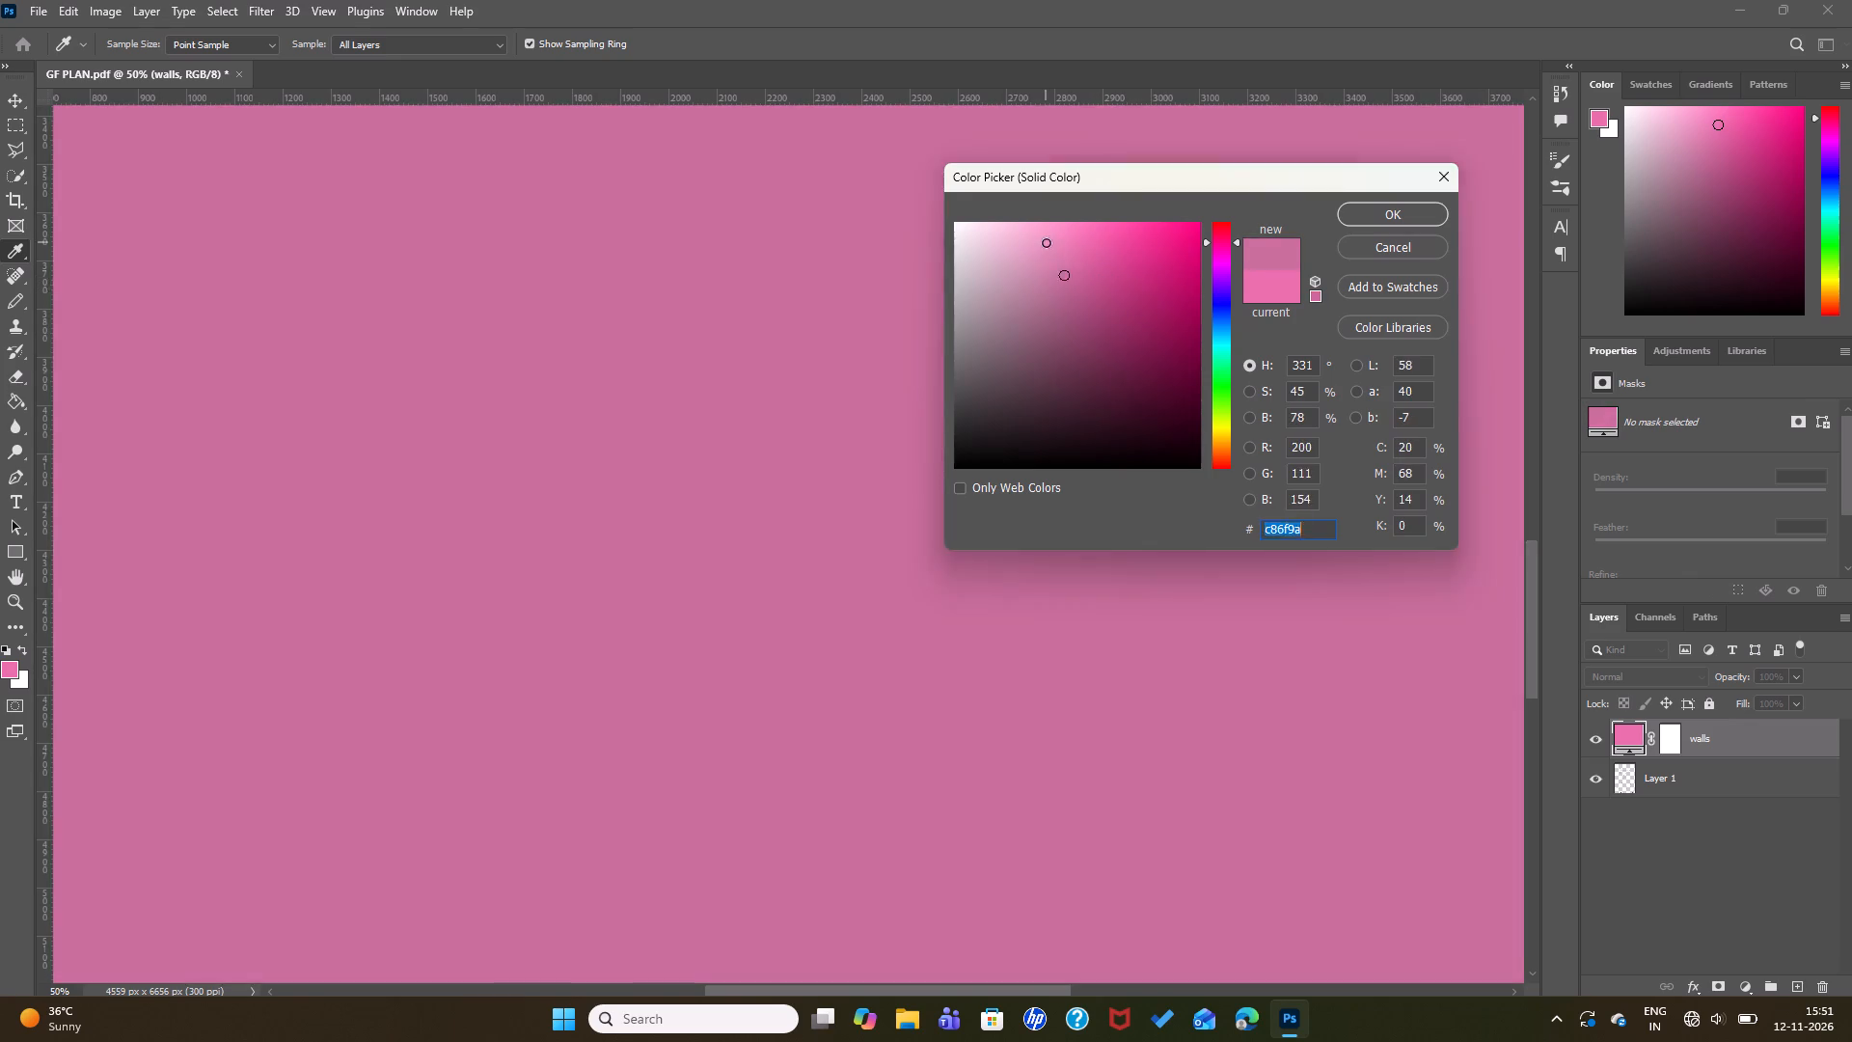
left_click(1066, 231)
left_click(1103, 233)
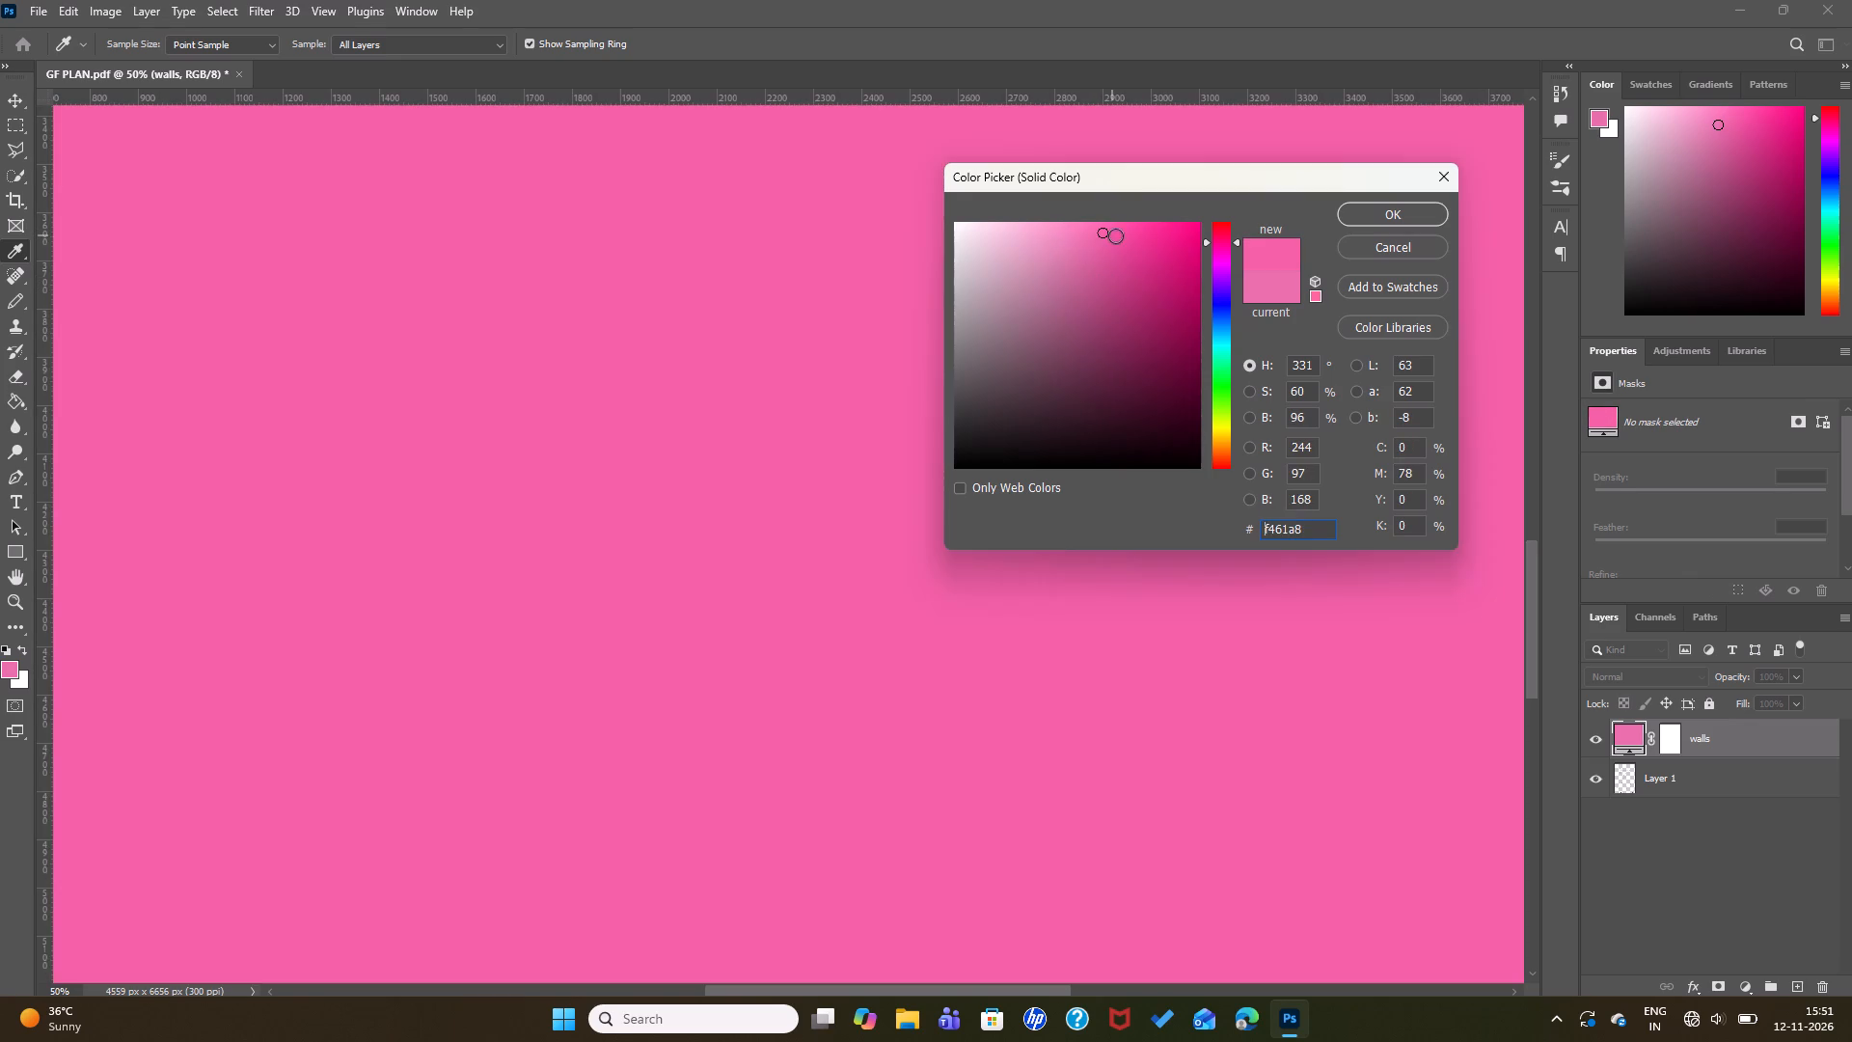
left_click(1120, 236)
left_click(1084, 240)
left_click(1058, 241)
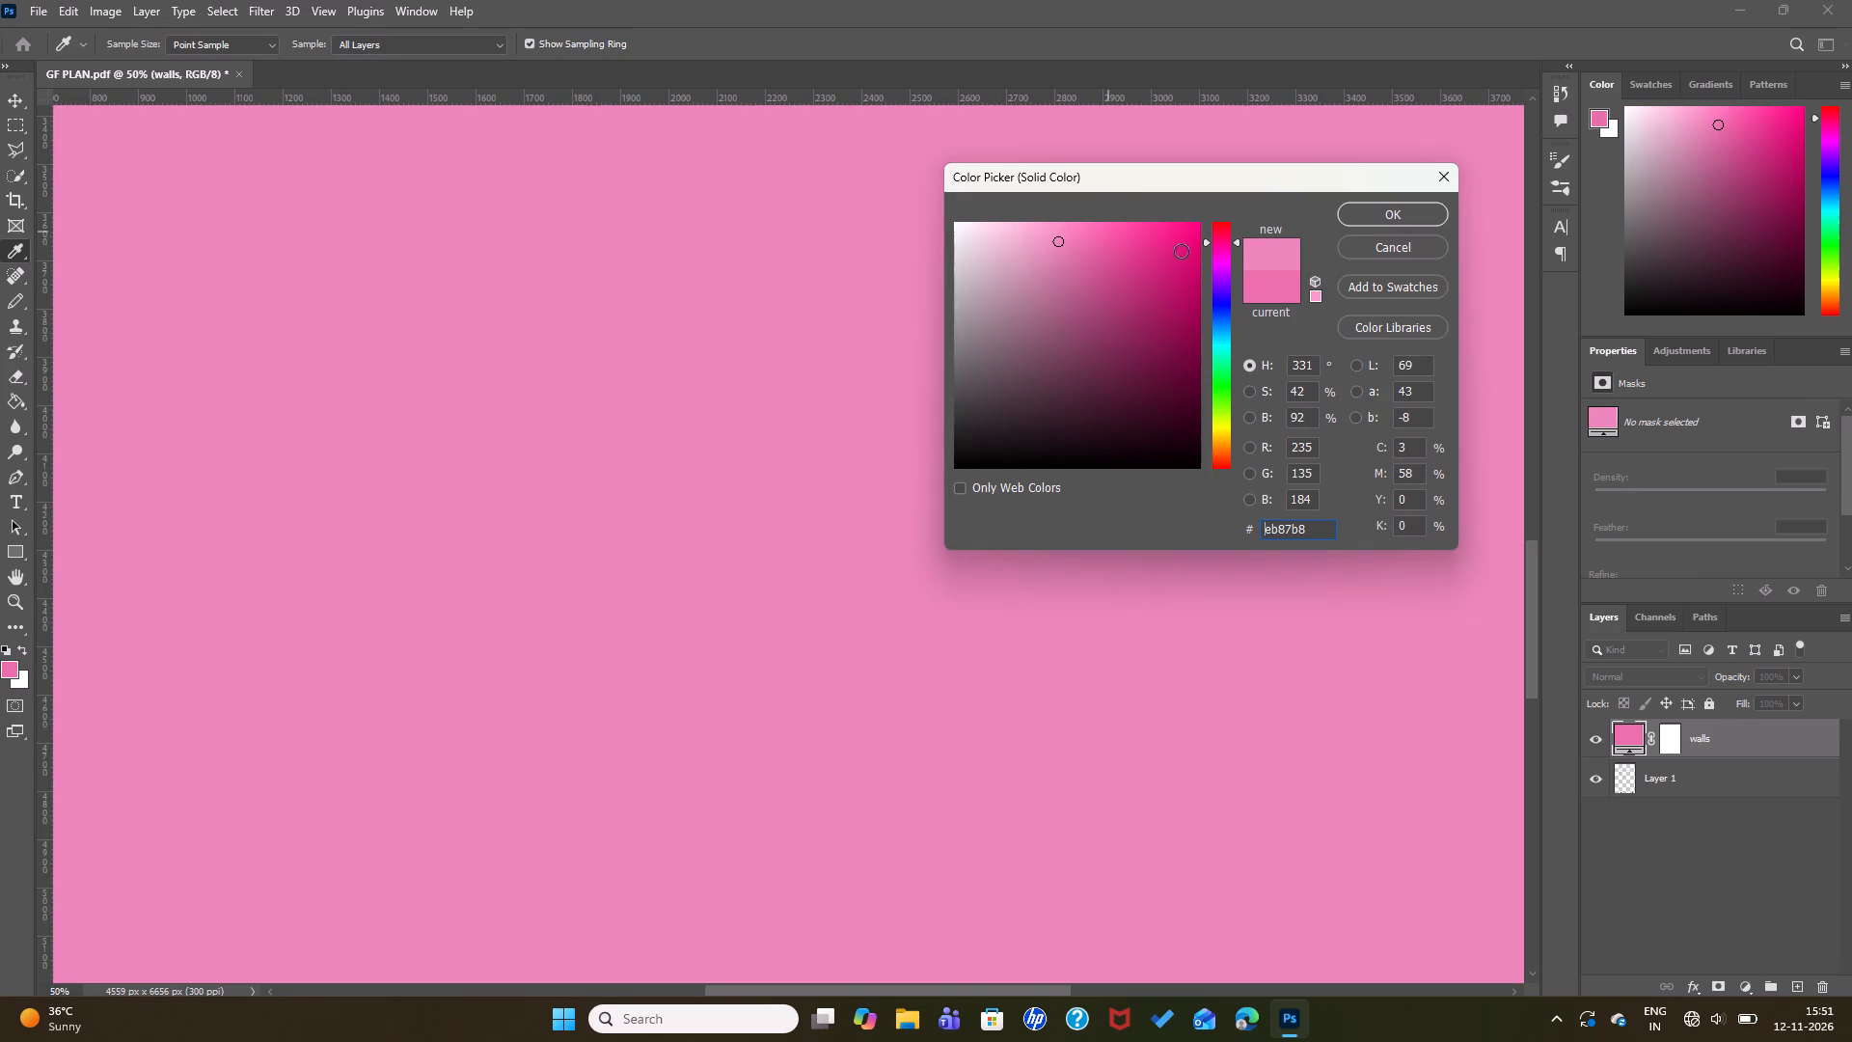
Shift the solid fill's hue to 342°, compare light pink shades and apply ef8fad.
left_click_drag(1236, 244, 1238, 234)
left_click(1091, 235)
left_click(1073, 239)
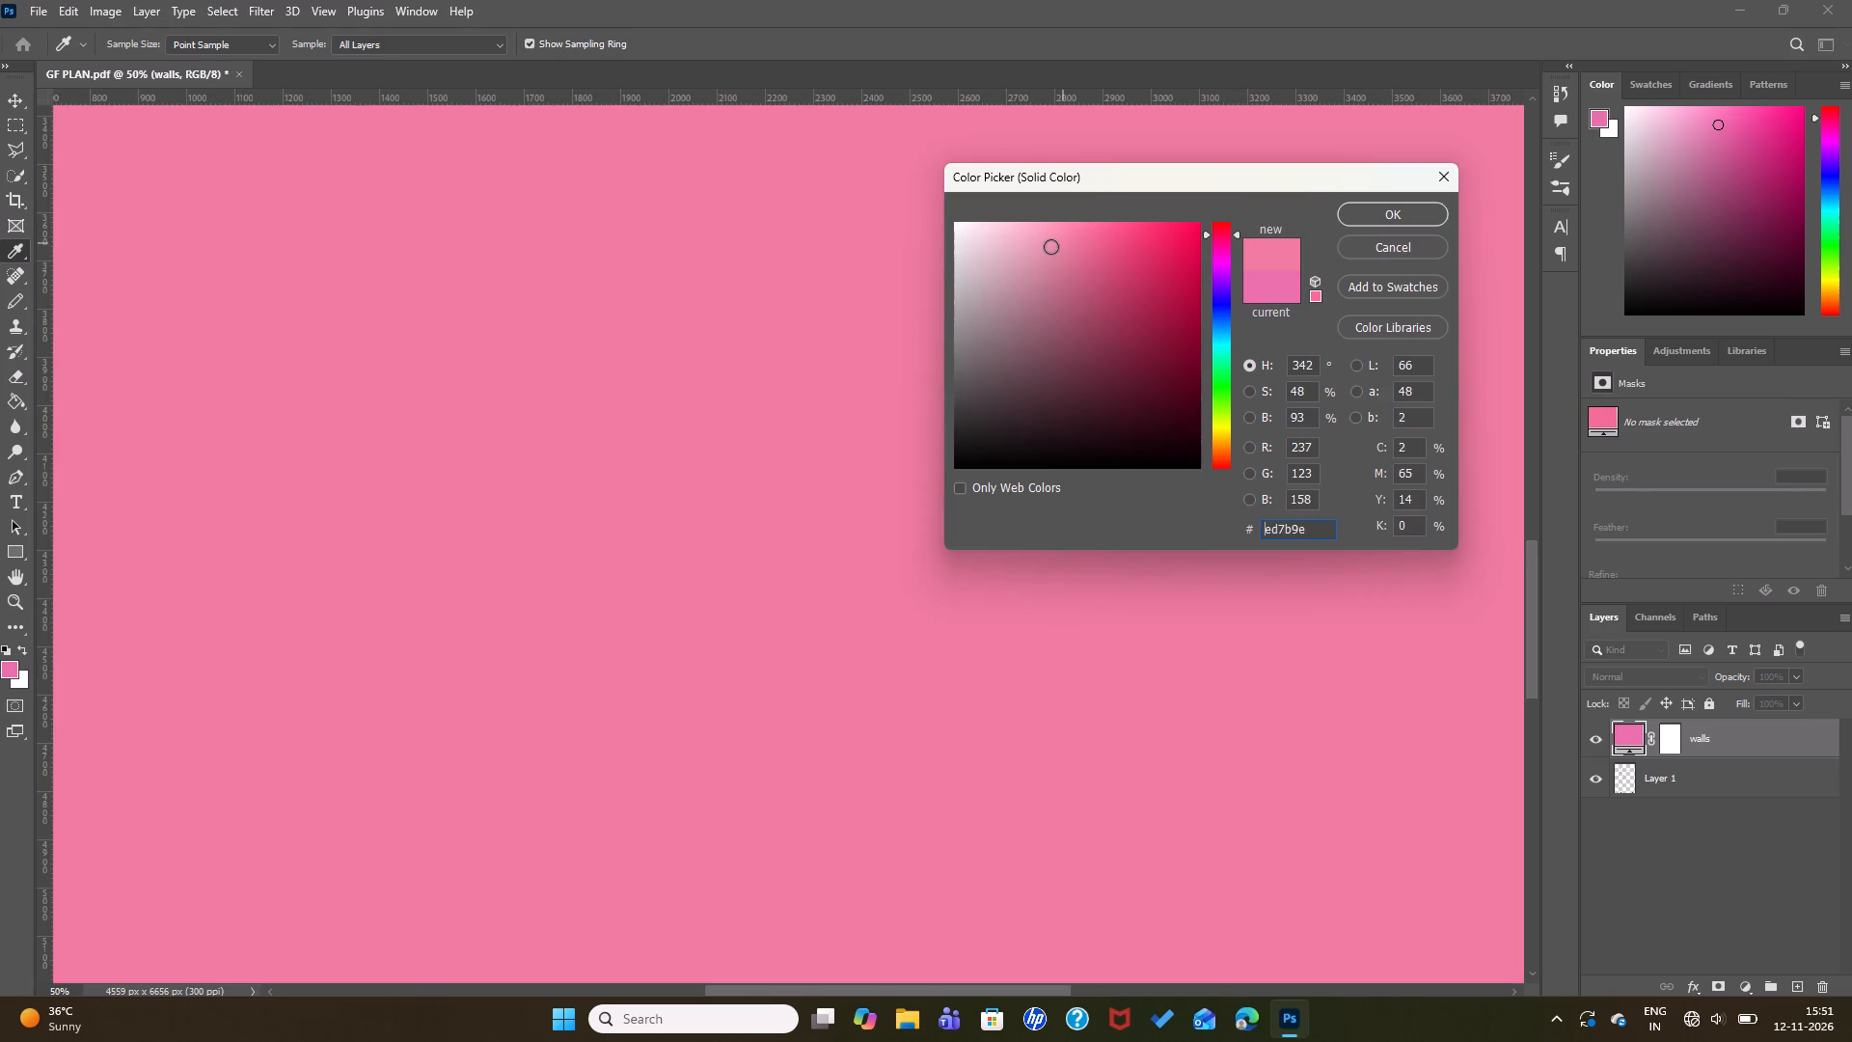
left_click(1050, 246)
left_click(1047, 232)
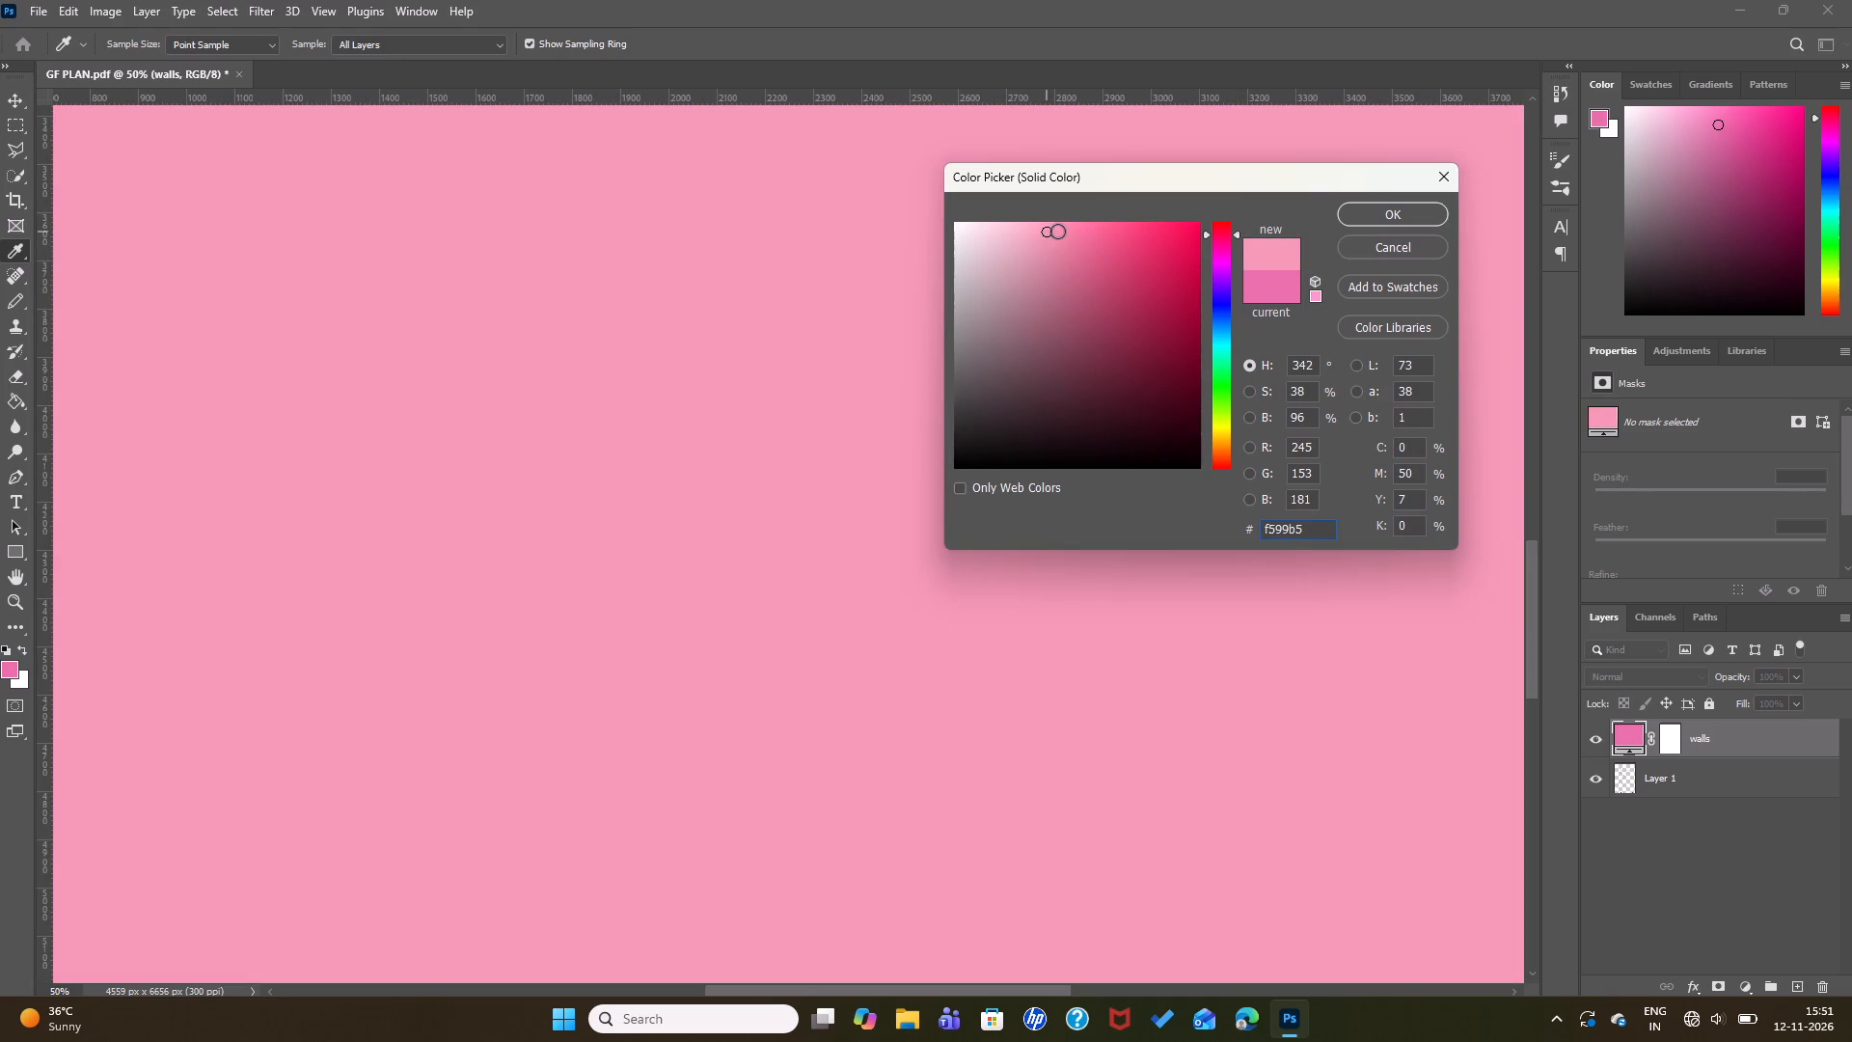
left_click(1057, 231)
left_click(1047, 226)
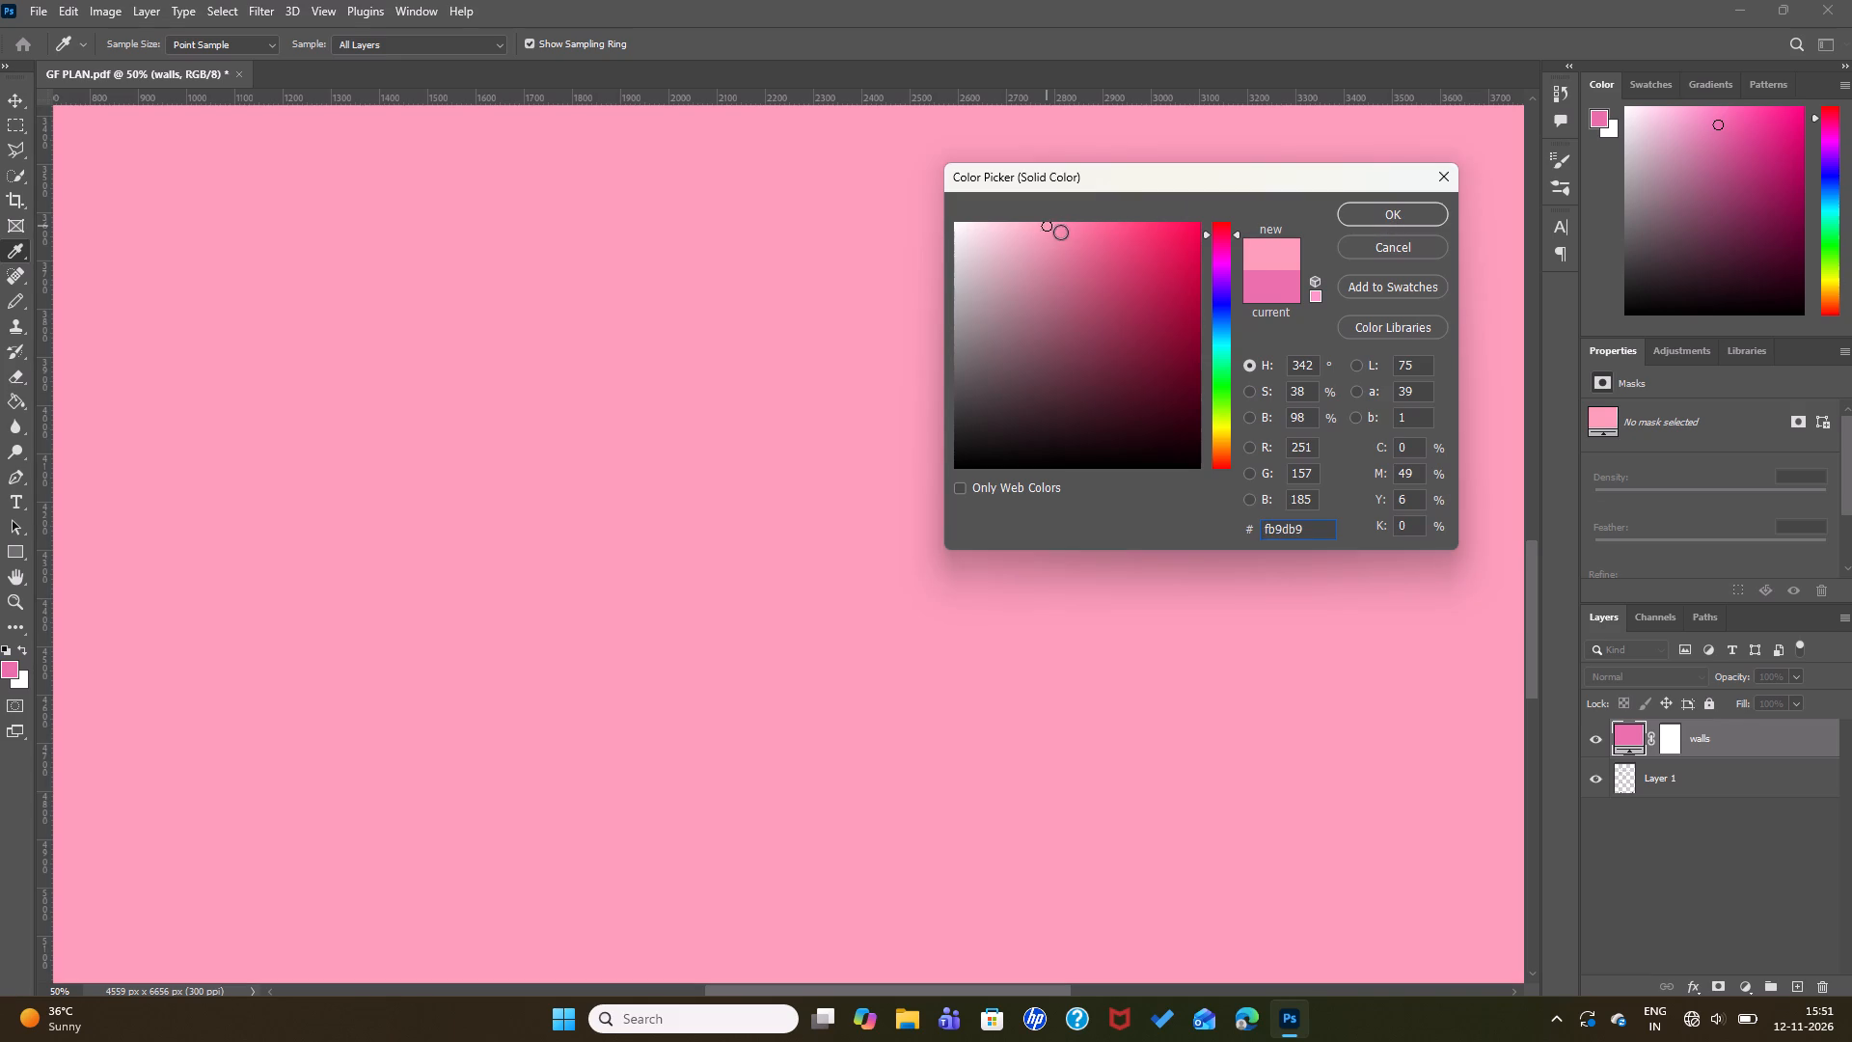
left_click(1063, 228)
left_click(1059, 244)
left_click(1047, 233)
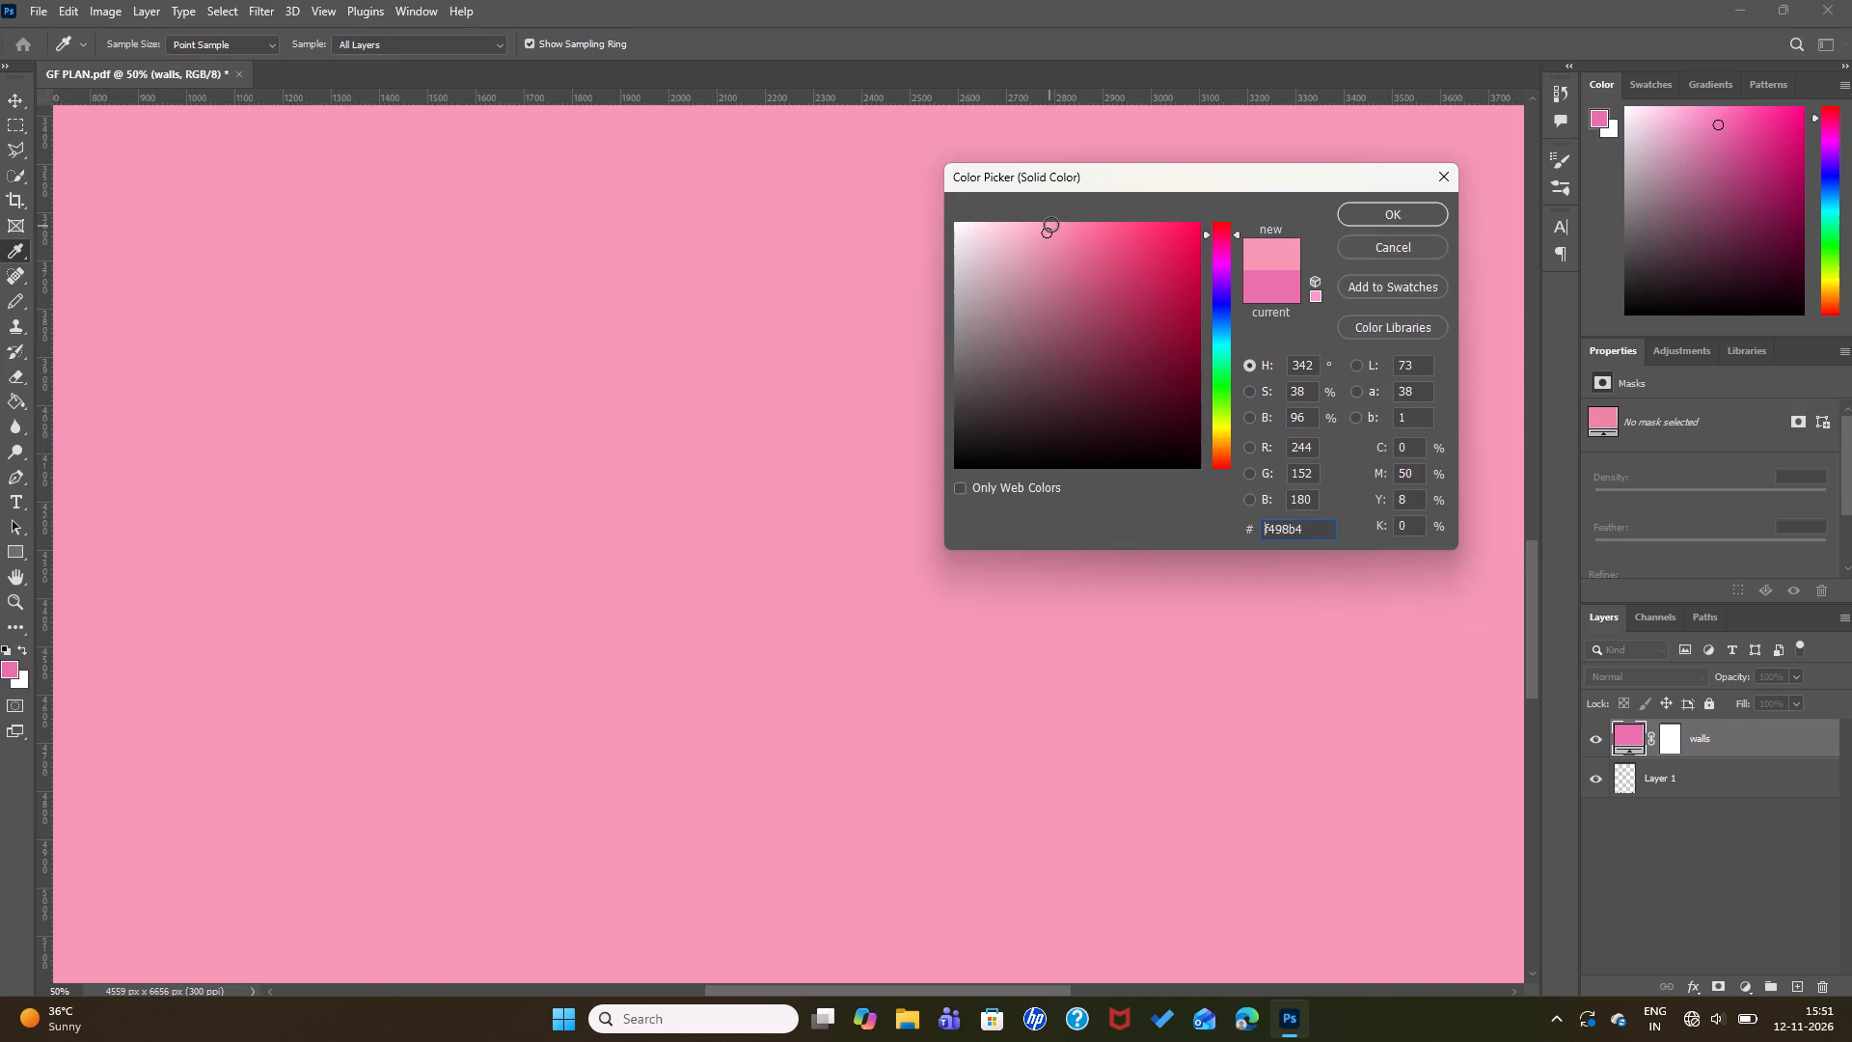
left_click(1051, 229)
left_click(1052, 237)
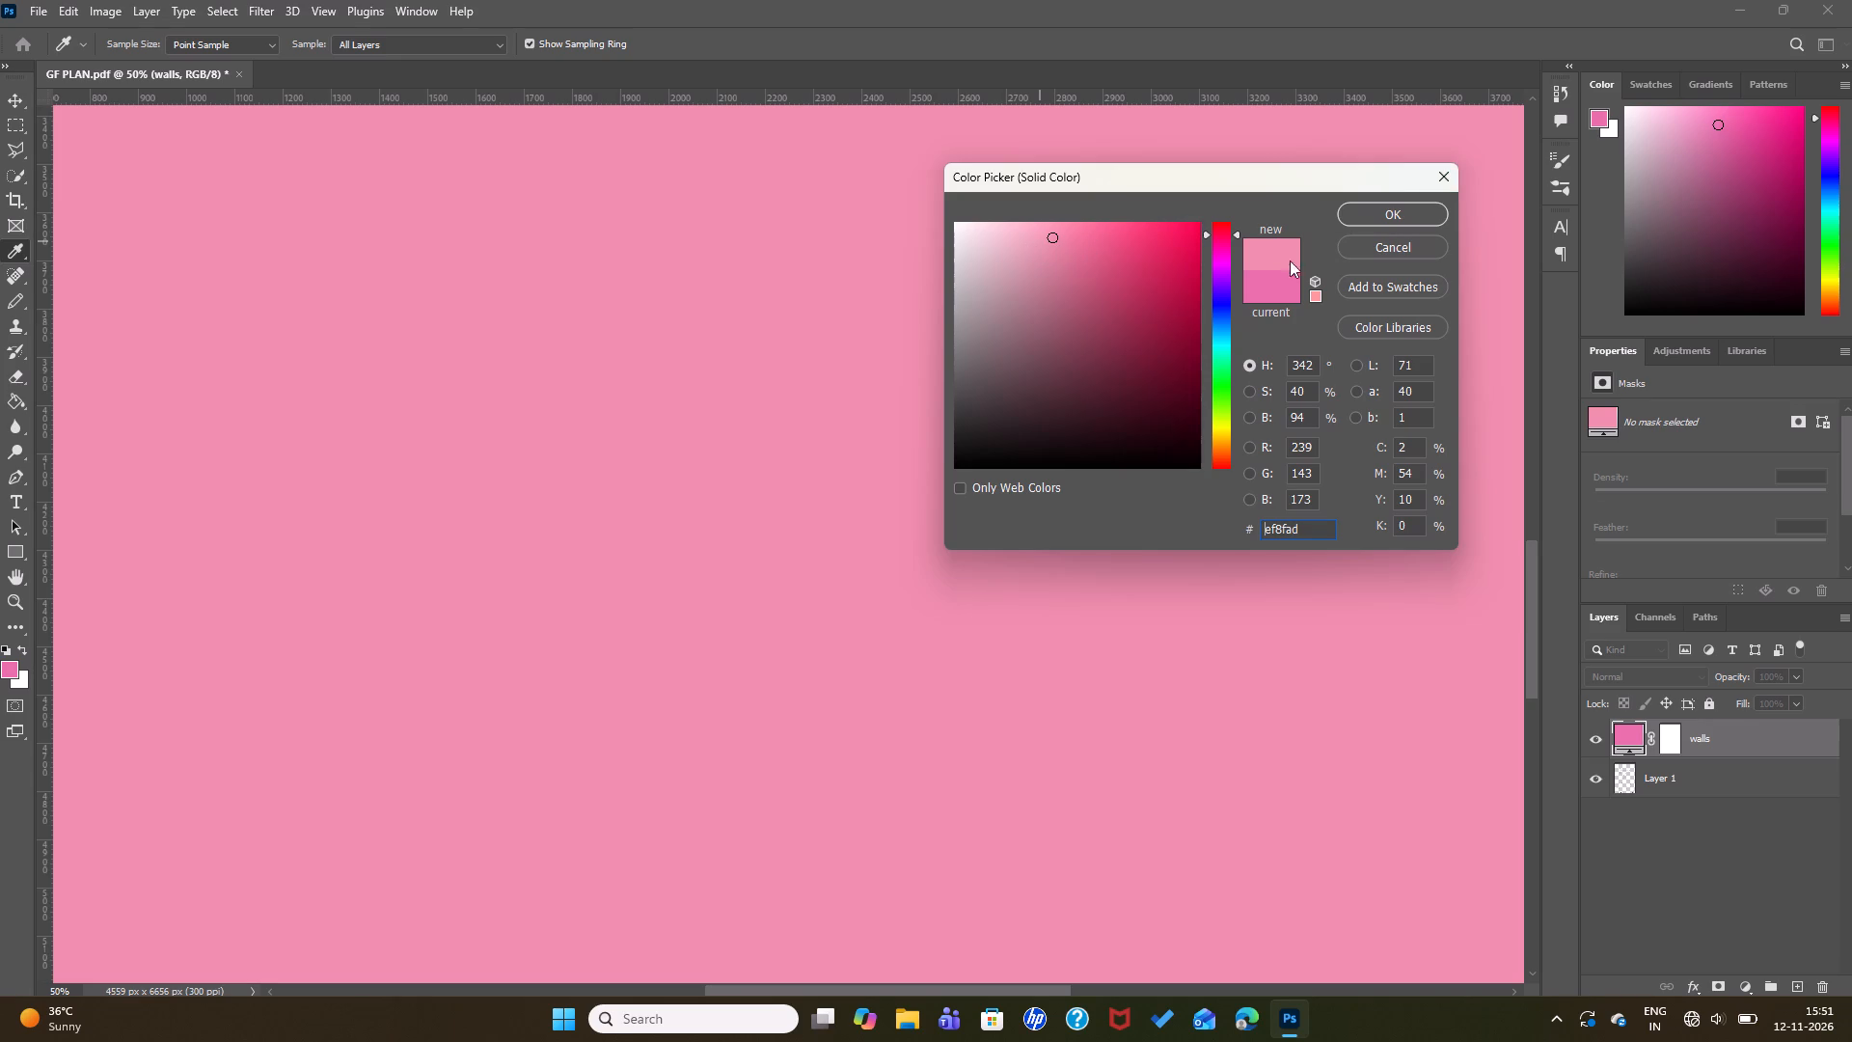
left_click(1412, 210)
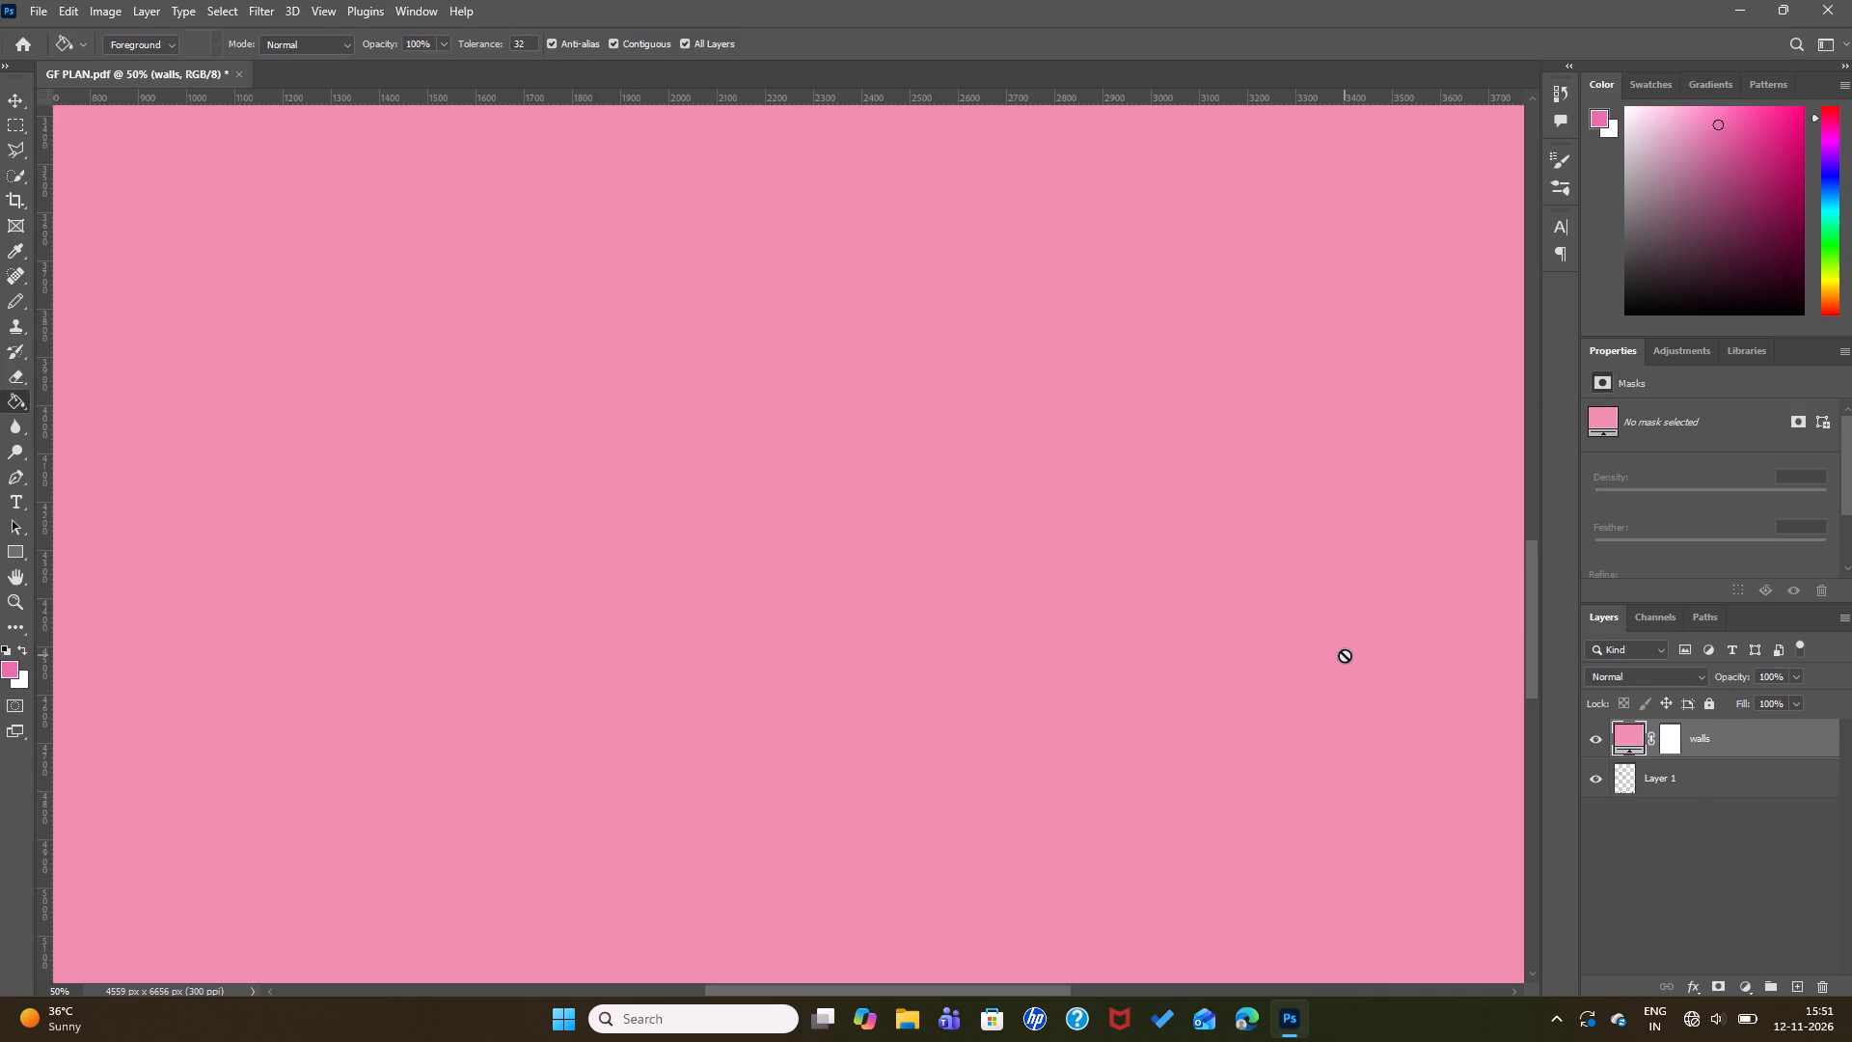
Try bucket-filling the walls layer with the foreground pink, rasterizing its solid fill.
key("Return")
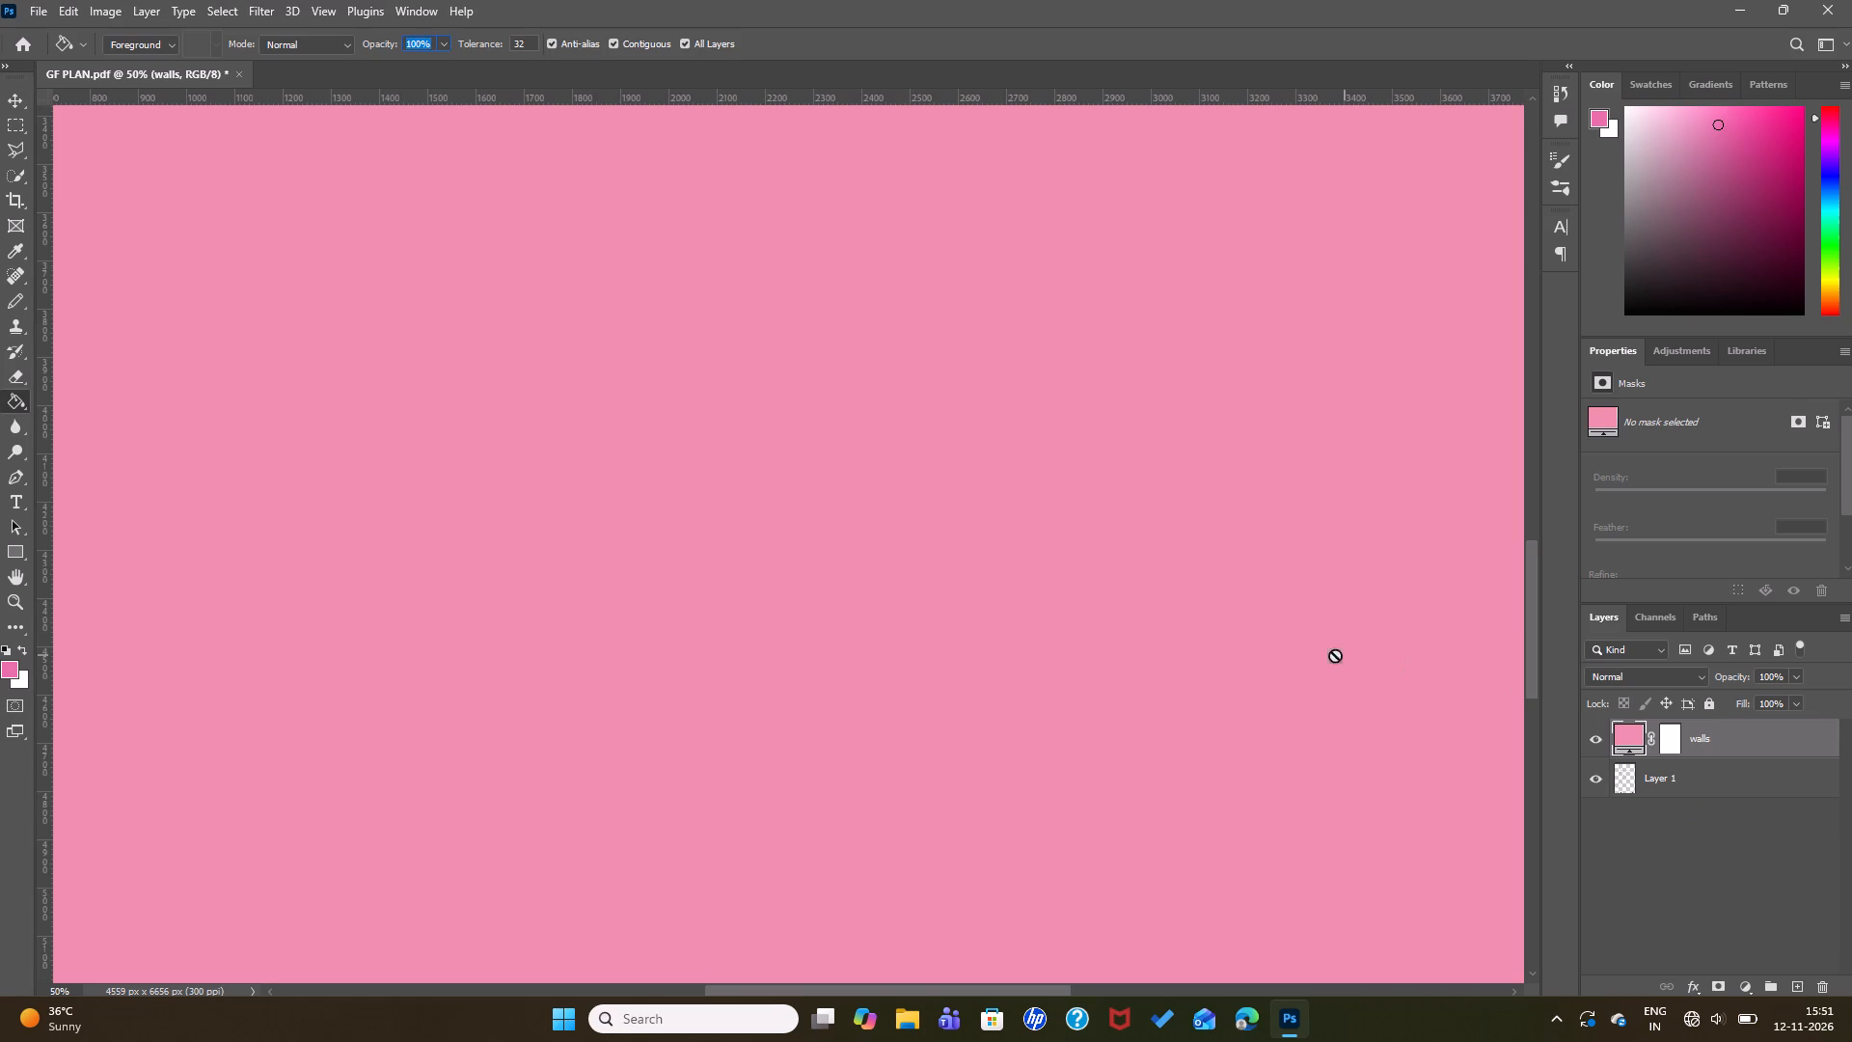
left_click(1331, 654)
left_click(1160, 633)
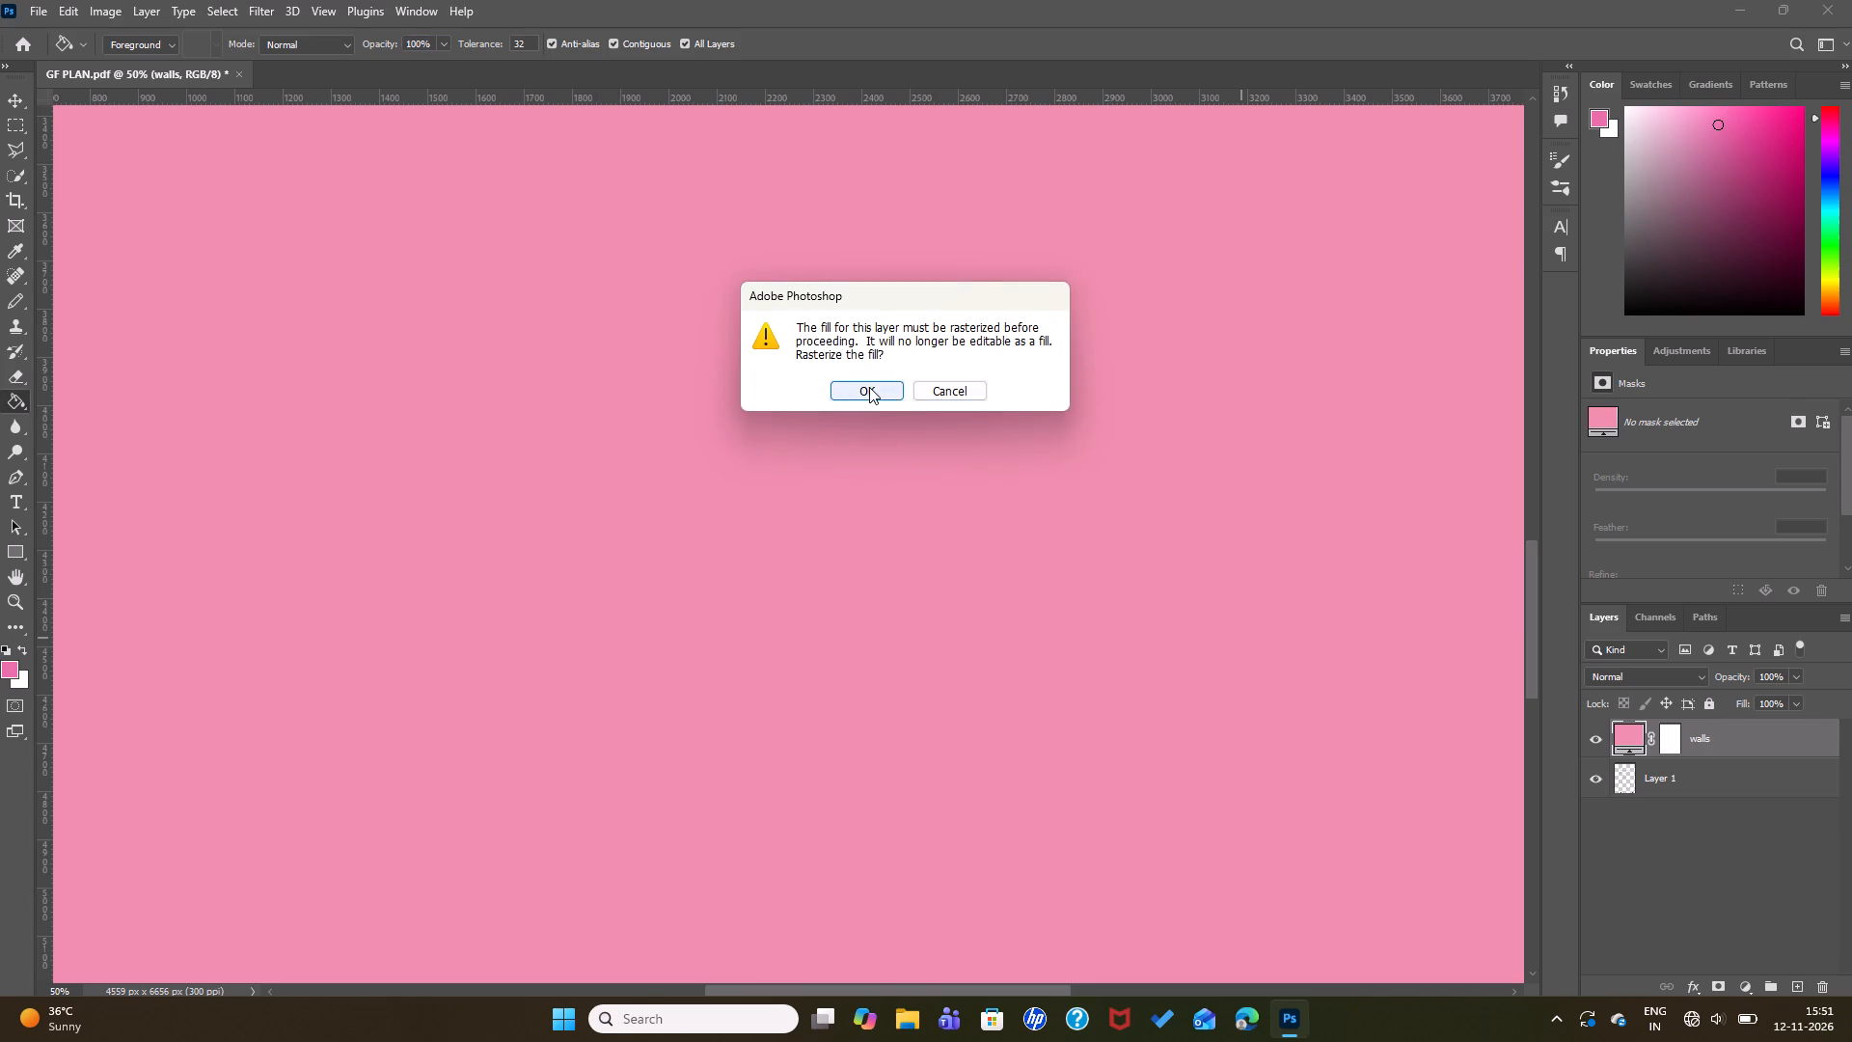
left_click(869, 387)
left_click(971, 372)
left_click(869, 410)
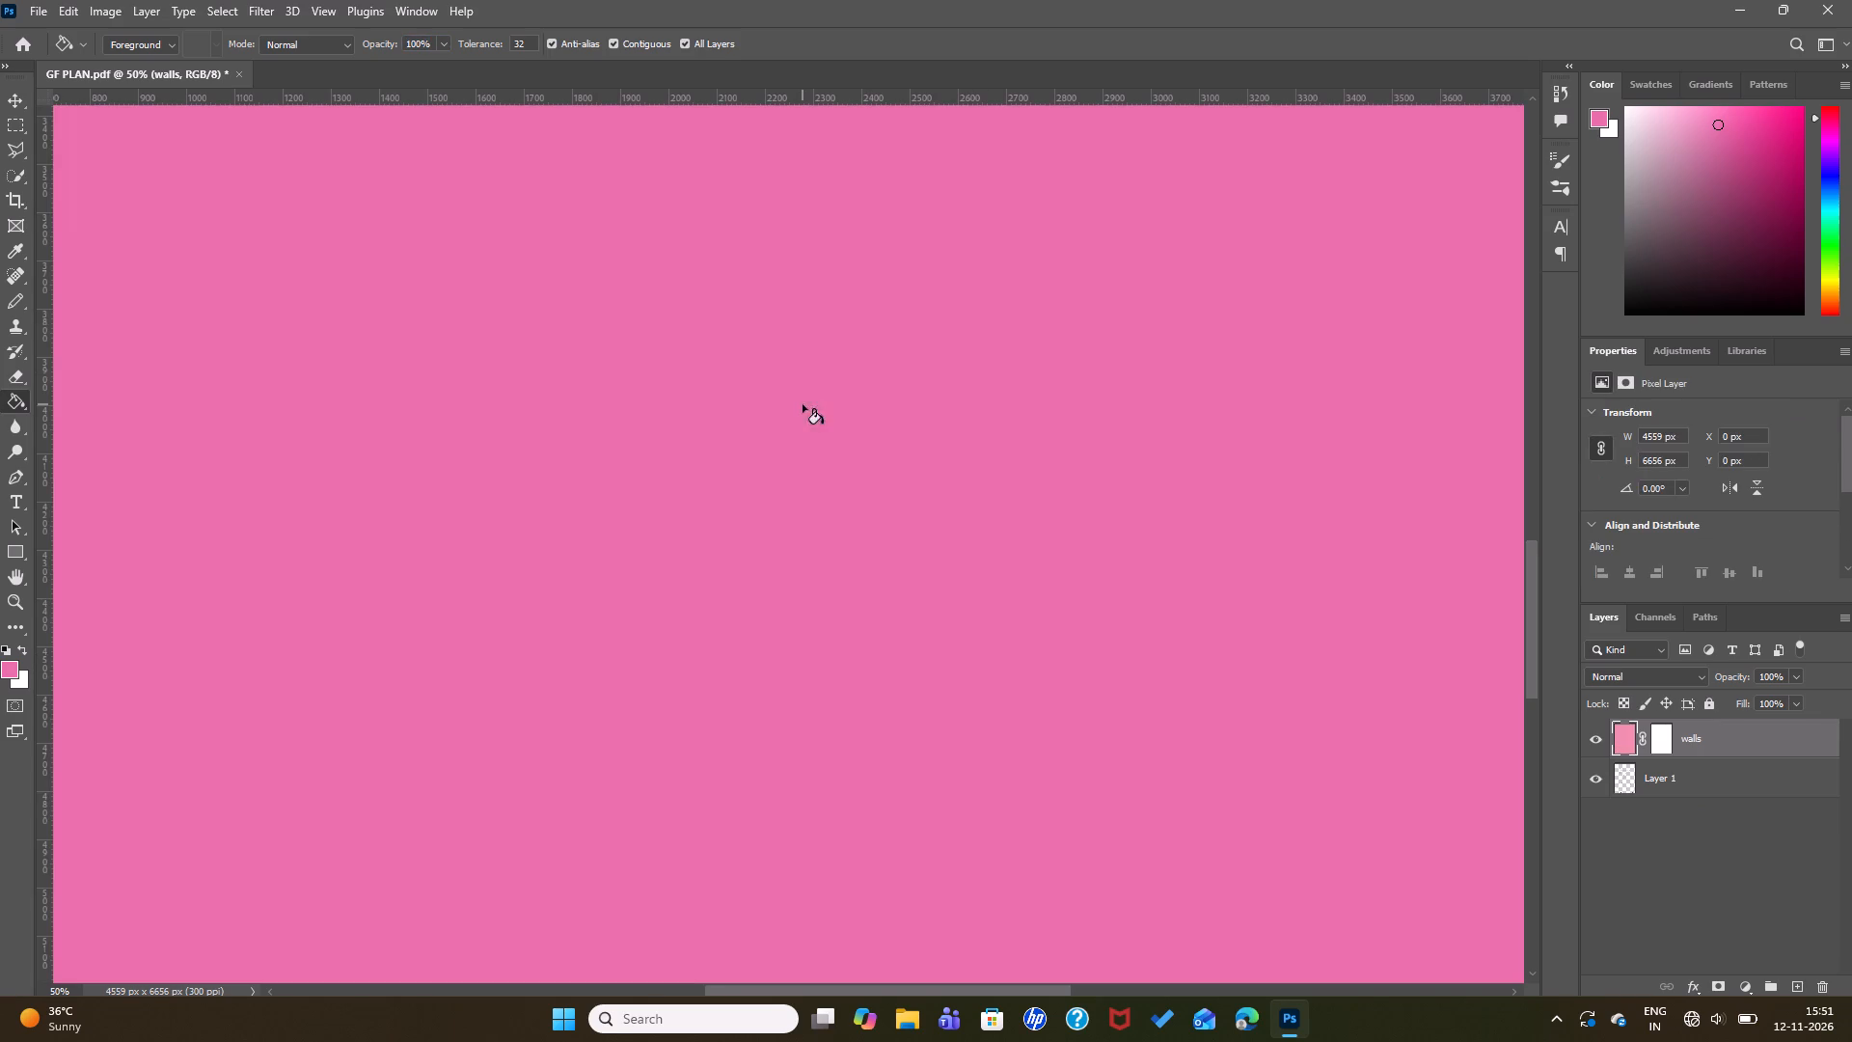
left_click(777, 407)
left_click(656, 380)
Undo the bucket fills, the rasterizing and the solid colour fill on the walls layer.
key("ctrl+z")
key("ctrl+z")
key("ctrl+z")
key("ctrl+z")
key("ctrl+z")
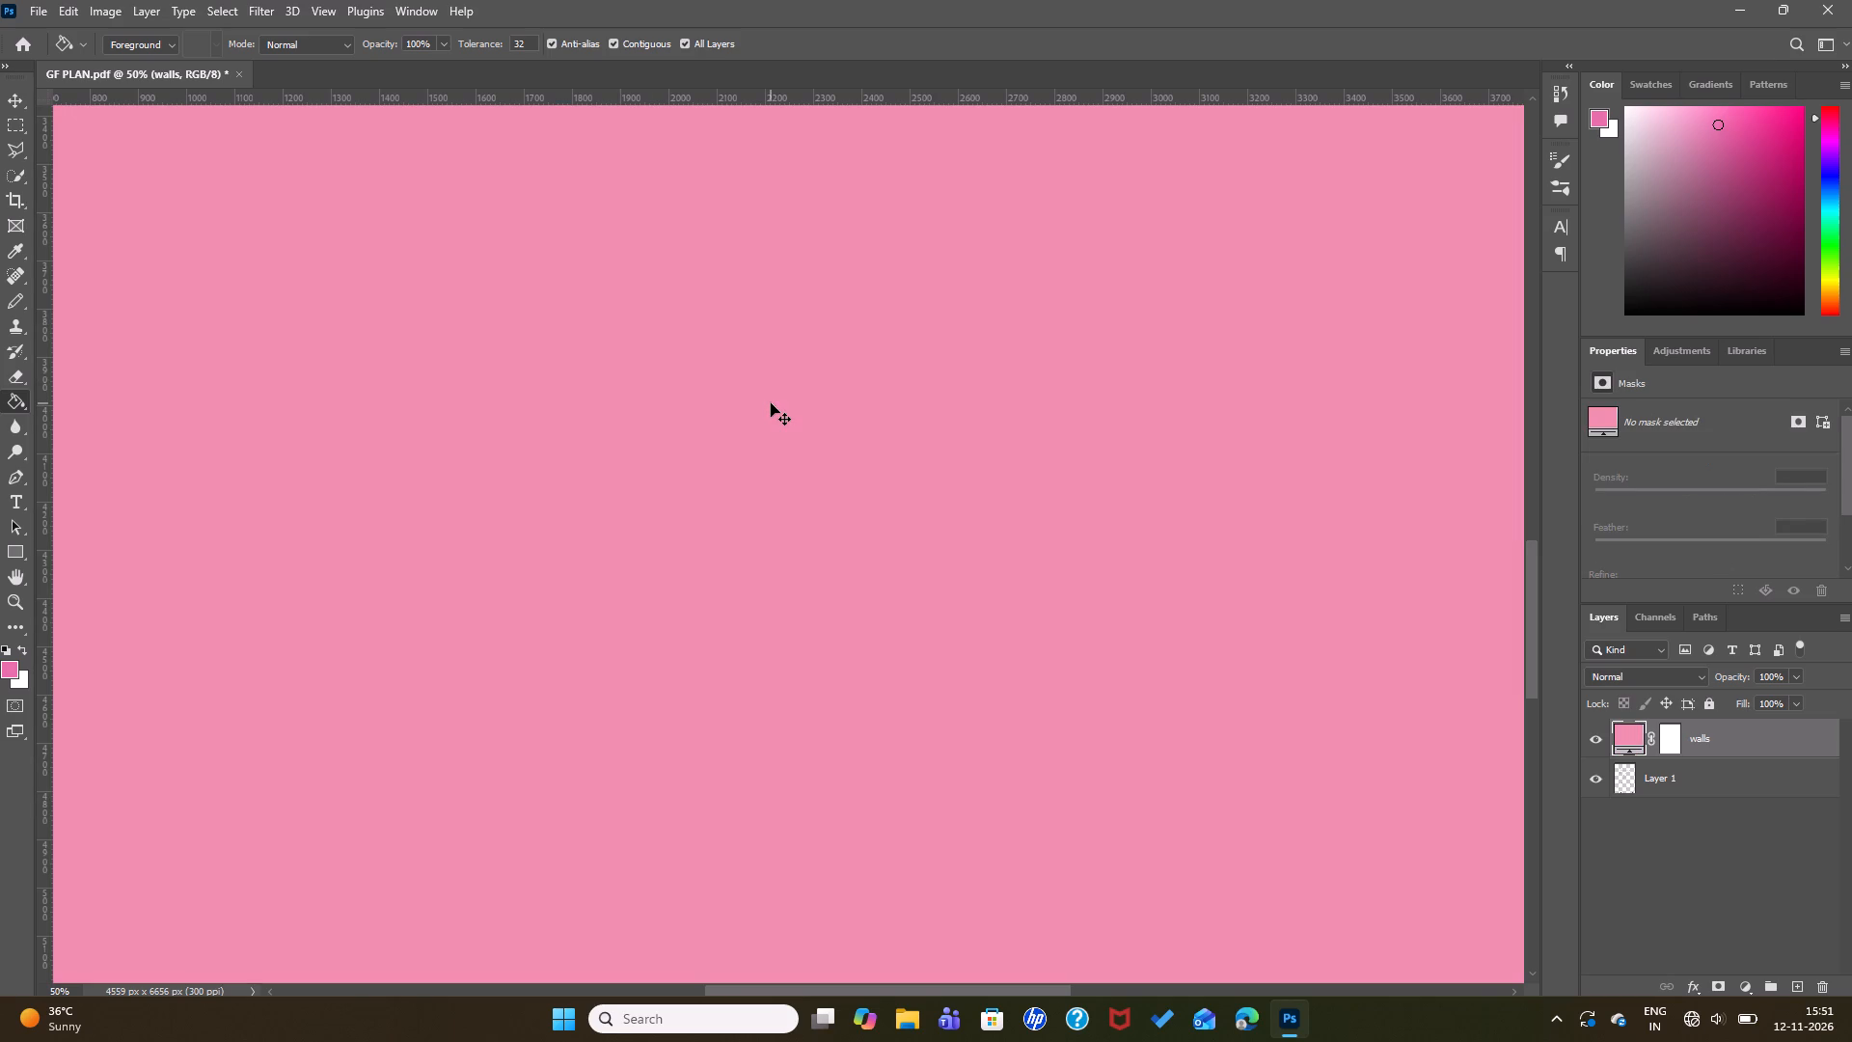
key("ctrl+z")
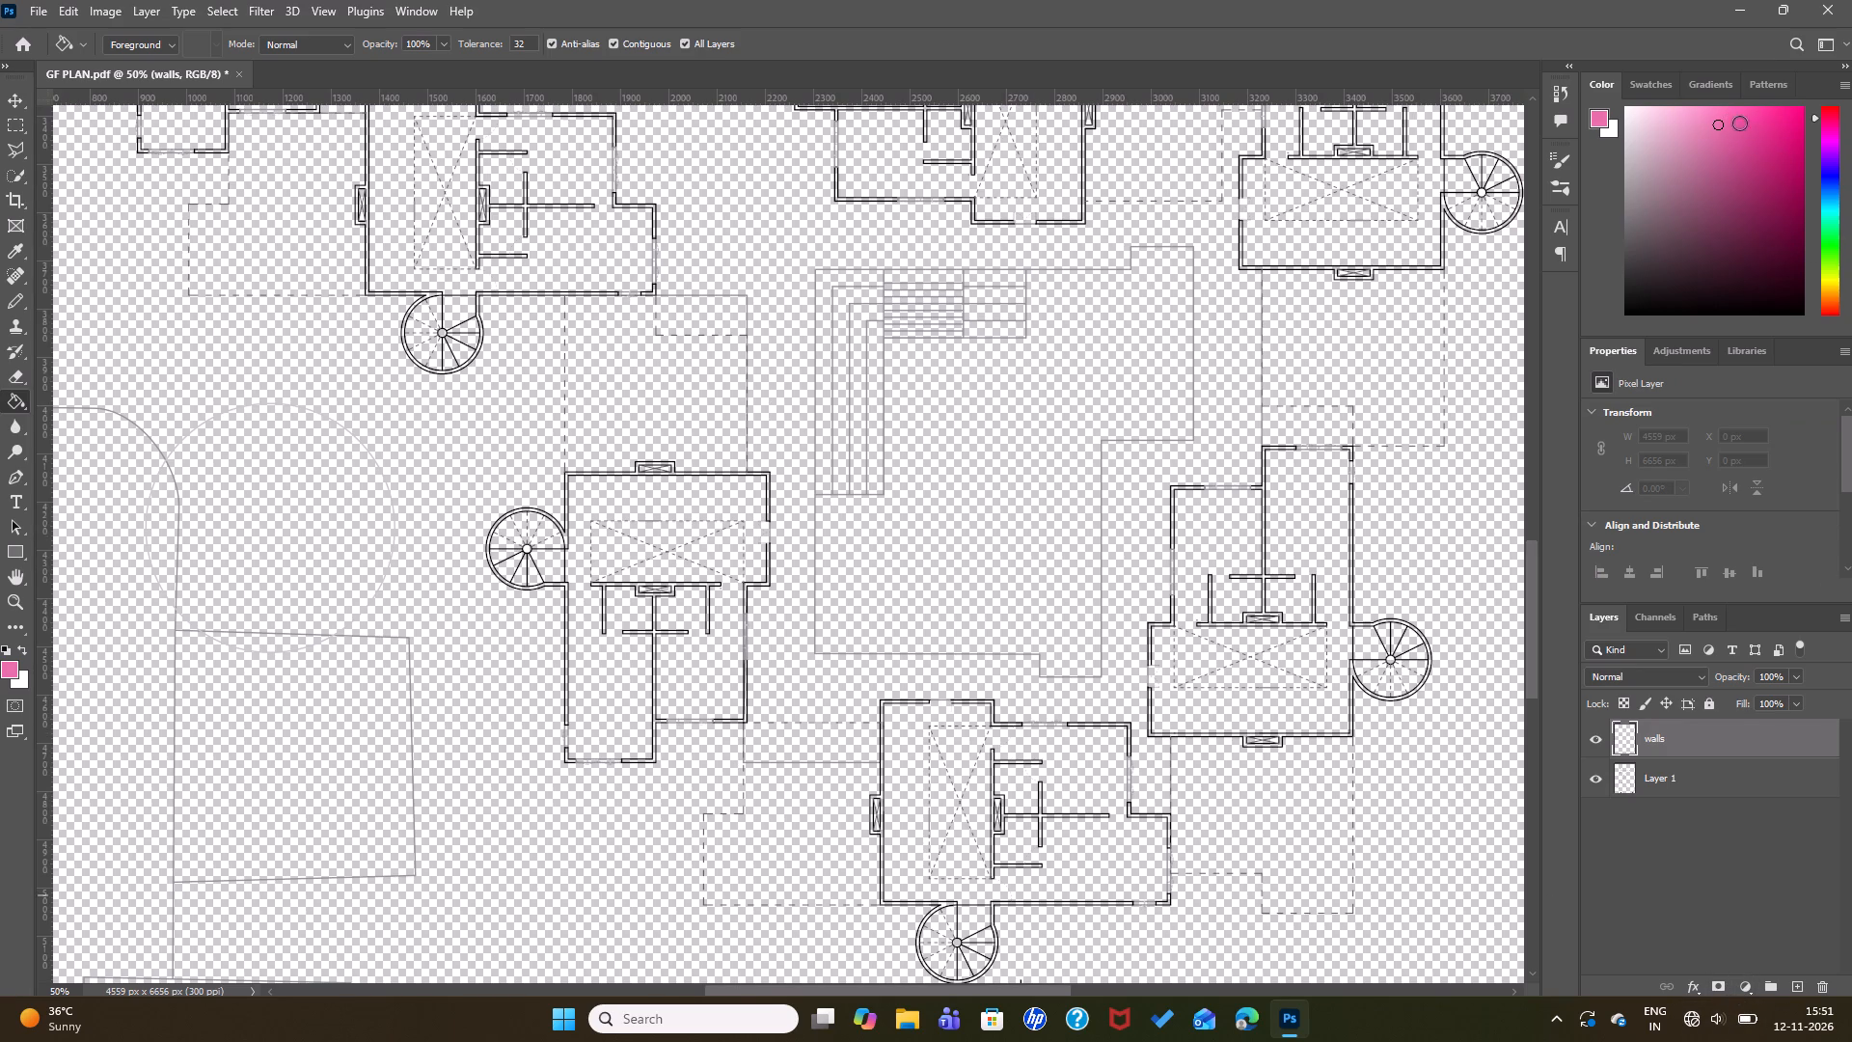
Lighten the foreground colour slightly to a brighter, paler pink.
left_click(1711, 115)
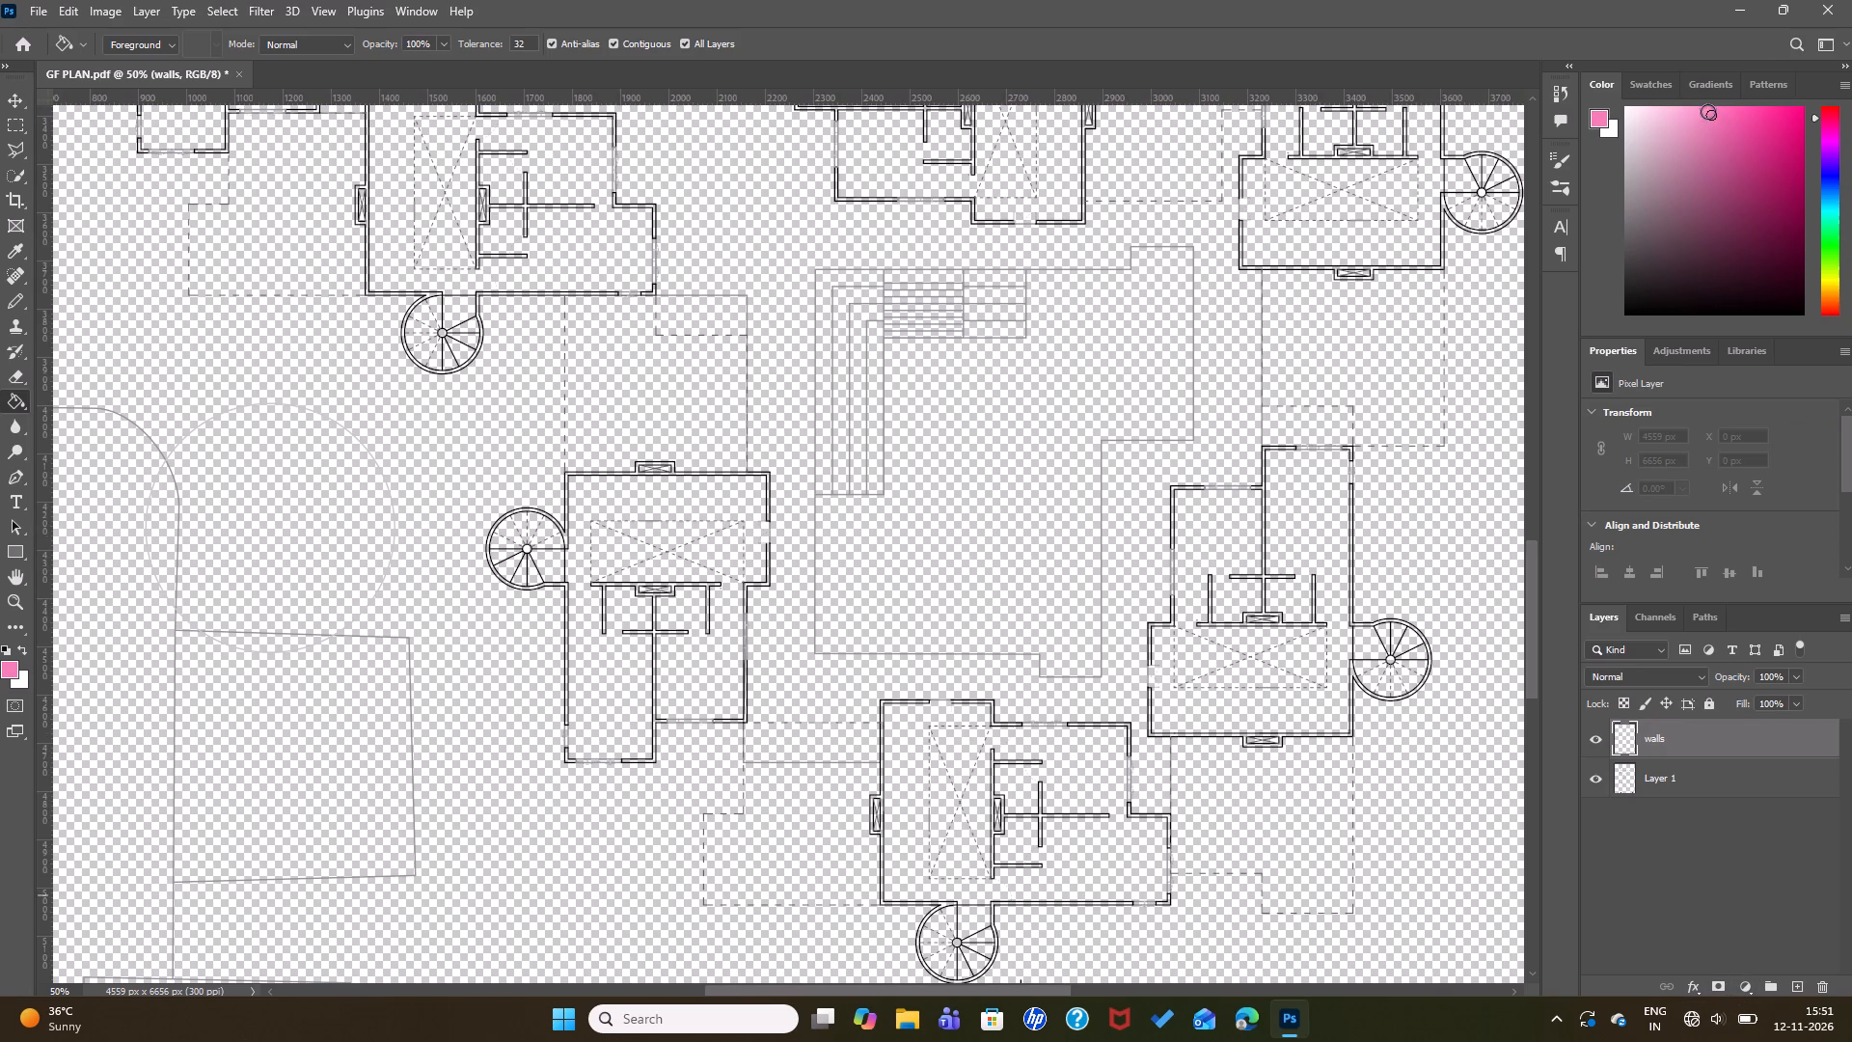
left_click(1703, 111)
Fill the western unit's outer walls around the top and spiral stair with pink, and start on the stepped east wall.
key("ctrl+equal")
key("ctrl+equal")
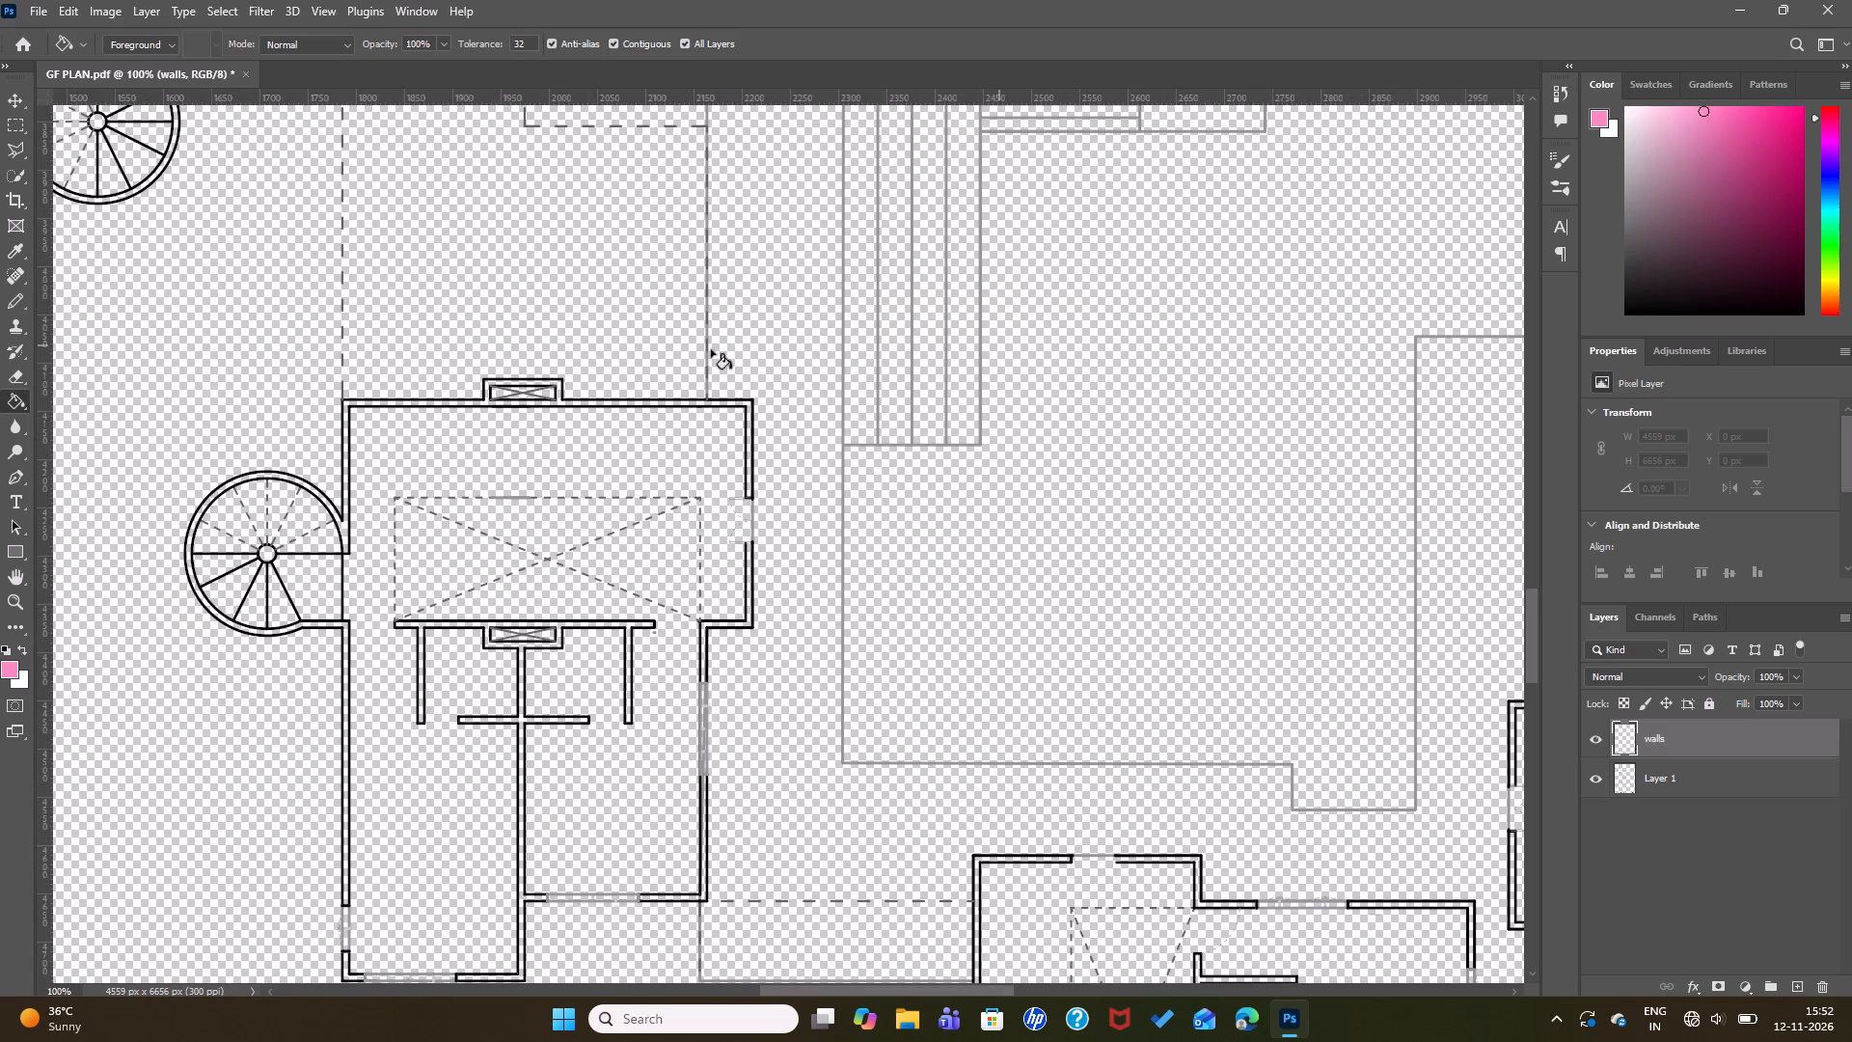
left_click(748, 403)
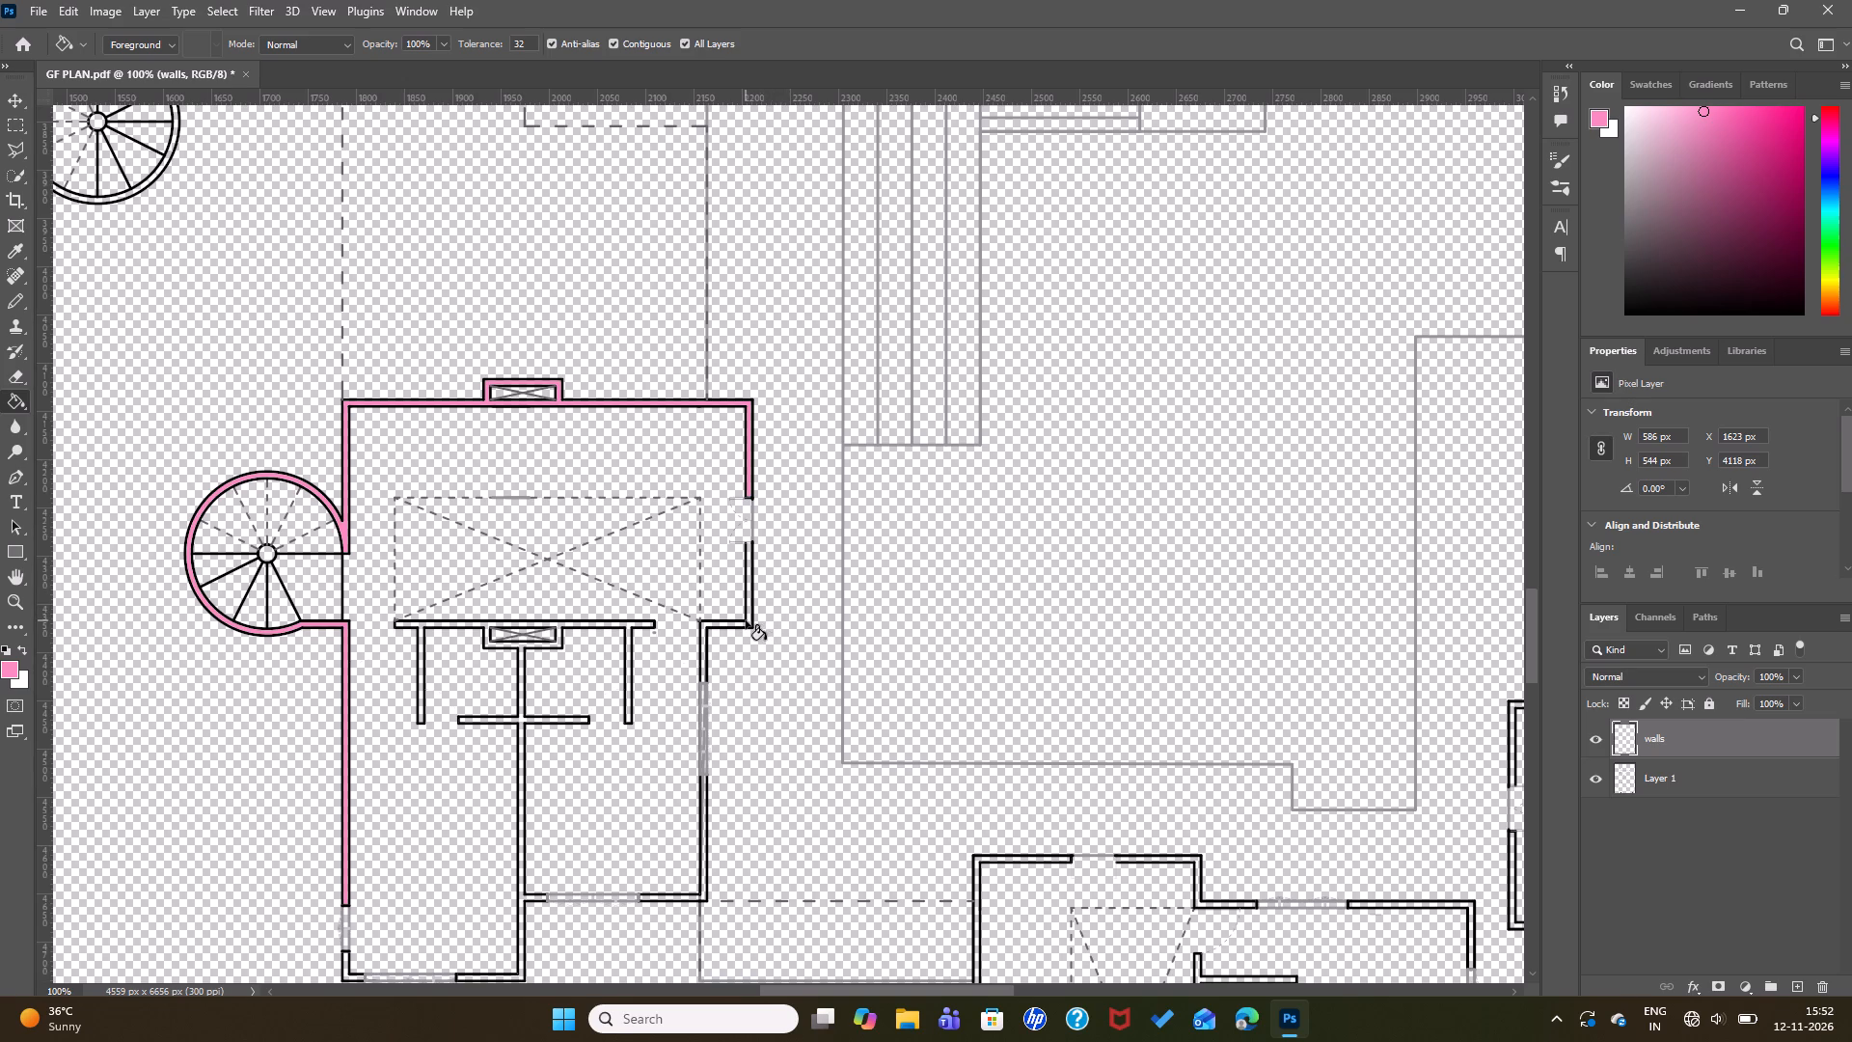
left_click(747, 620)
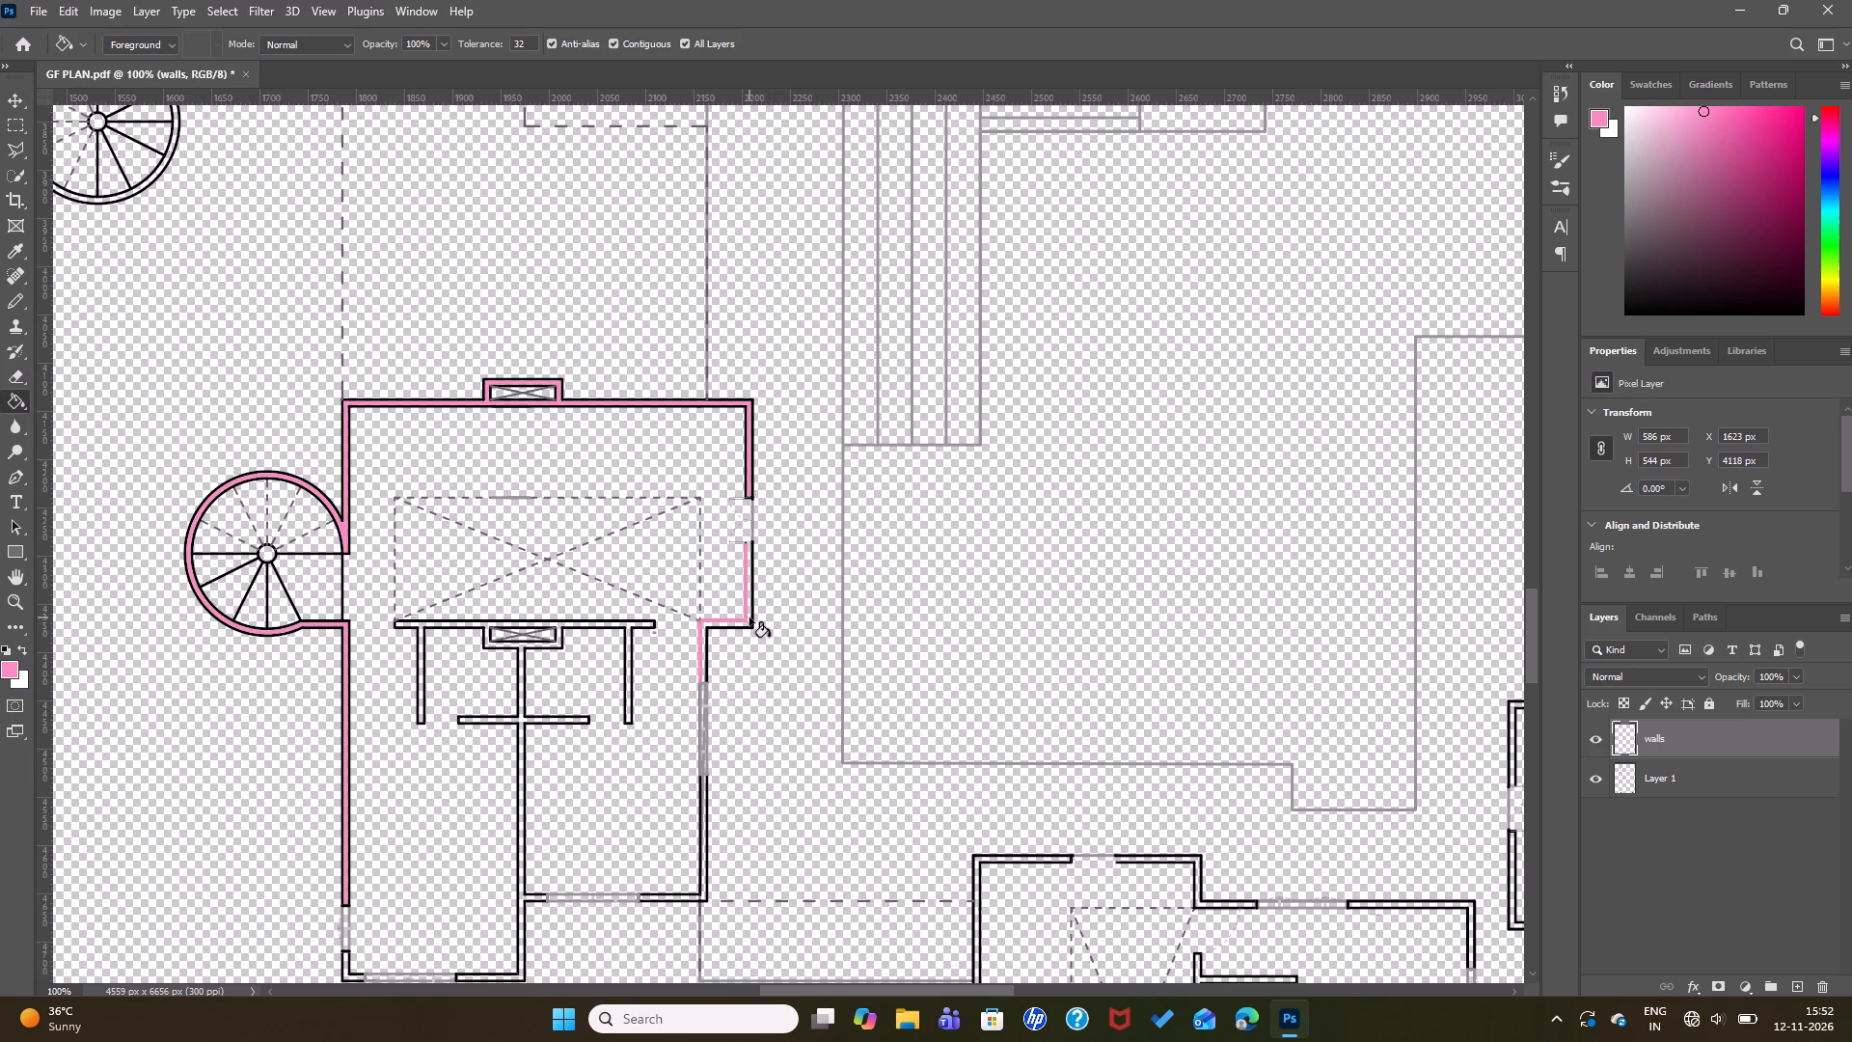
left_click(750, 619)
Fill the lower east wall and southeast corner of the western unit with pink, including the wall's outlines.
scroll(735, 605, "up", 4)
scroll(691, 746, "down", 4)
scroll(692, 878, "down", 3)
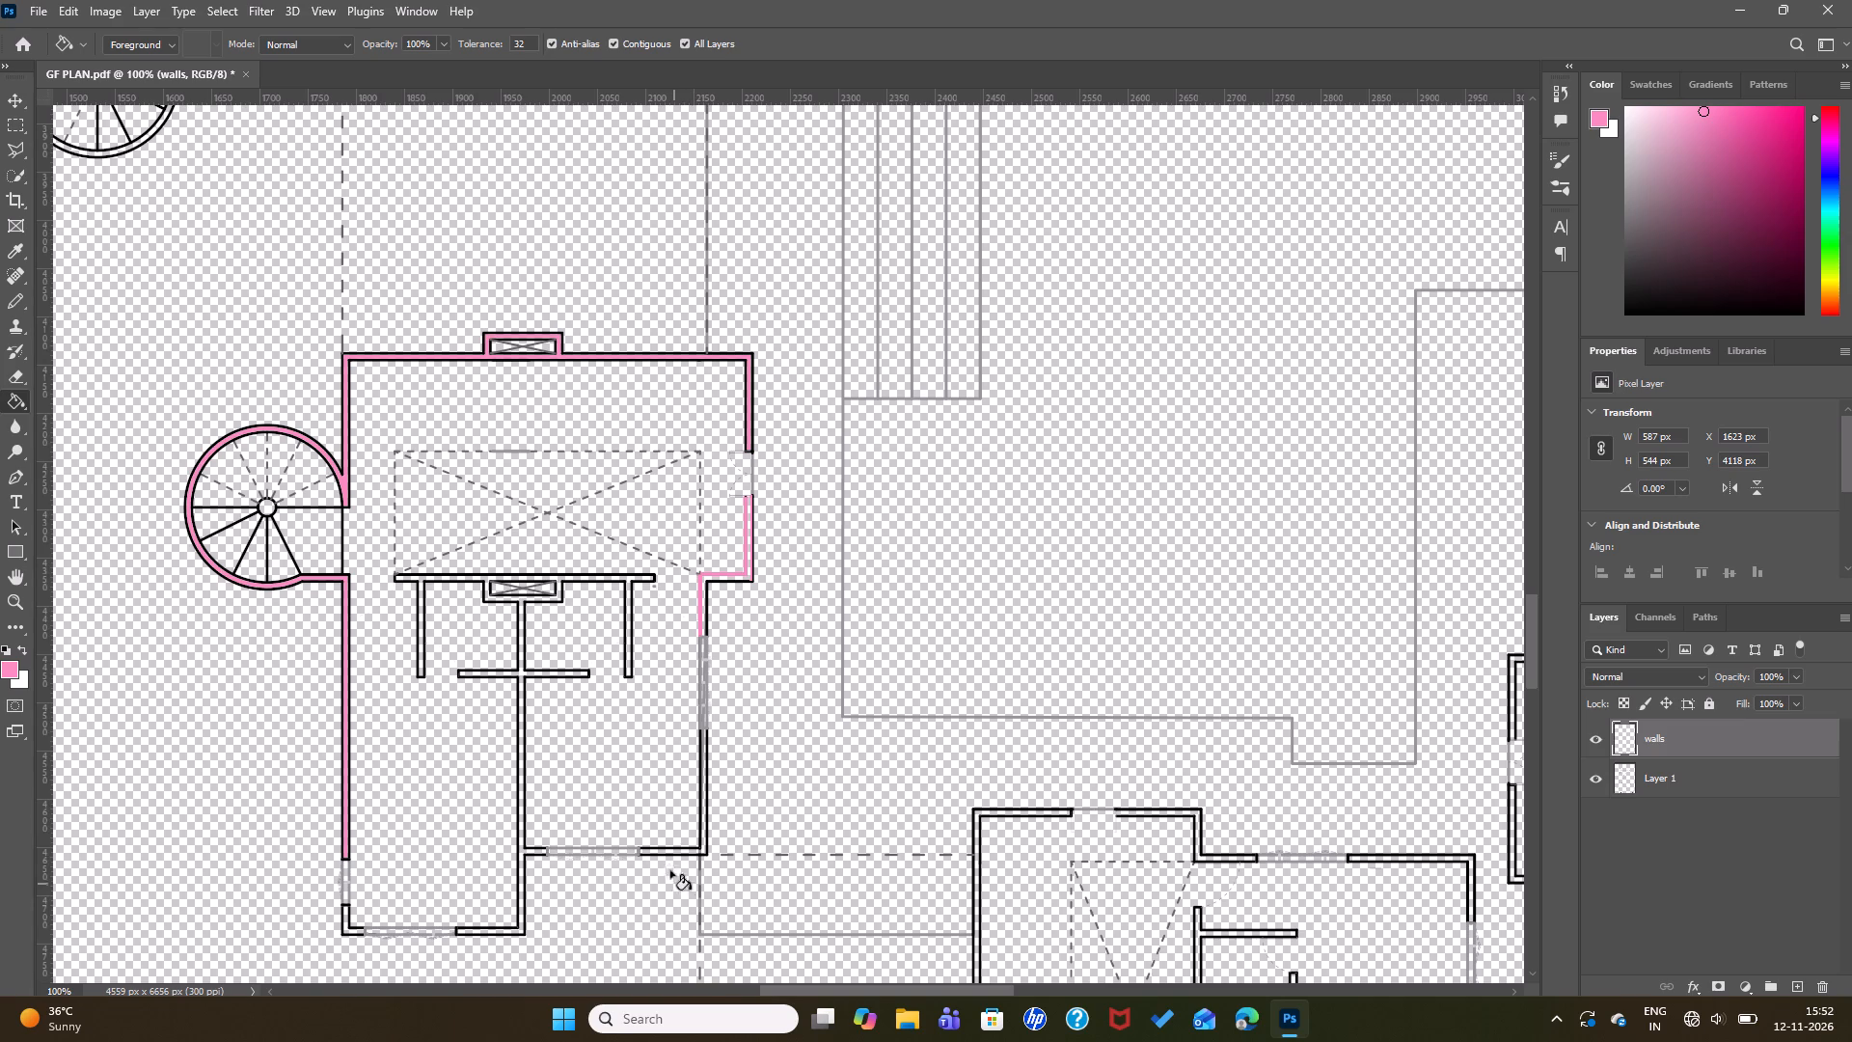
left_click(685, 849)
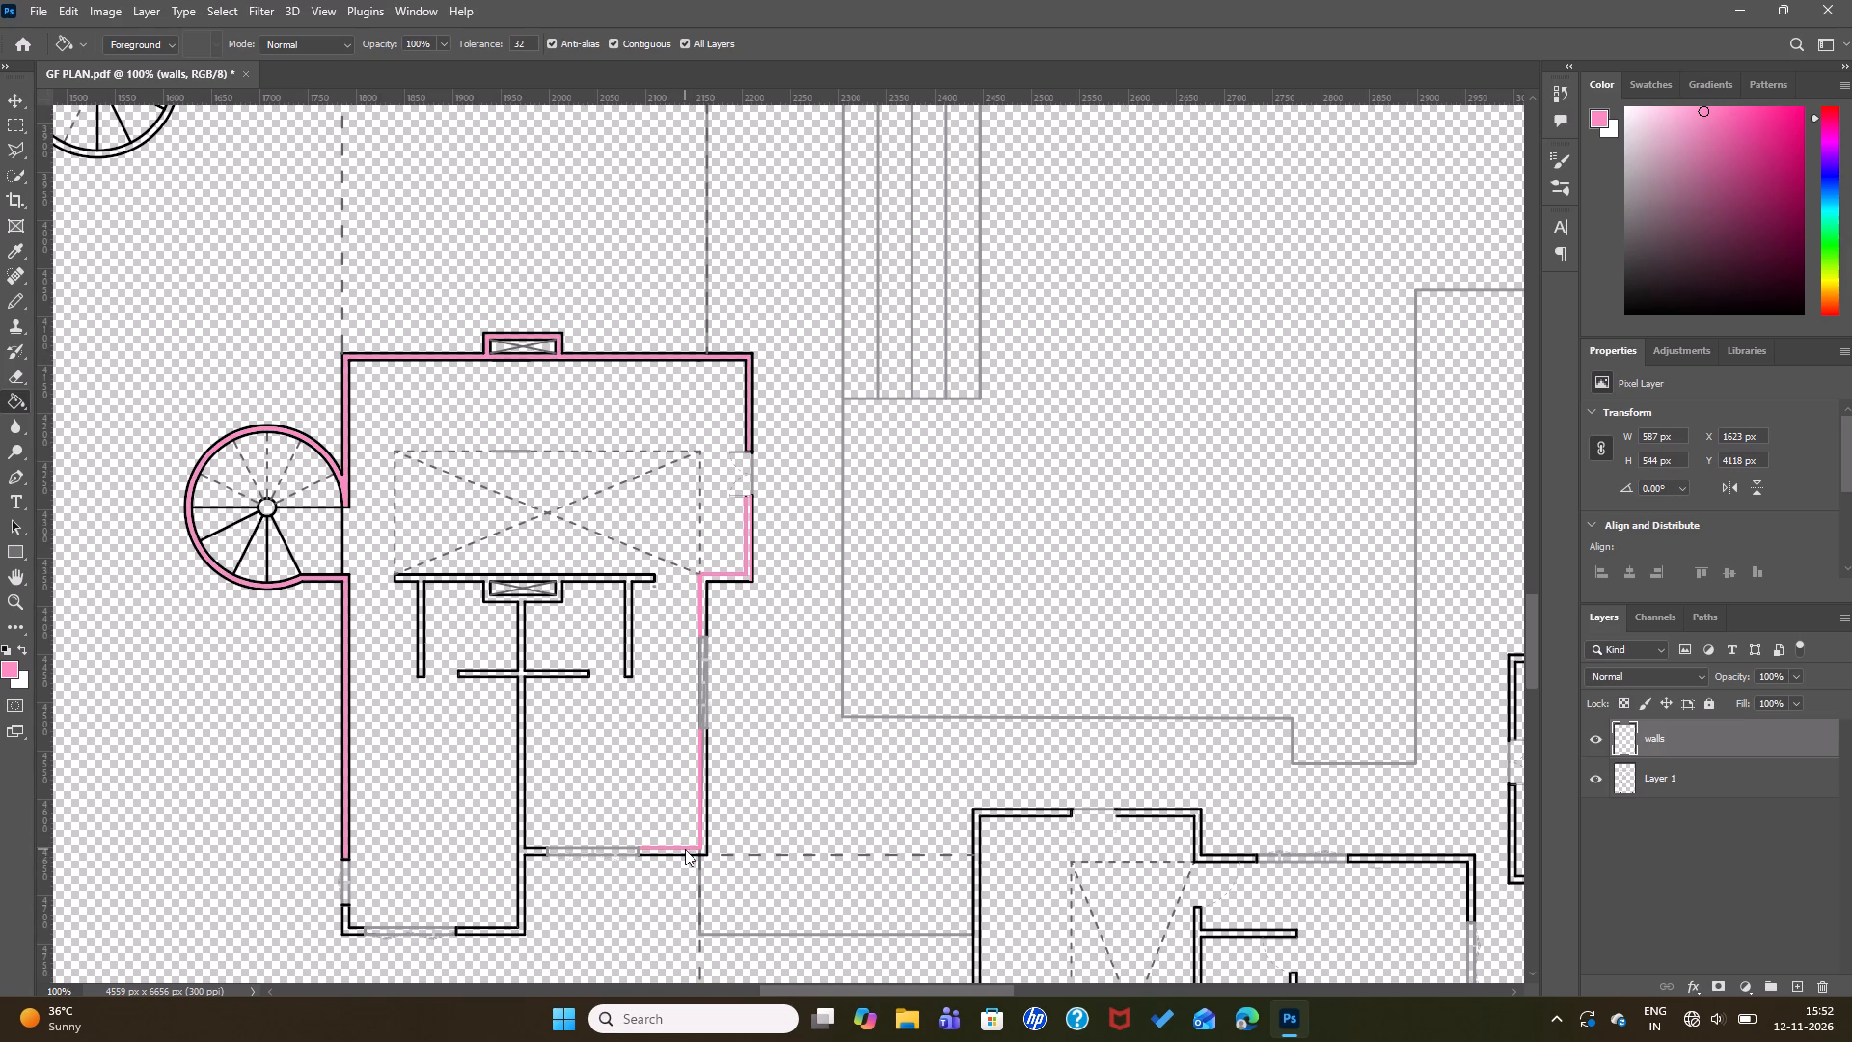
left_click(683, 851)
left_click(683, 851)
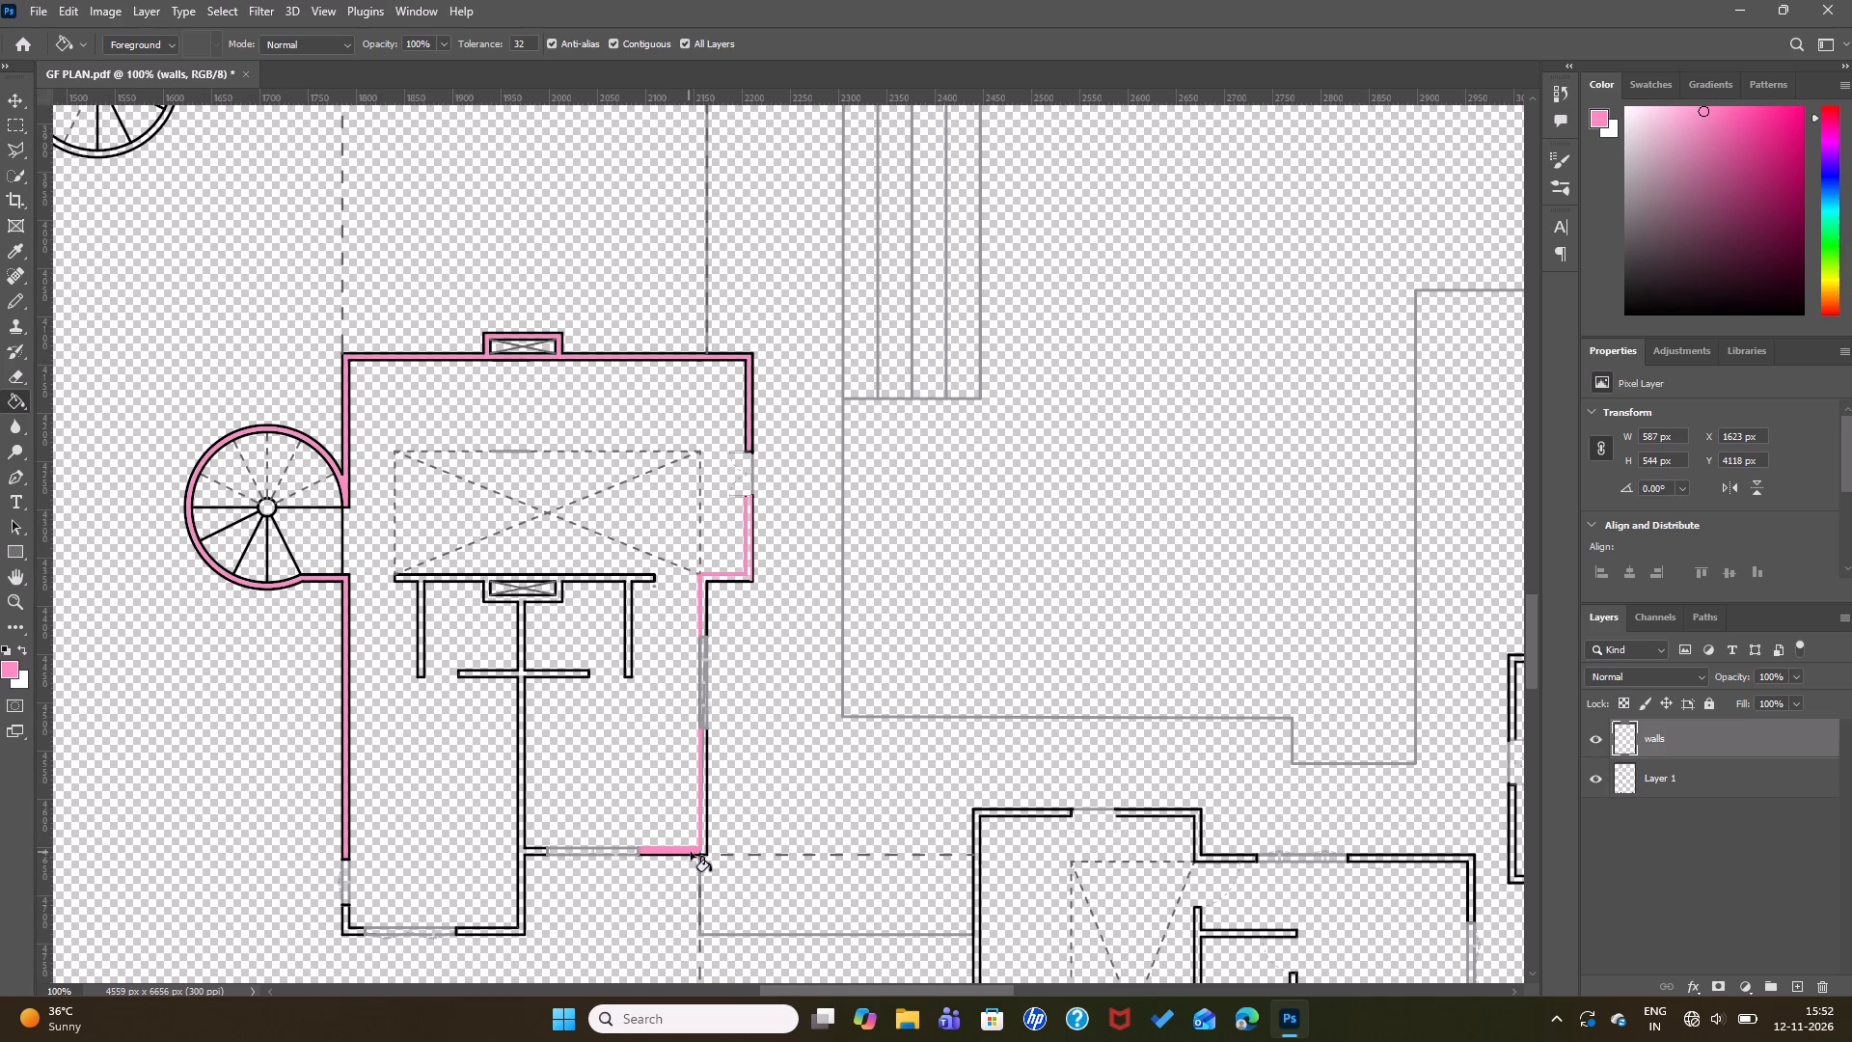
left_click(705, 850)
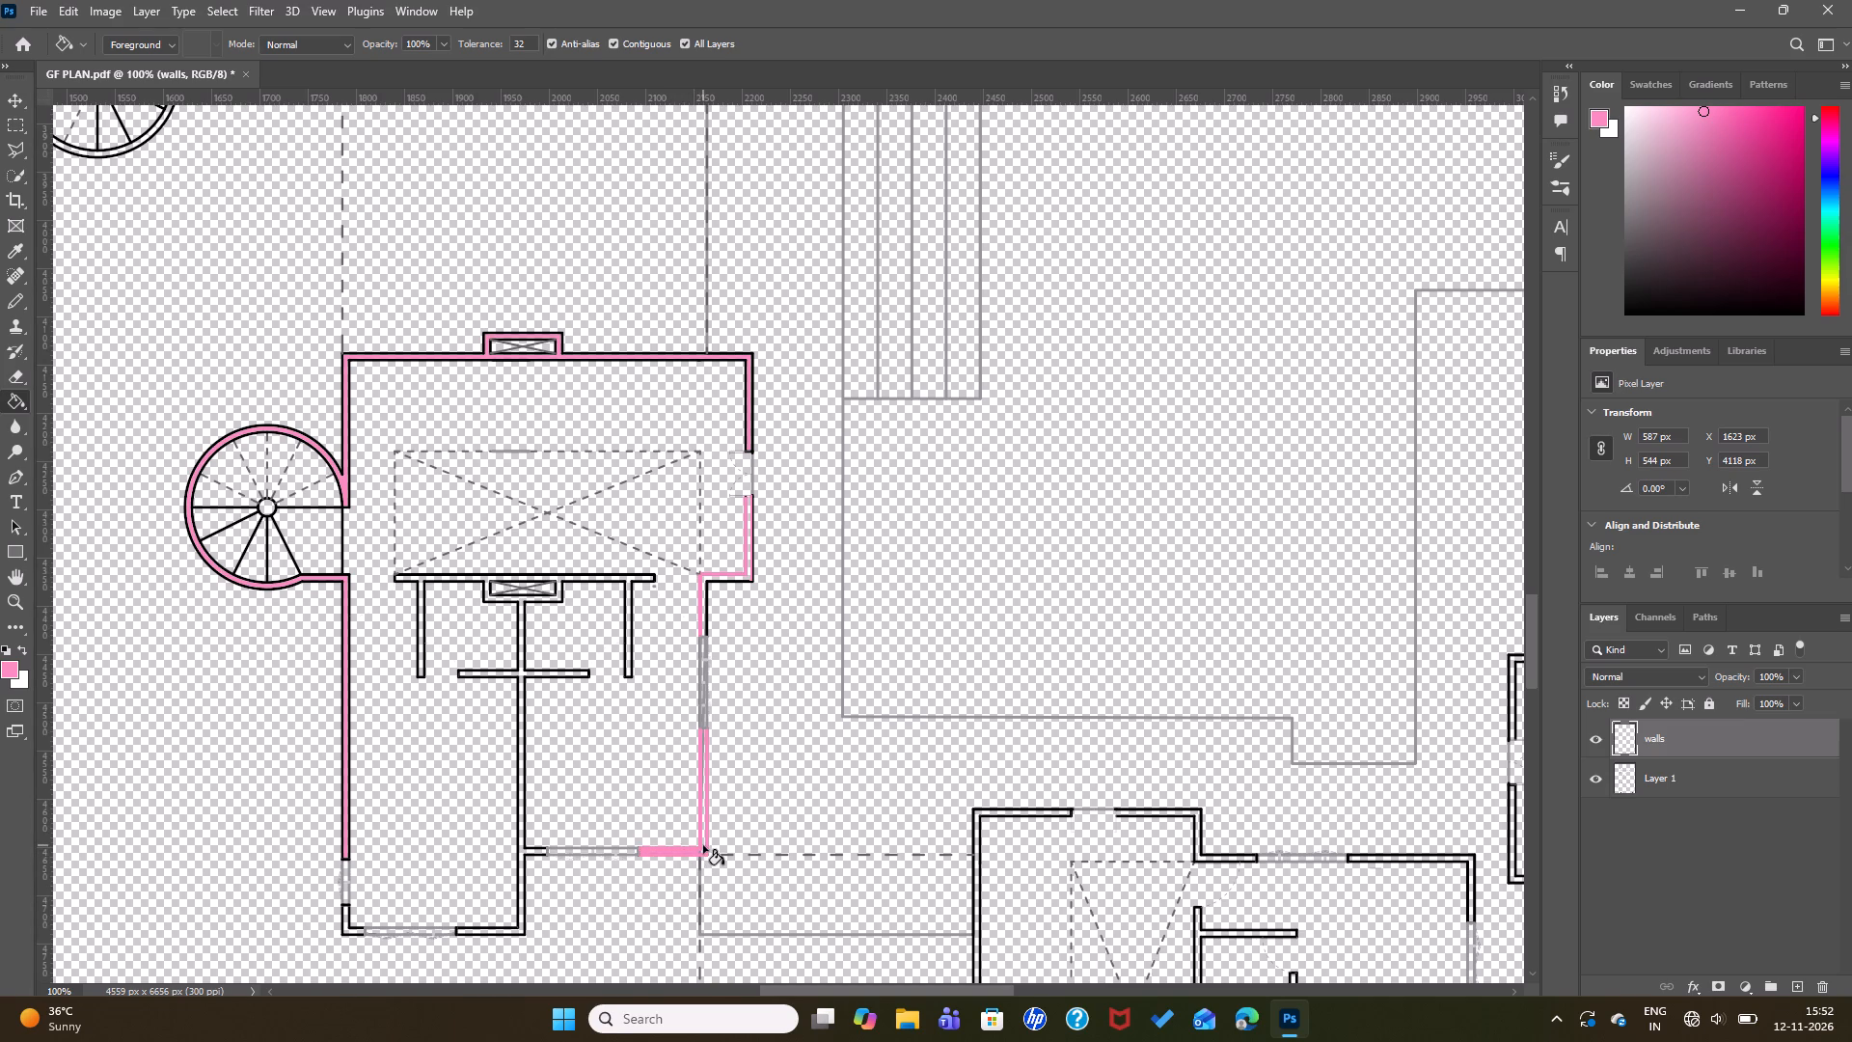
left_click(703, 845)
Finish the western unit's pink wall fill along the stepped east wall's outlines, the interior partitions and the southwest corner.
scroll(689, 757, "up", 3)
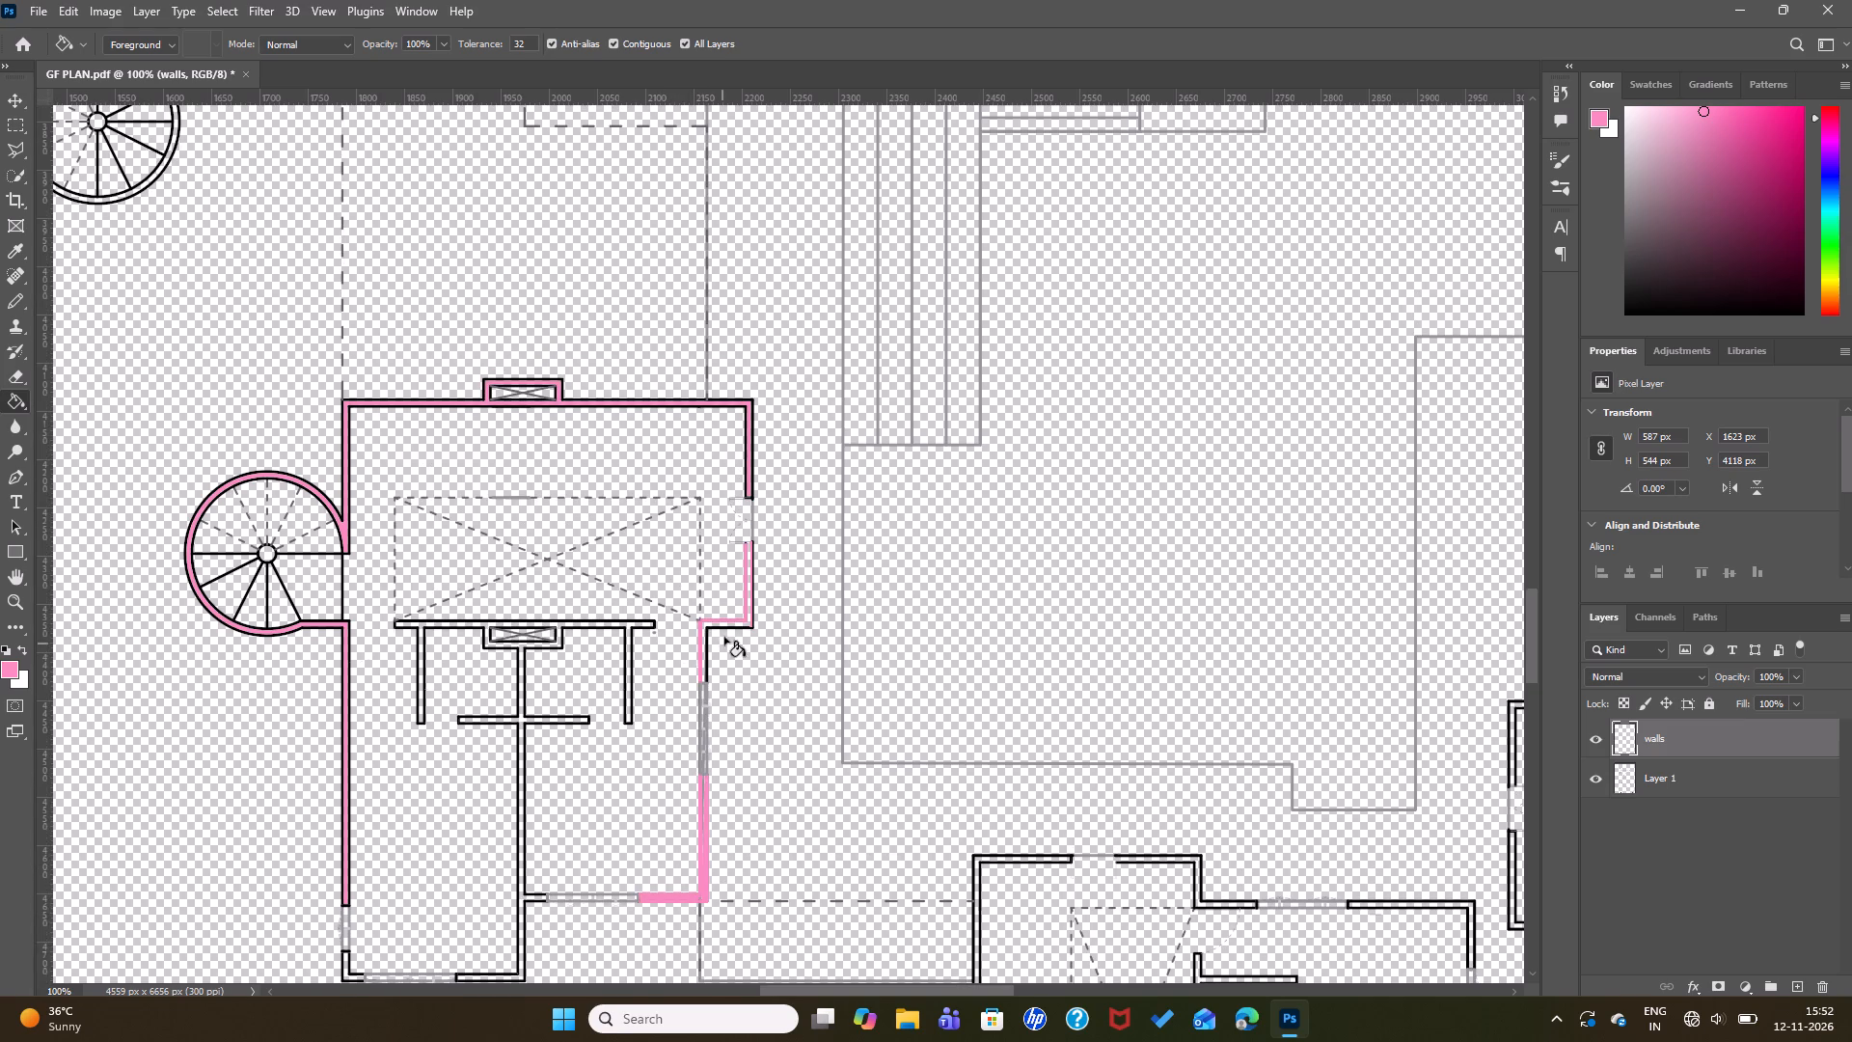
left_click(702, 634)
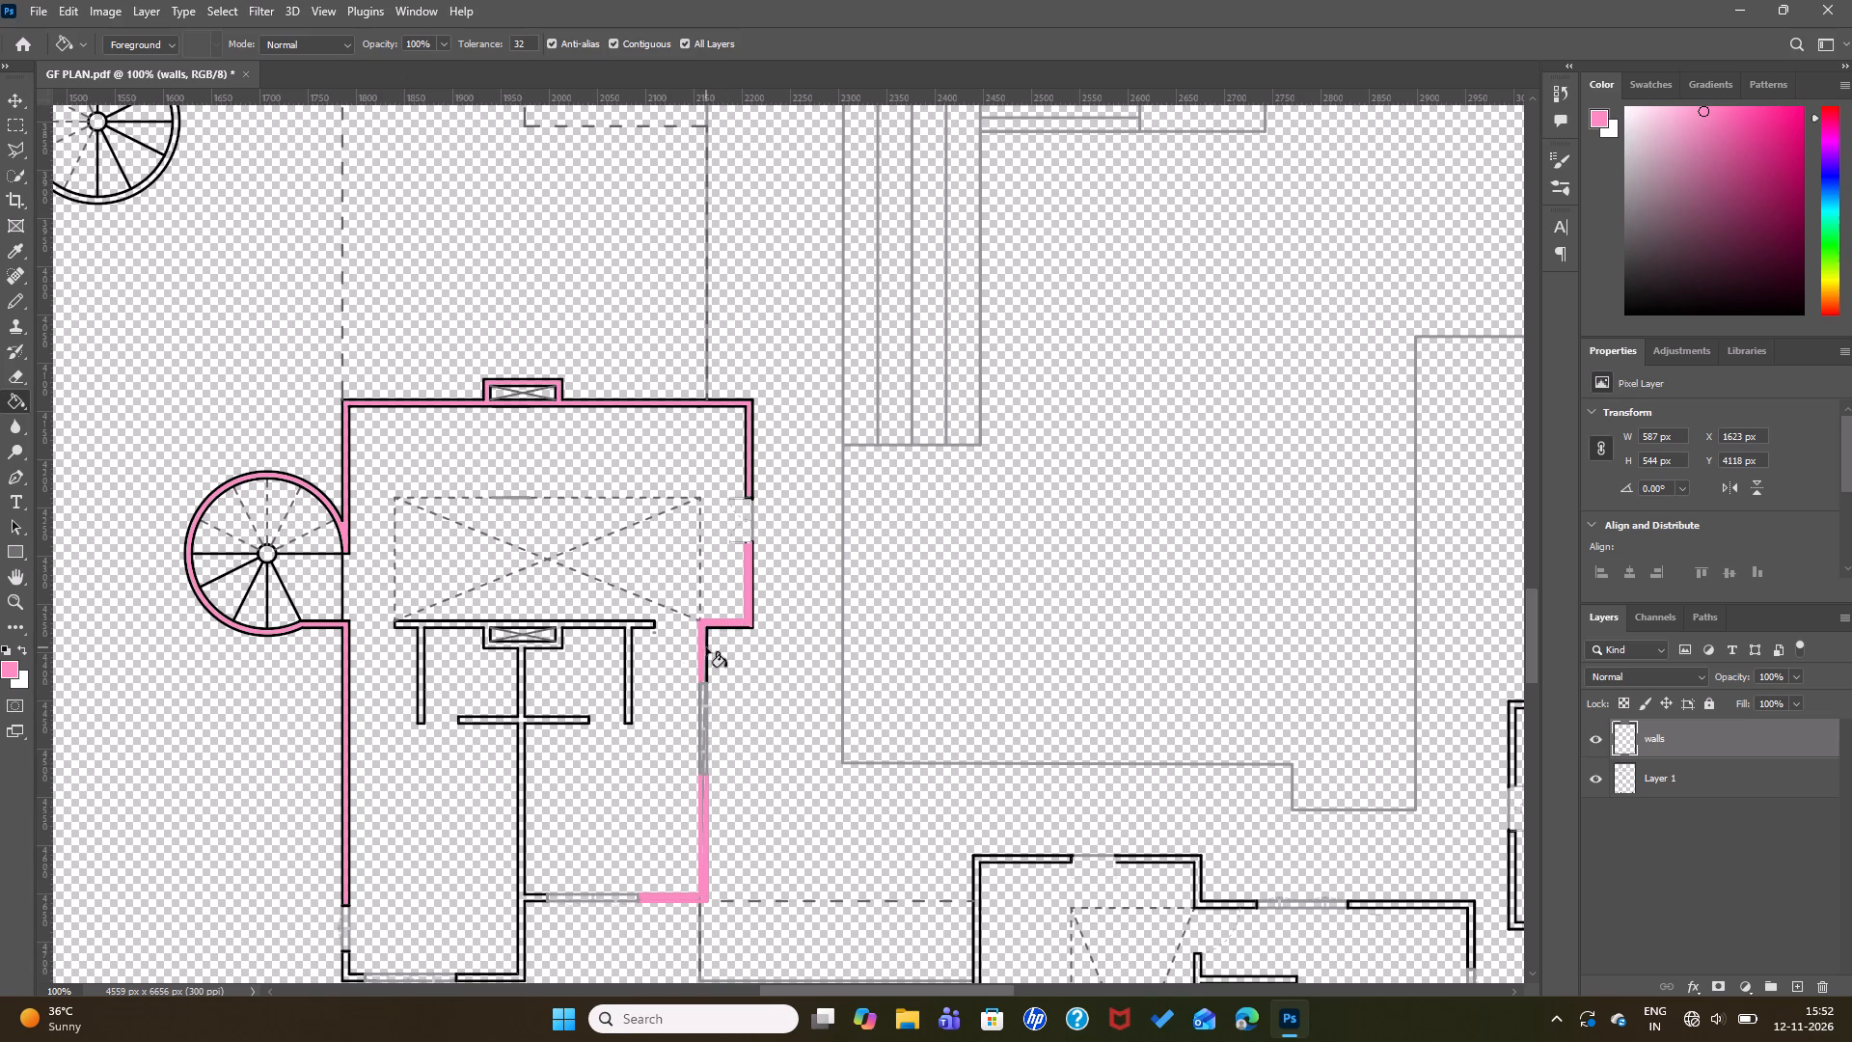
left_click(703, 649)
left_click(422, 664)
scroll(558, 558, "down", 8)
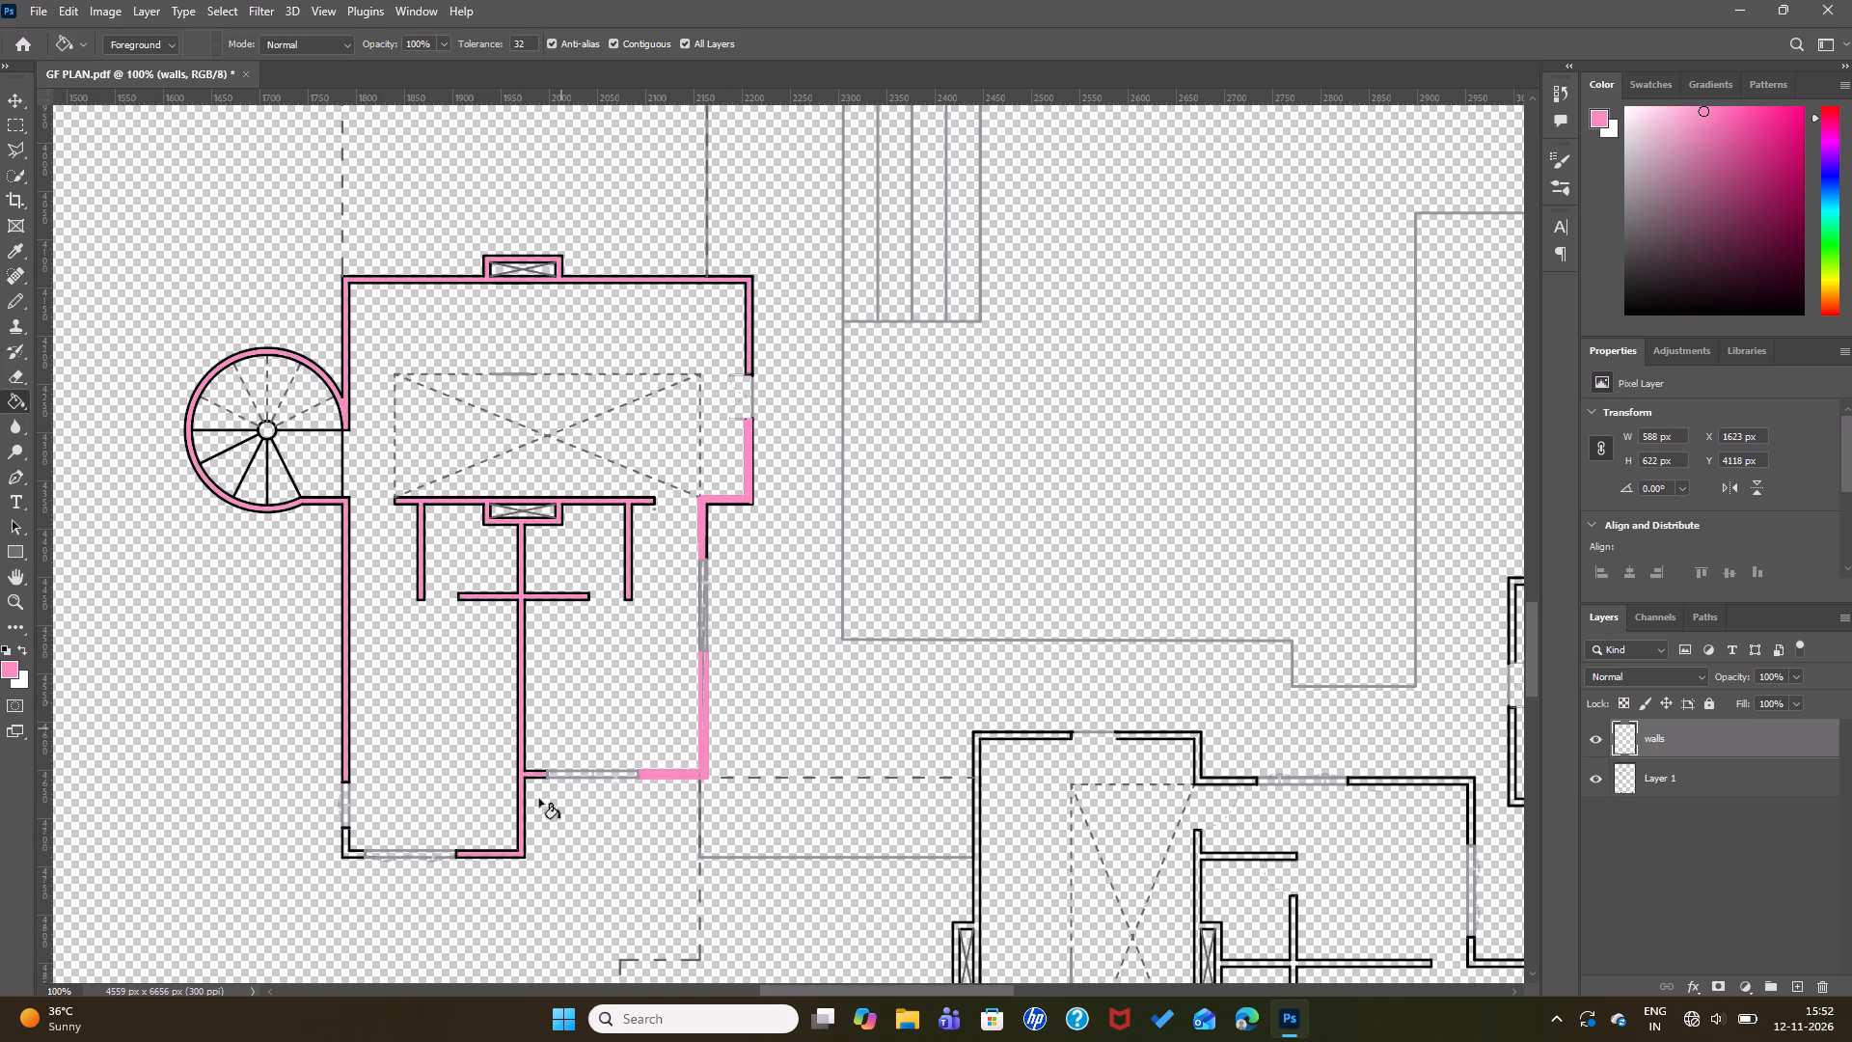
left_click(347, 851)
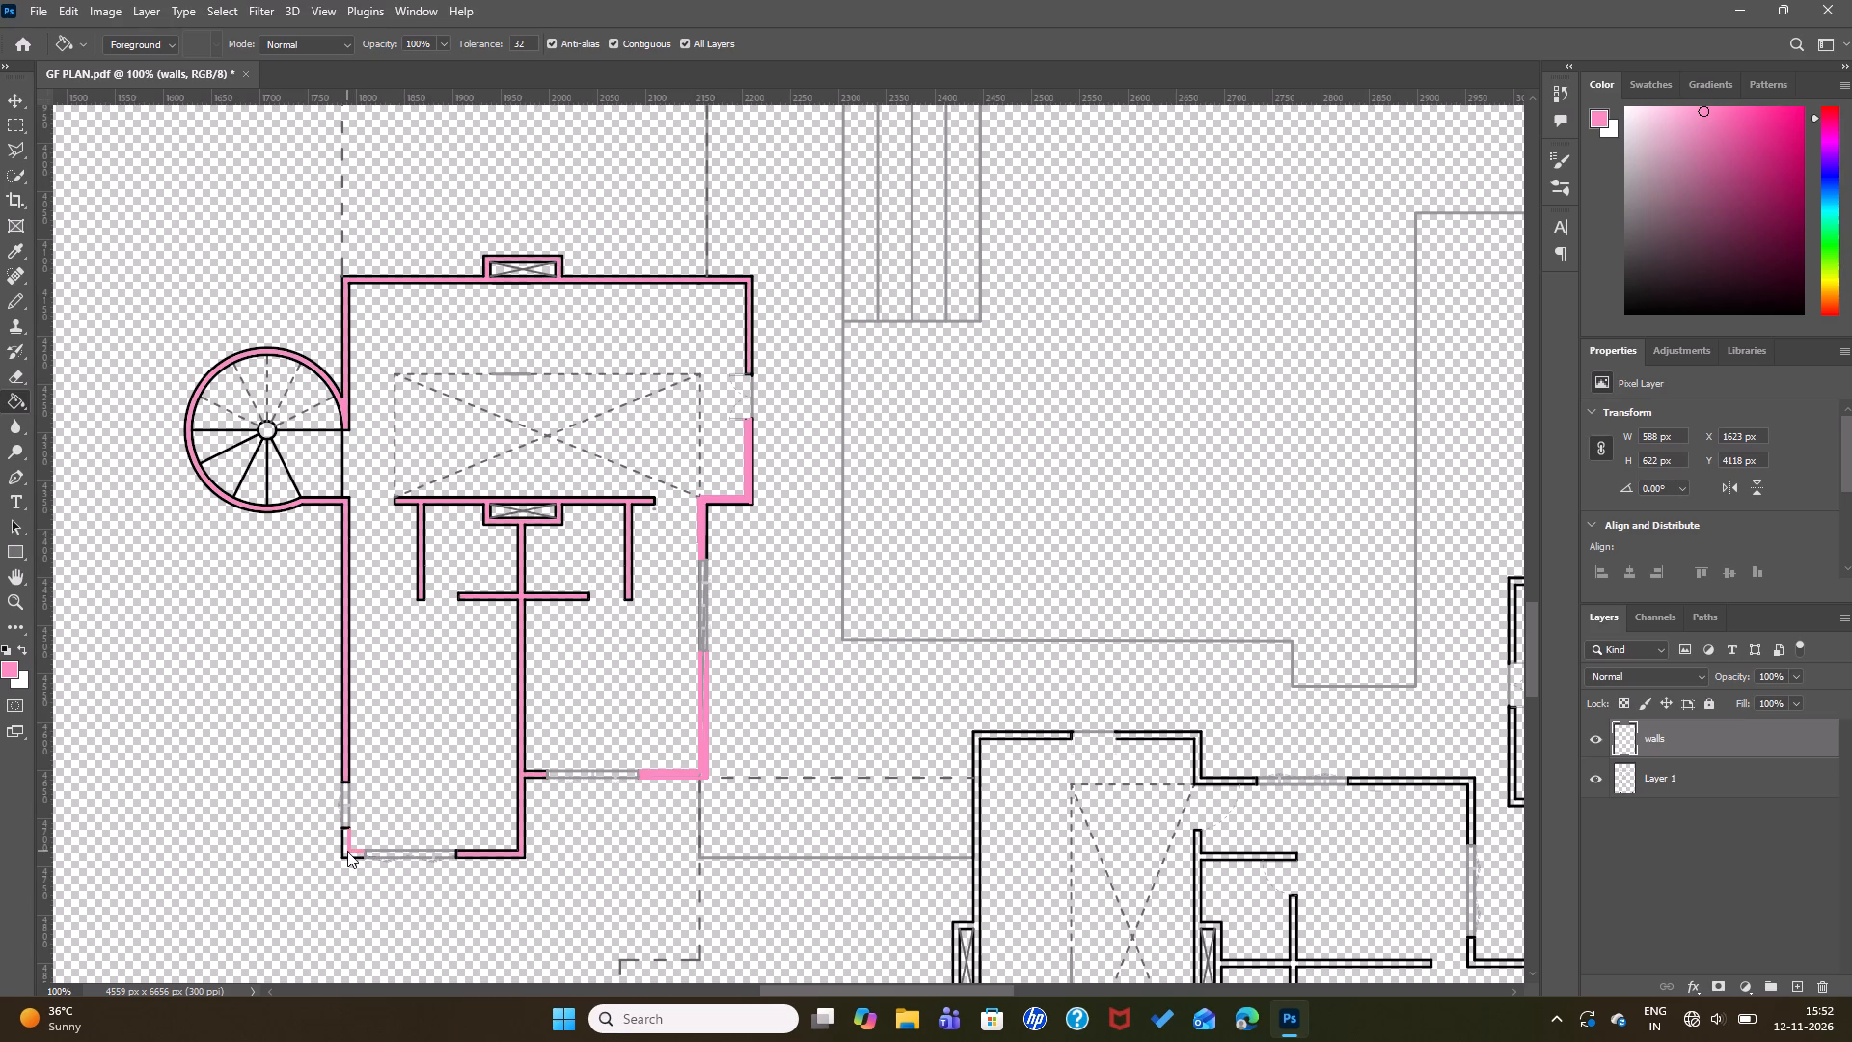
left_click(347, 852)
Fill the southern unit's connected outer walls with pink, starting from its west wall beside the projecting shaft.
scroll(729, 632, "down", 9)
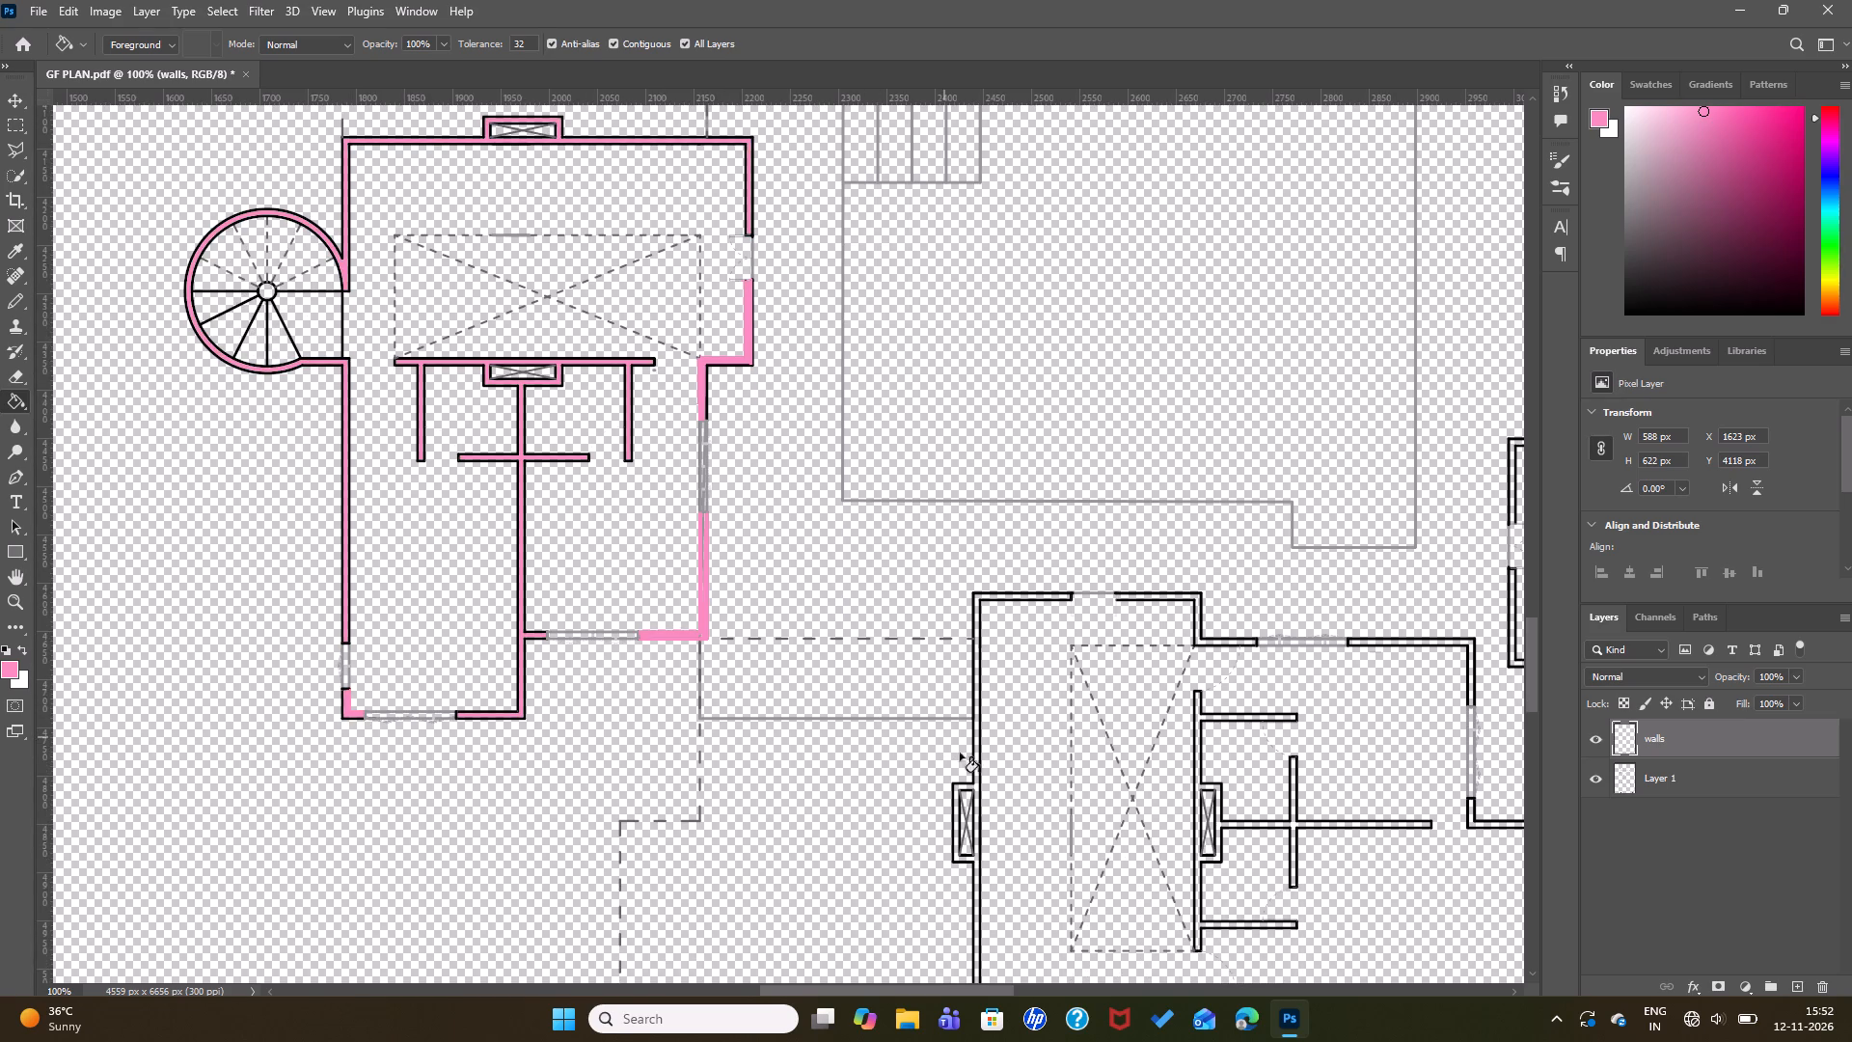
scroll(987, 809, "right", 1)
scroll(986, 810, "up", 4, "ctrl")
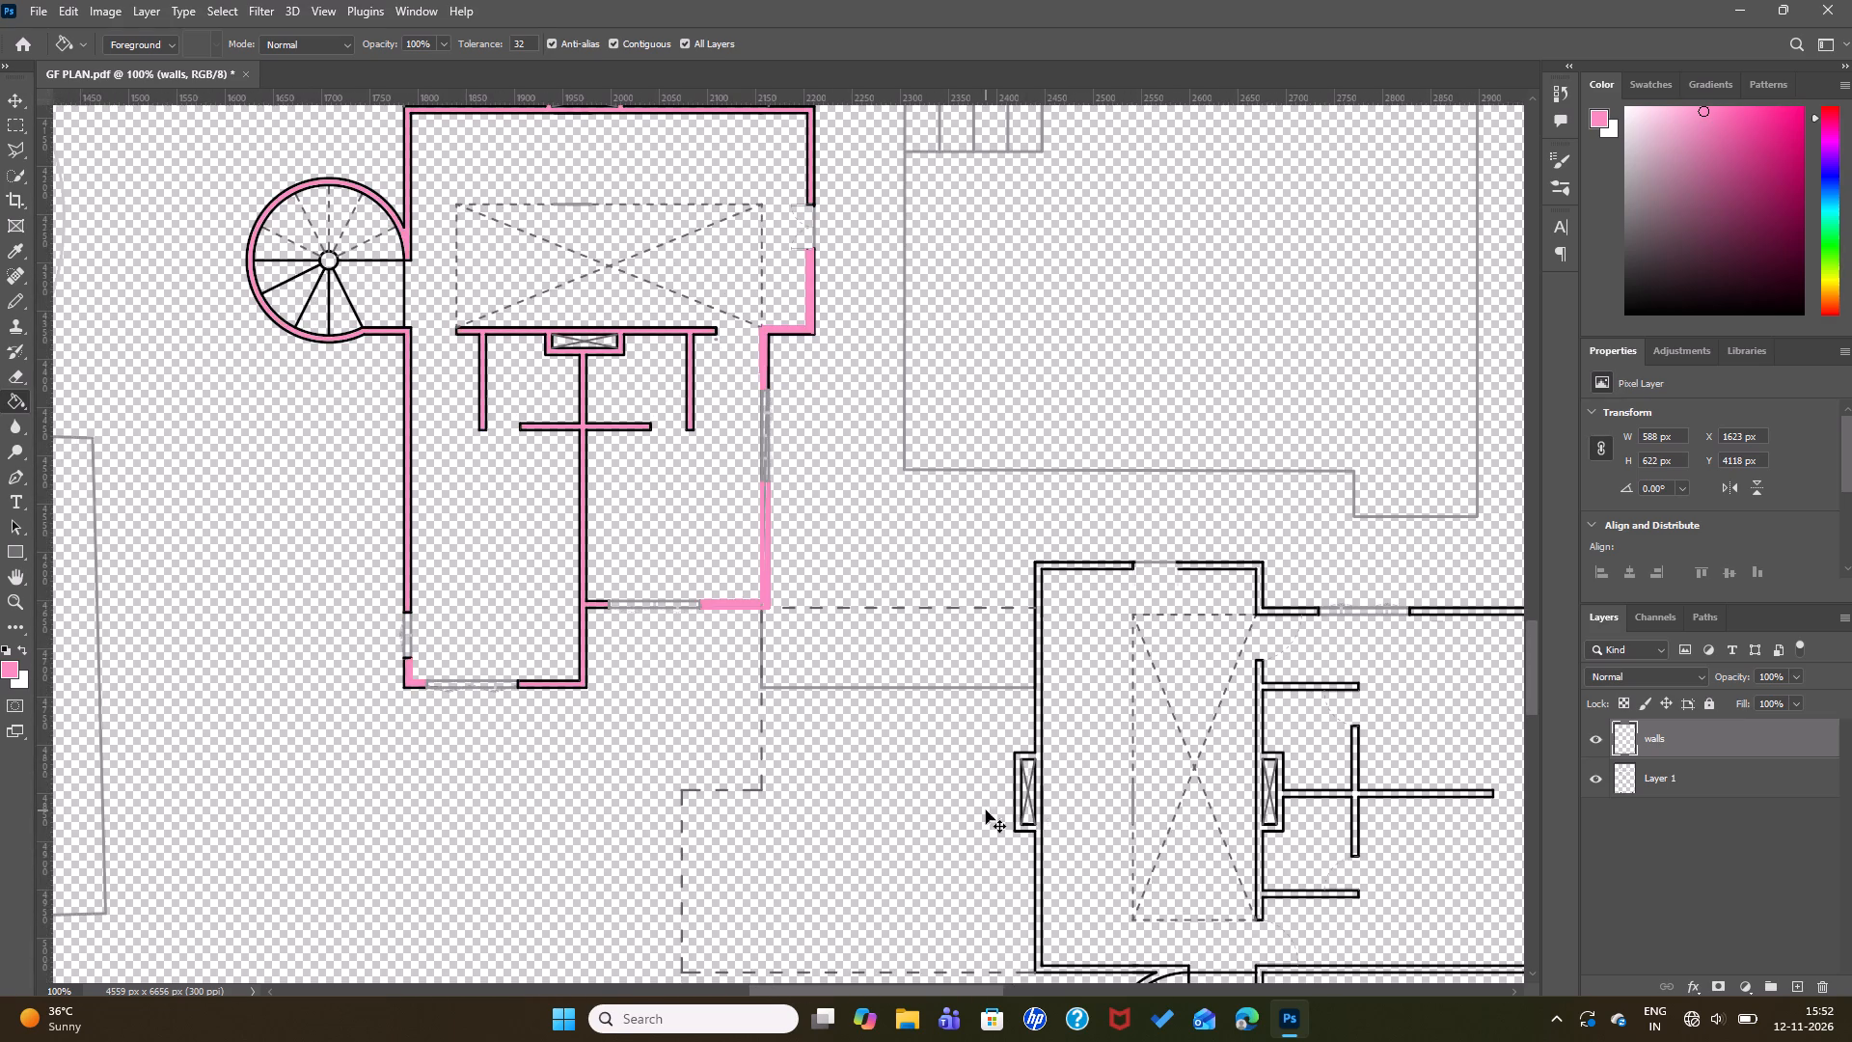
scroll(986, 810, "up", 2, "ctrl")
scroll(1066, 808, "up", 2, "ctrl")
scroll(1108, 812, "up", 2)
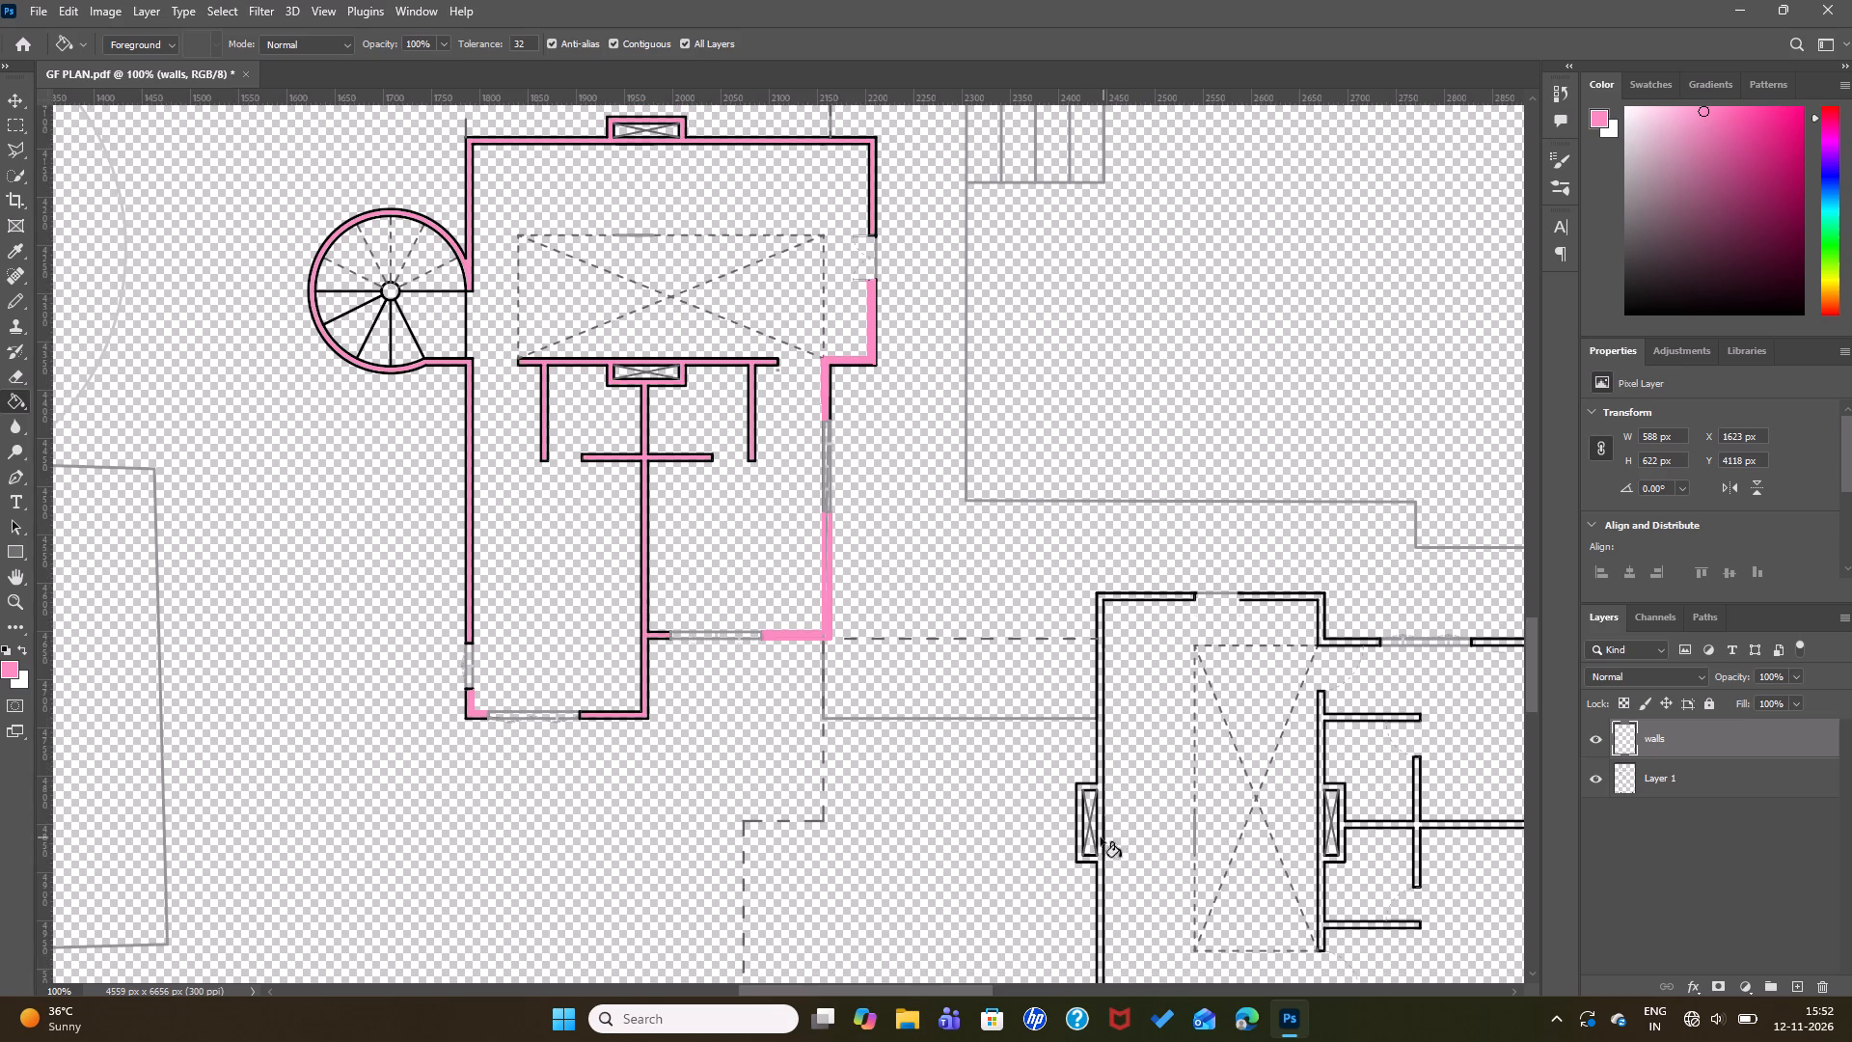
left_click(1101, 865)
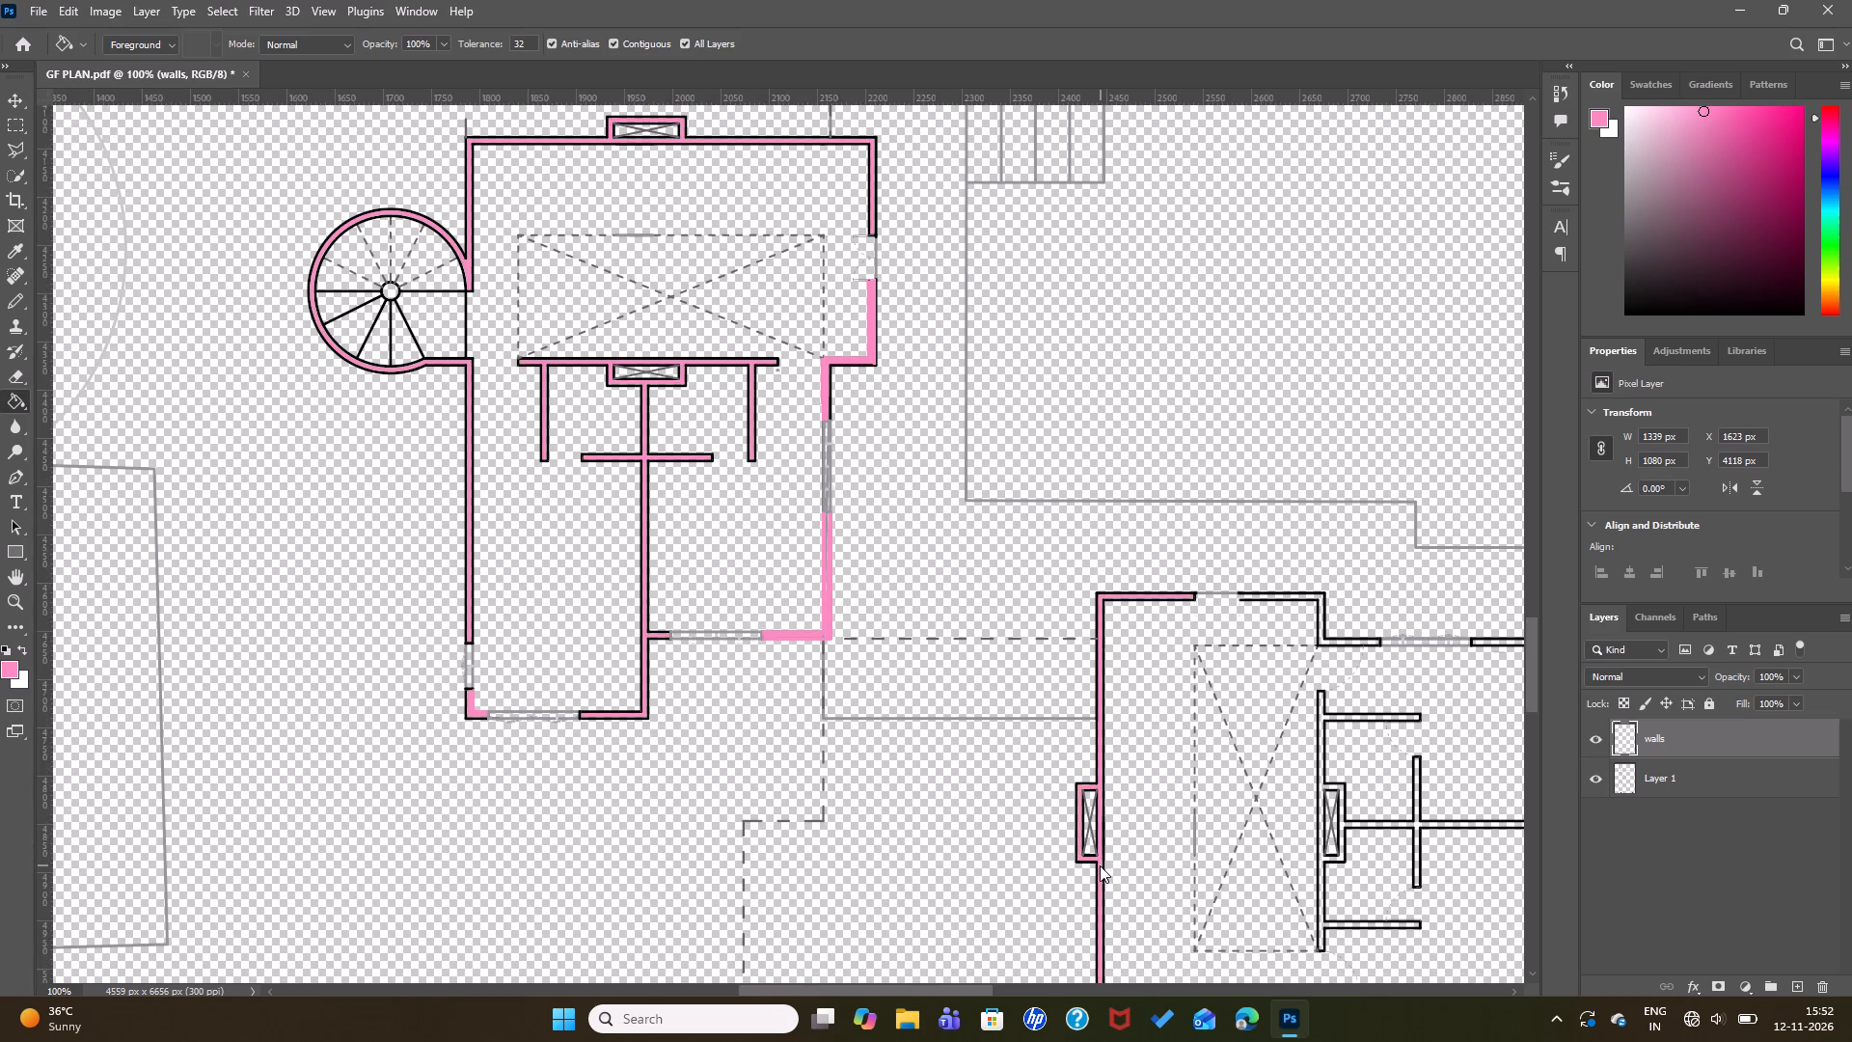
Examine the pink wall fills up close at the western unit's southeast corner and across the surrounding units.
scroll(737, 519, "down", 4)
scroll(737, 519, "up", 1)
scroll(735, 519, "down", 4)
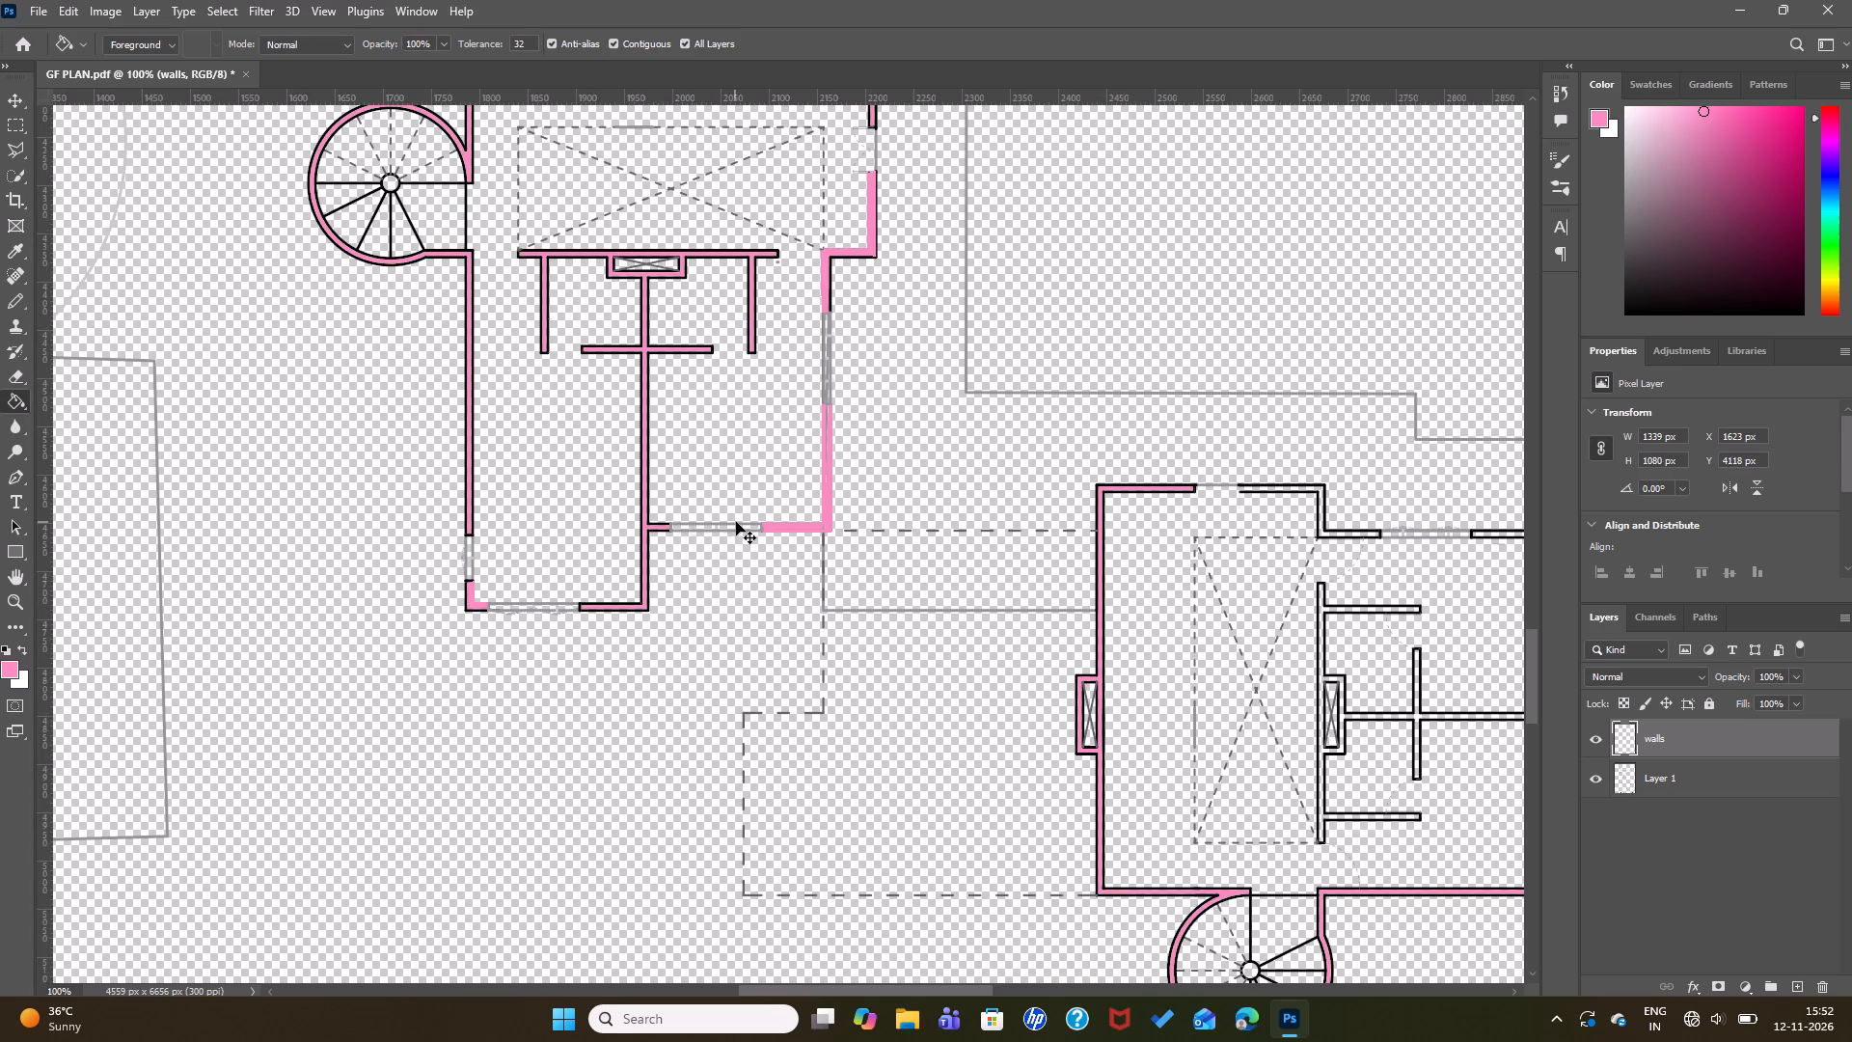
key("ctrl+equal")
key("ctrl+equal")
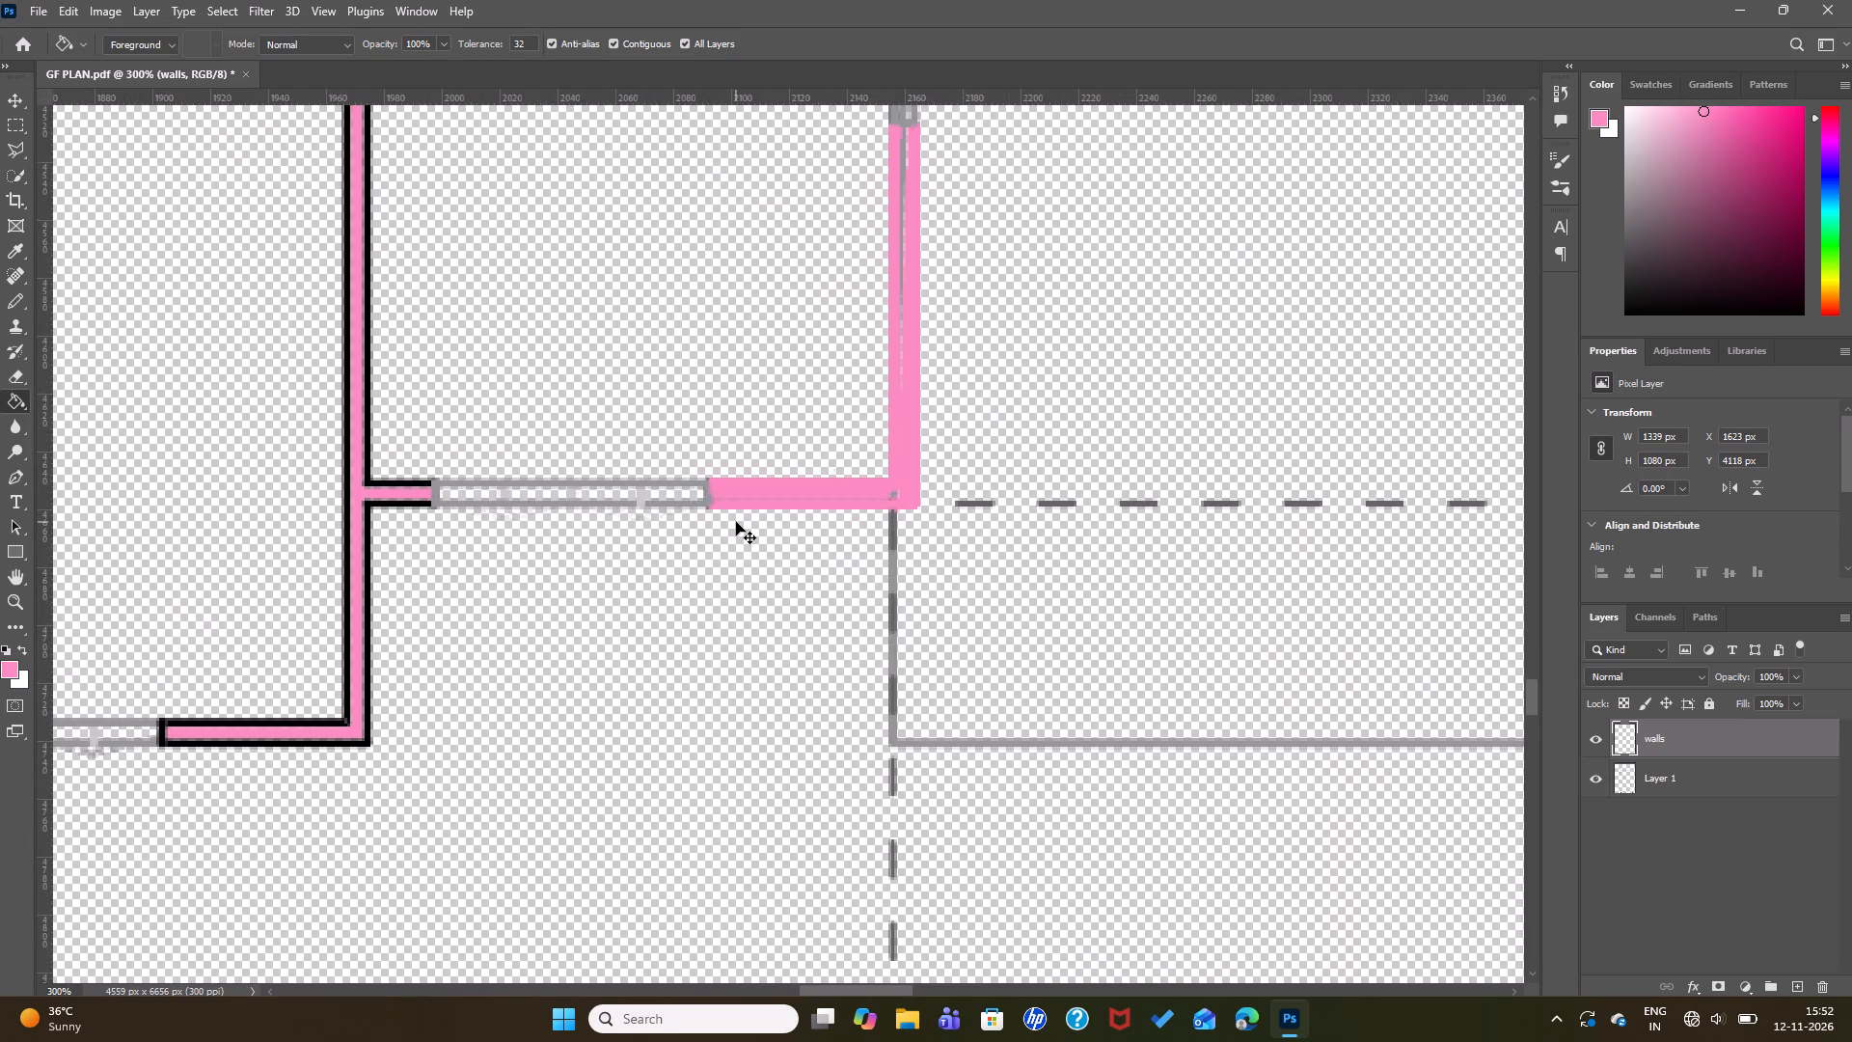
key("ctrl+minus")
key("ctrl+minus")
key("ctrl+minus")
key("ctrl+minus")
key("ctrl+minus")
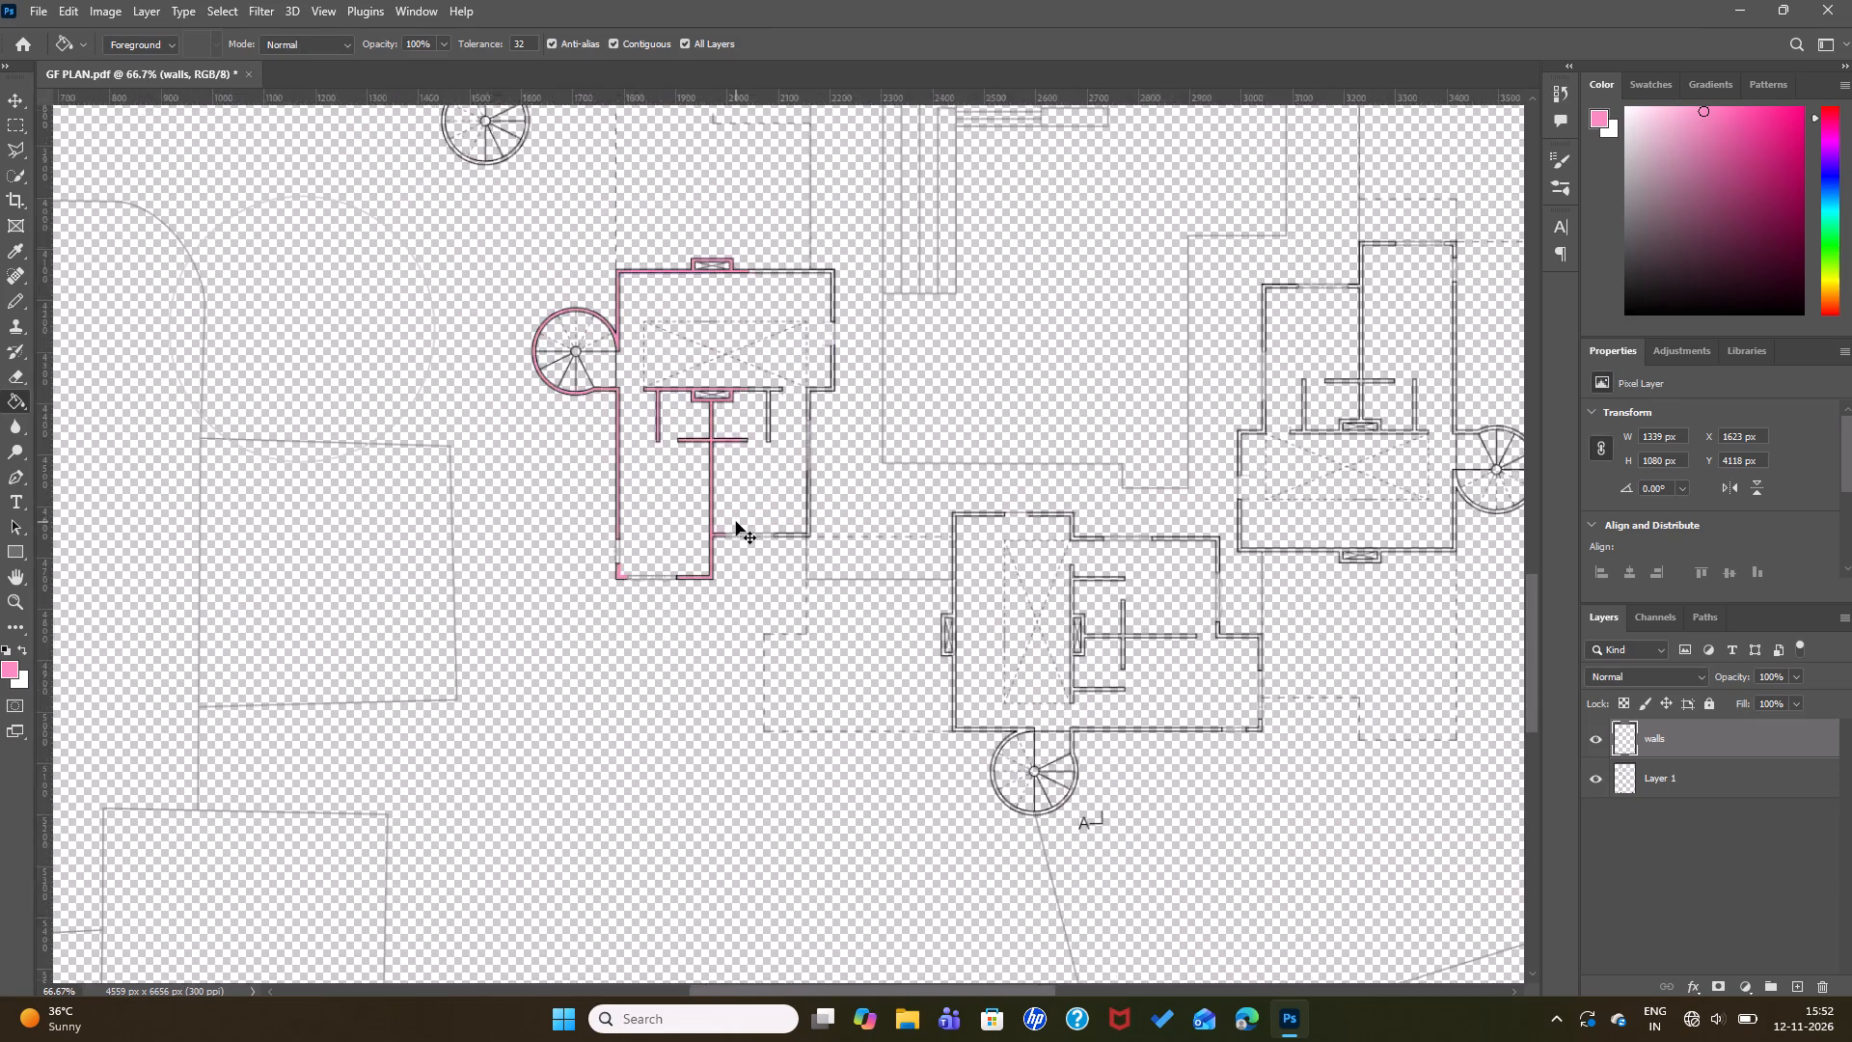
key("ctrl+minus")
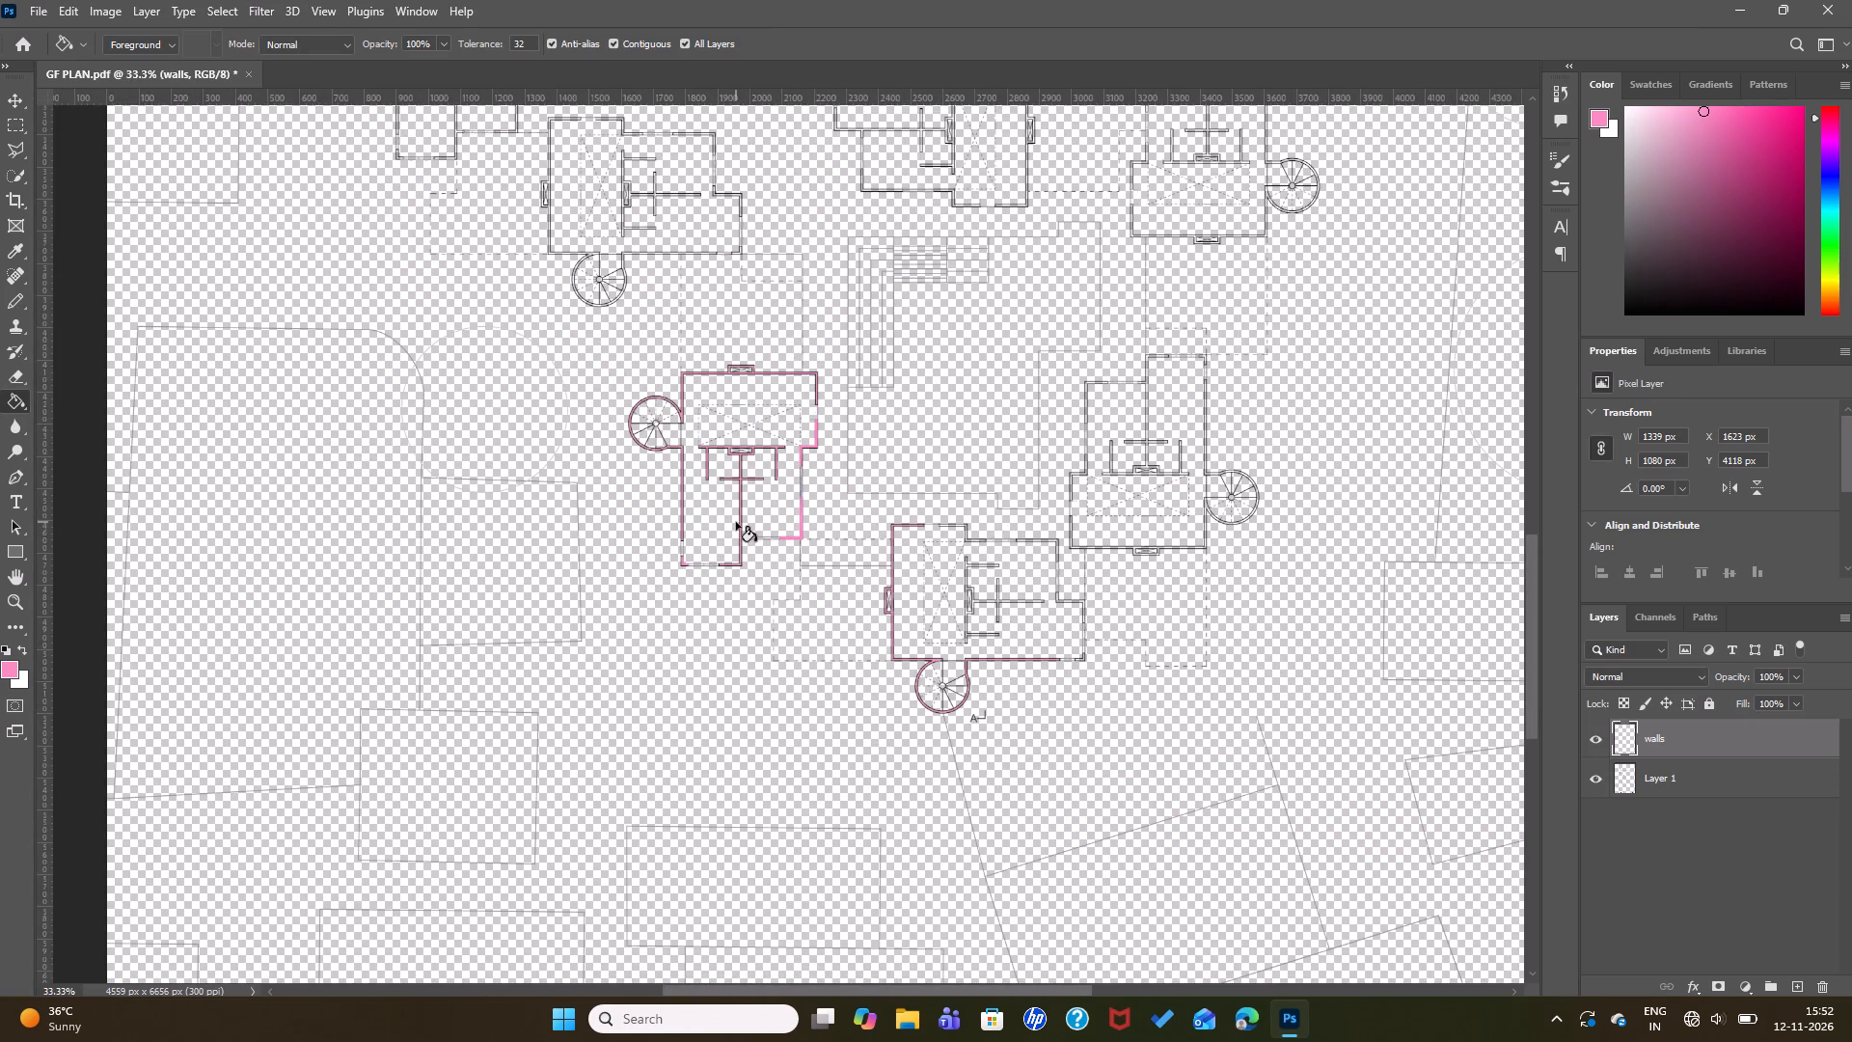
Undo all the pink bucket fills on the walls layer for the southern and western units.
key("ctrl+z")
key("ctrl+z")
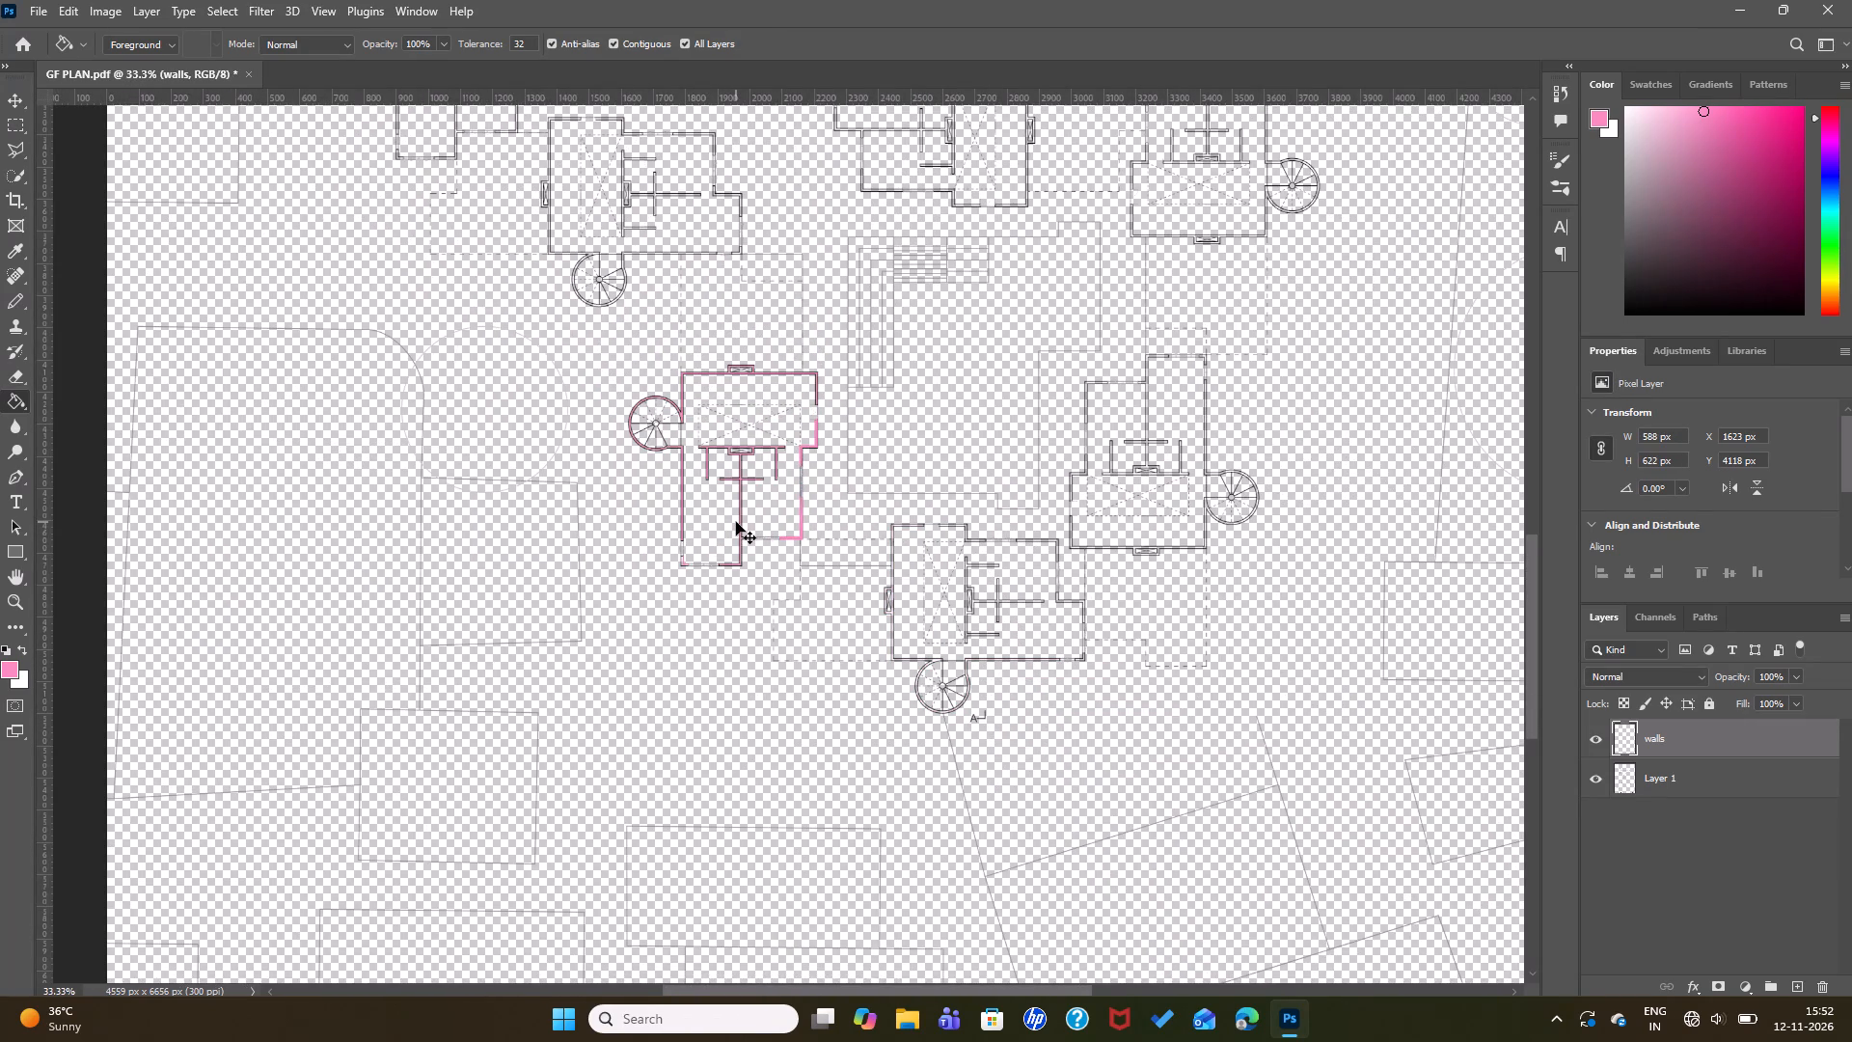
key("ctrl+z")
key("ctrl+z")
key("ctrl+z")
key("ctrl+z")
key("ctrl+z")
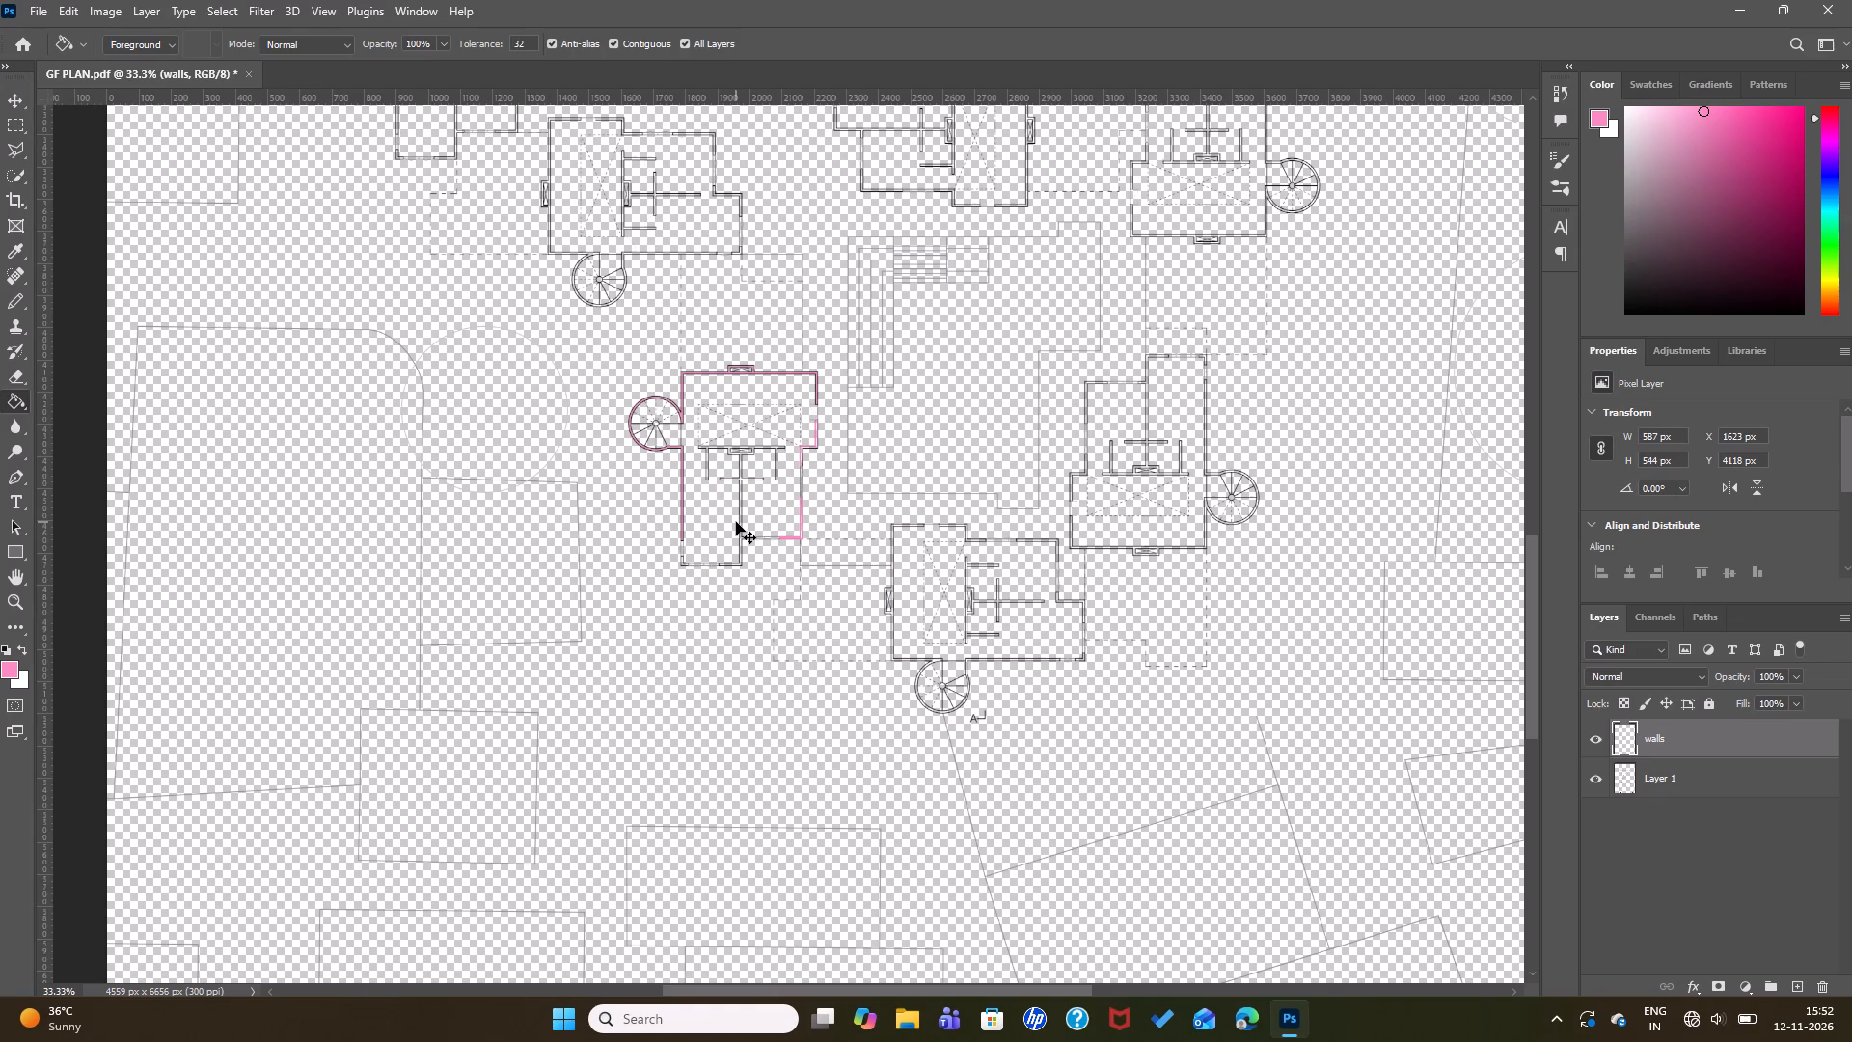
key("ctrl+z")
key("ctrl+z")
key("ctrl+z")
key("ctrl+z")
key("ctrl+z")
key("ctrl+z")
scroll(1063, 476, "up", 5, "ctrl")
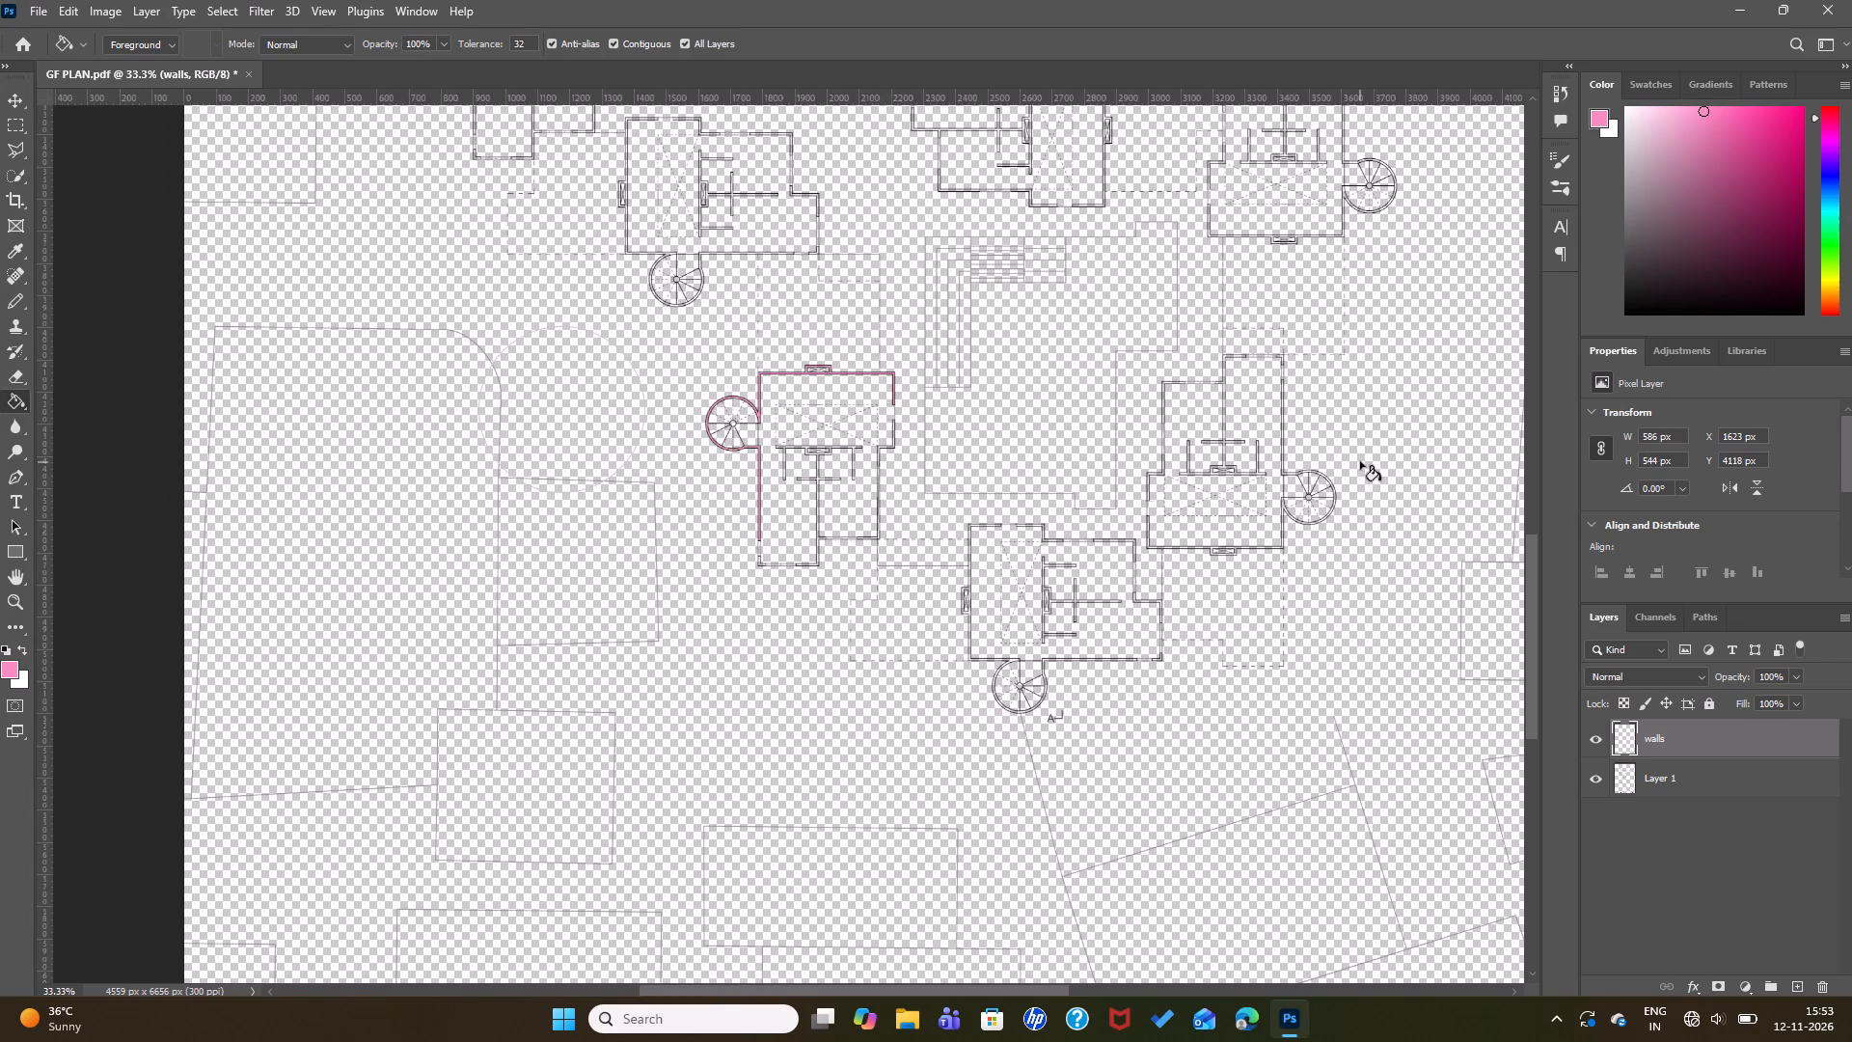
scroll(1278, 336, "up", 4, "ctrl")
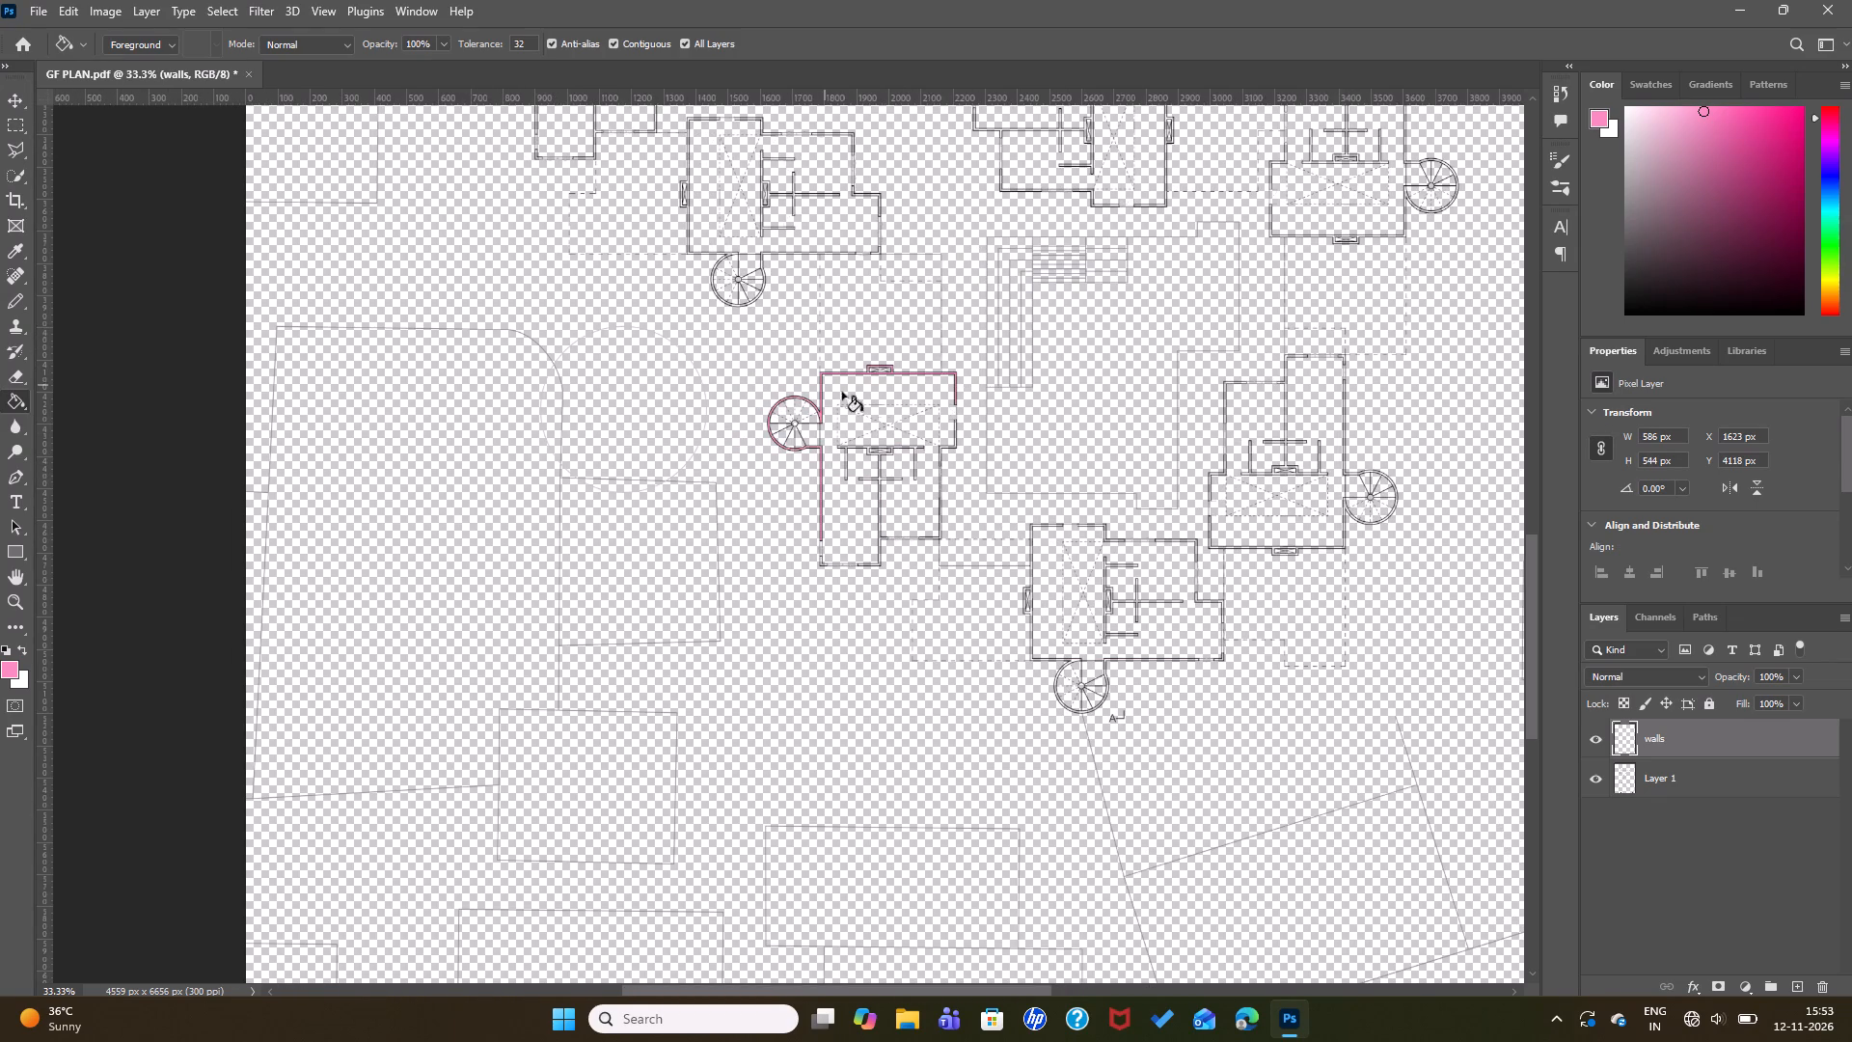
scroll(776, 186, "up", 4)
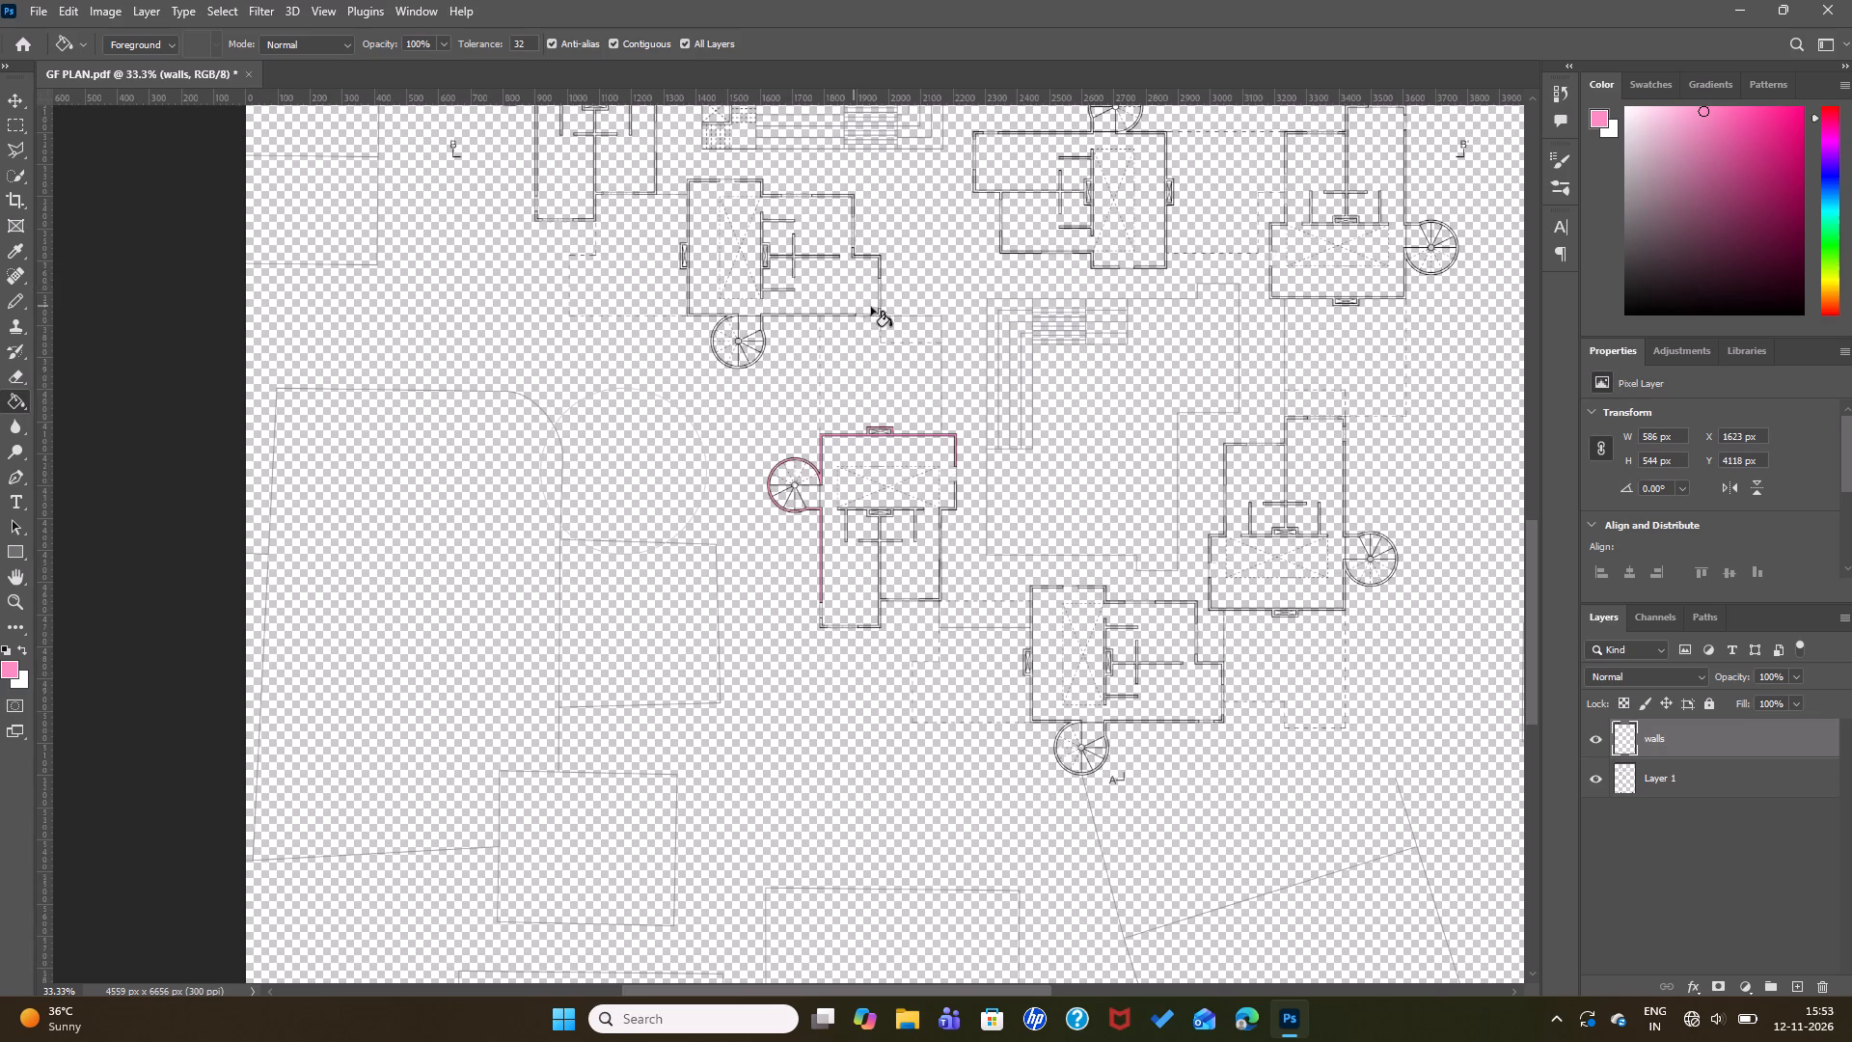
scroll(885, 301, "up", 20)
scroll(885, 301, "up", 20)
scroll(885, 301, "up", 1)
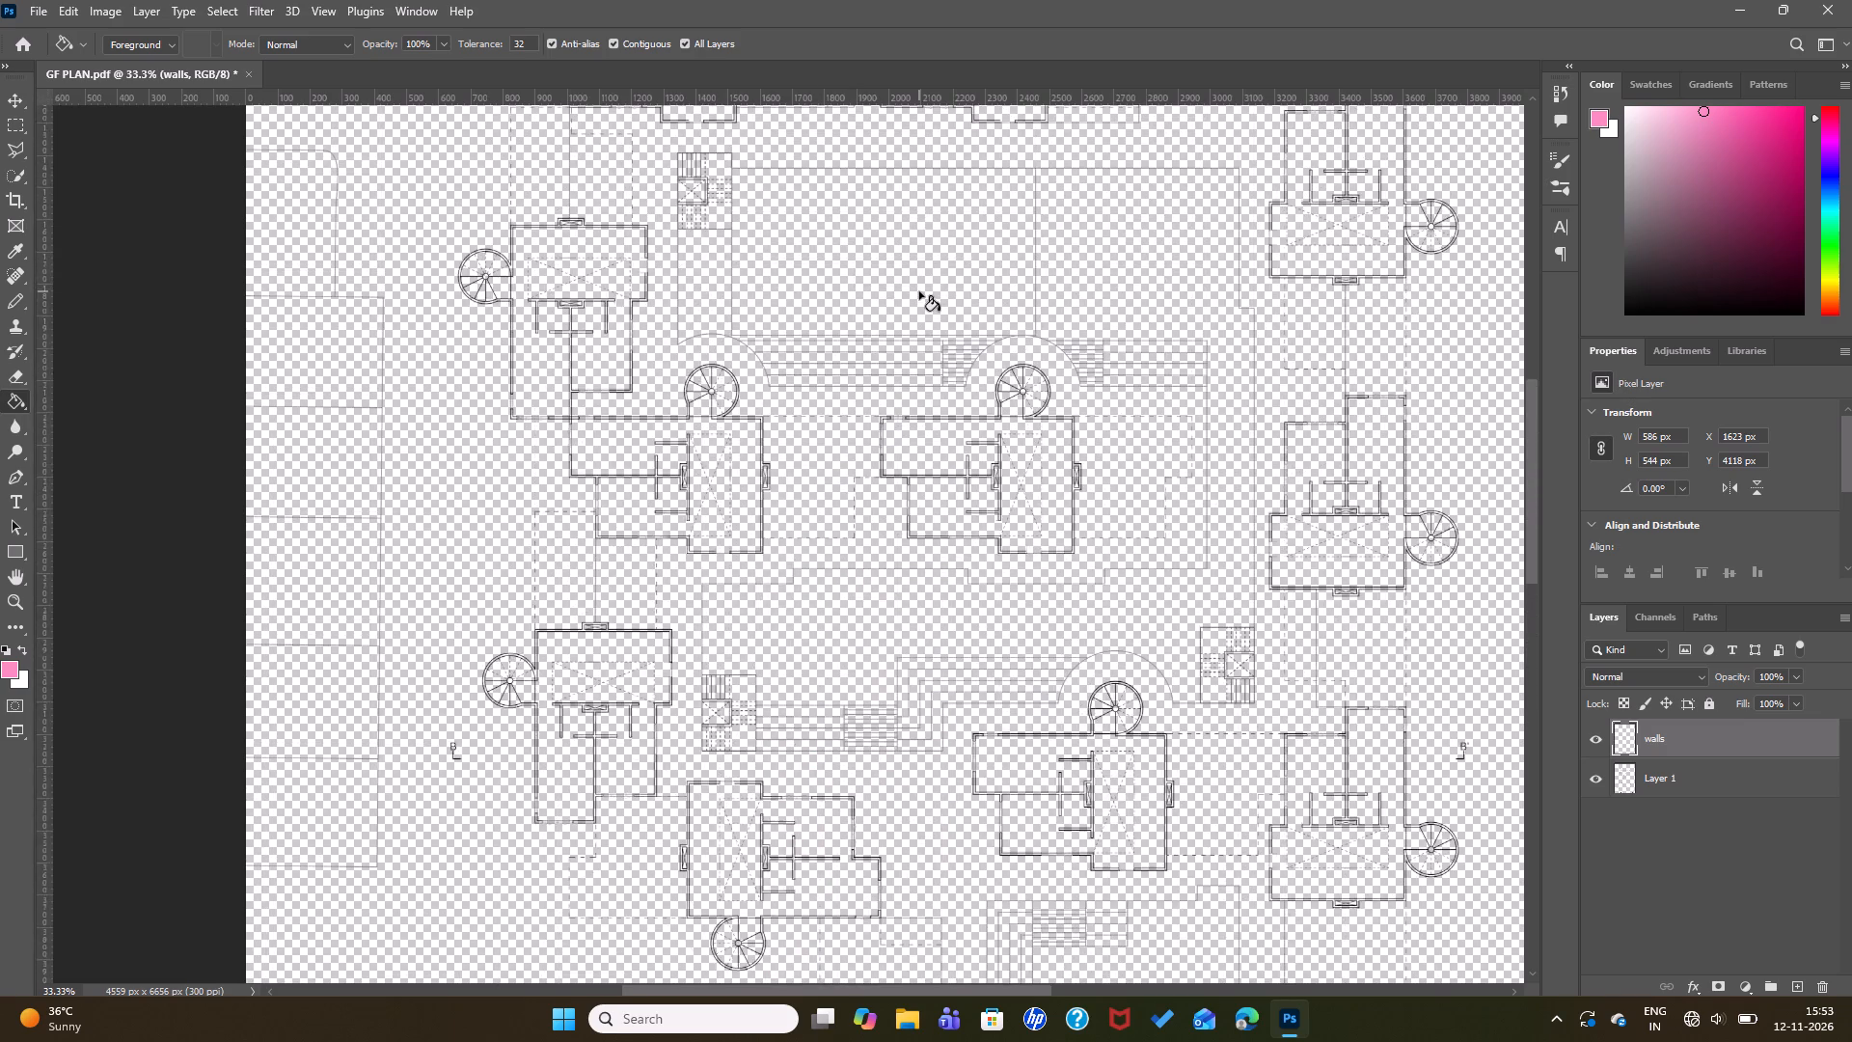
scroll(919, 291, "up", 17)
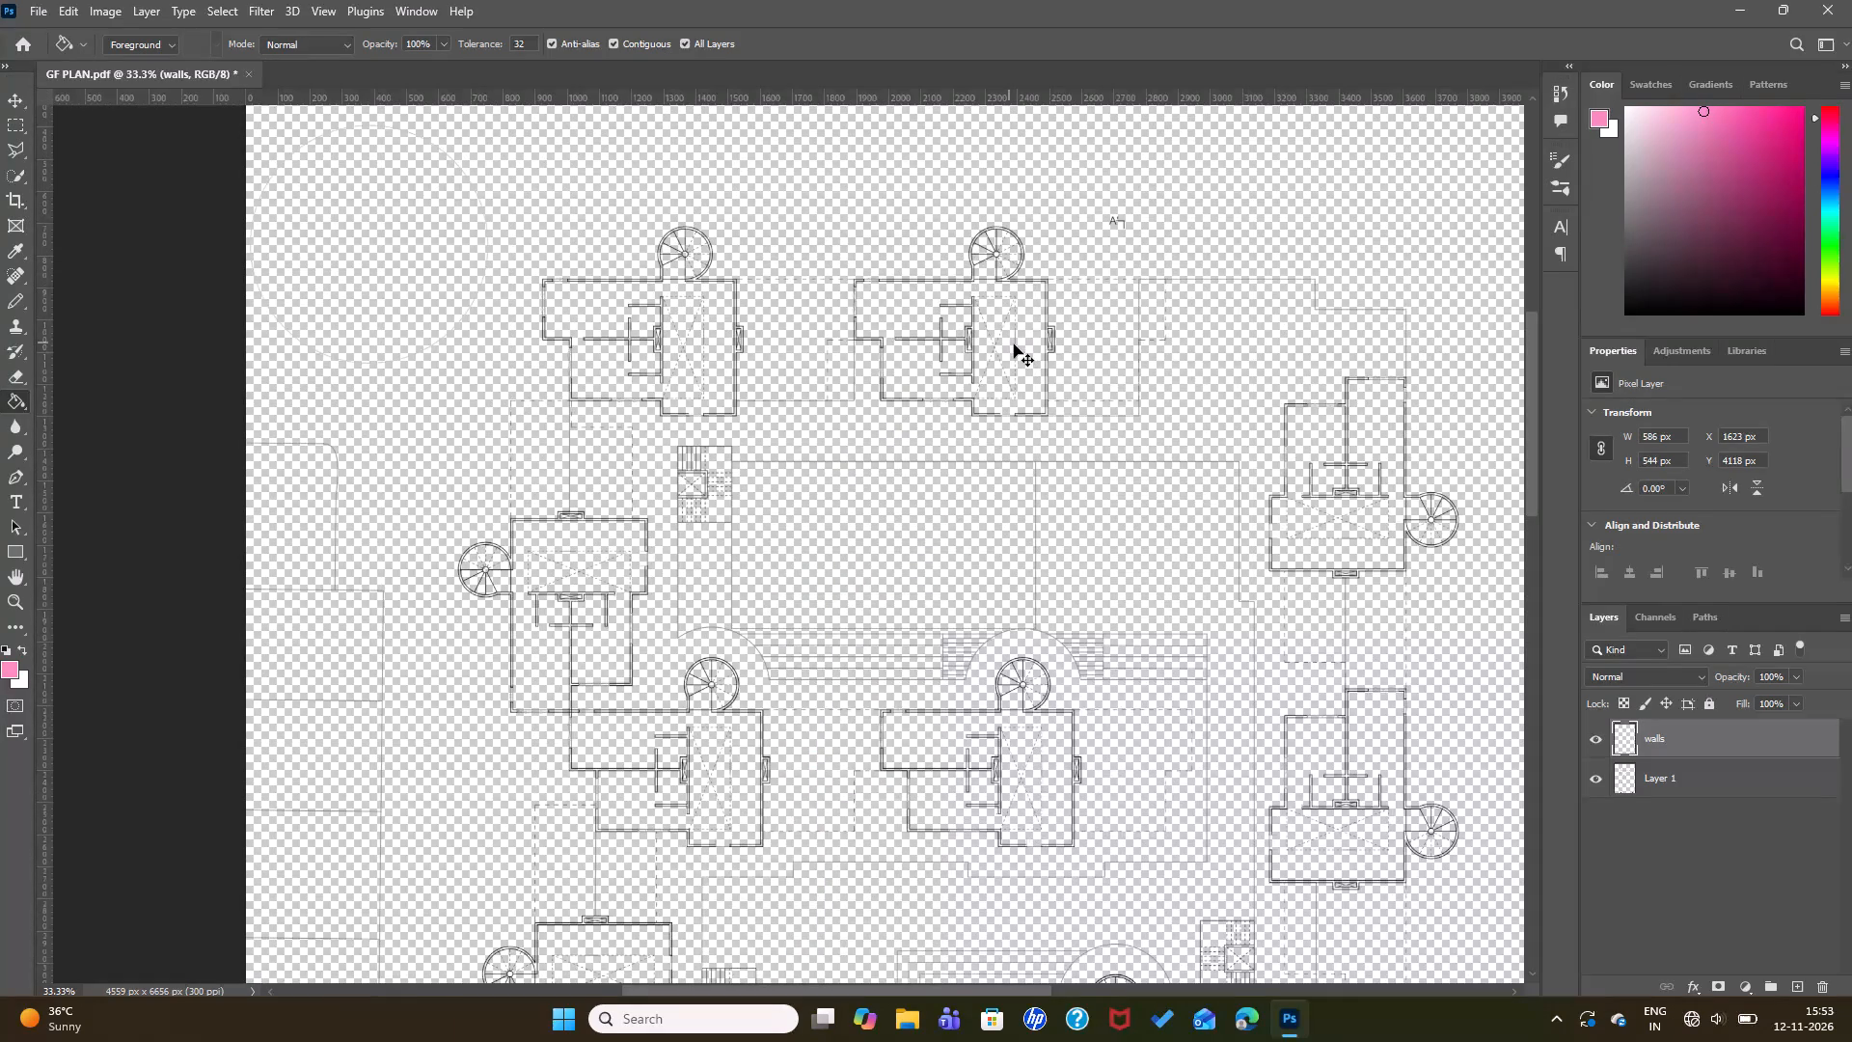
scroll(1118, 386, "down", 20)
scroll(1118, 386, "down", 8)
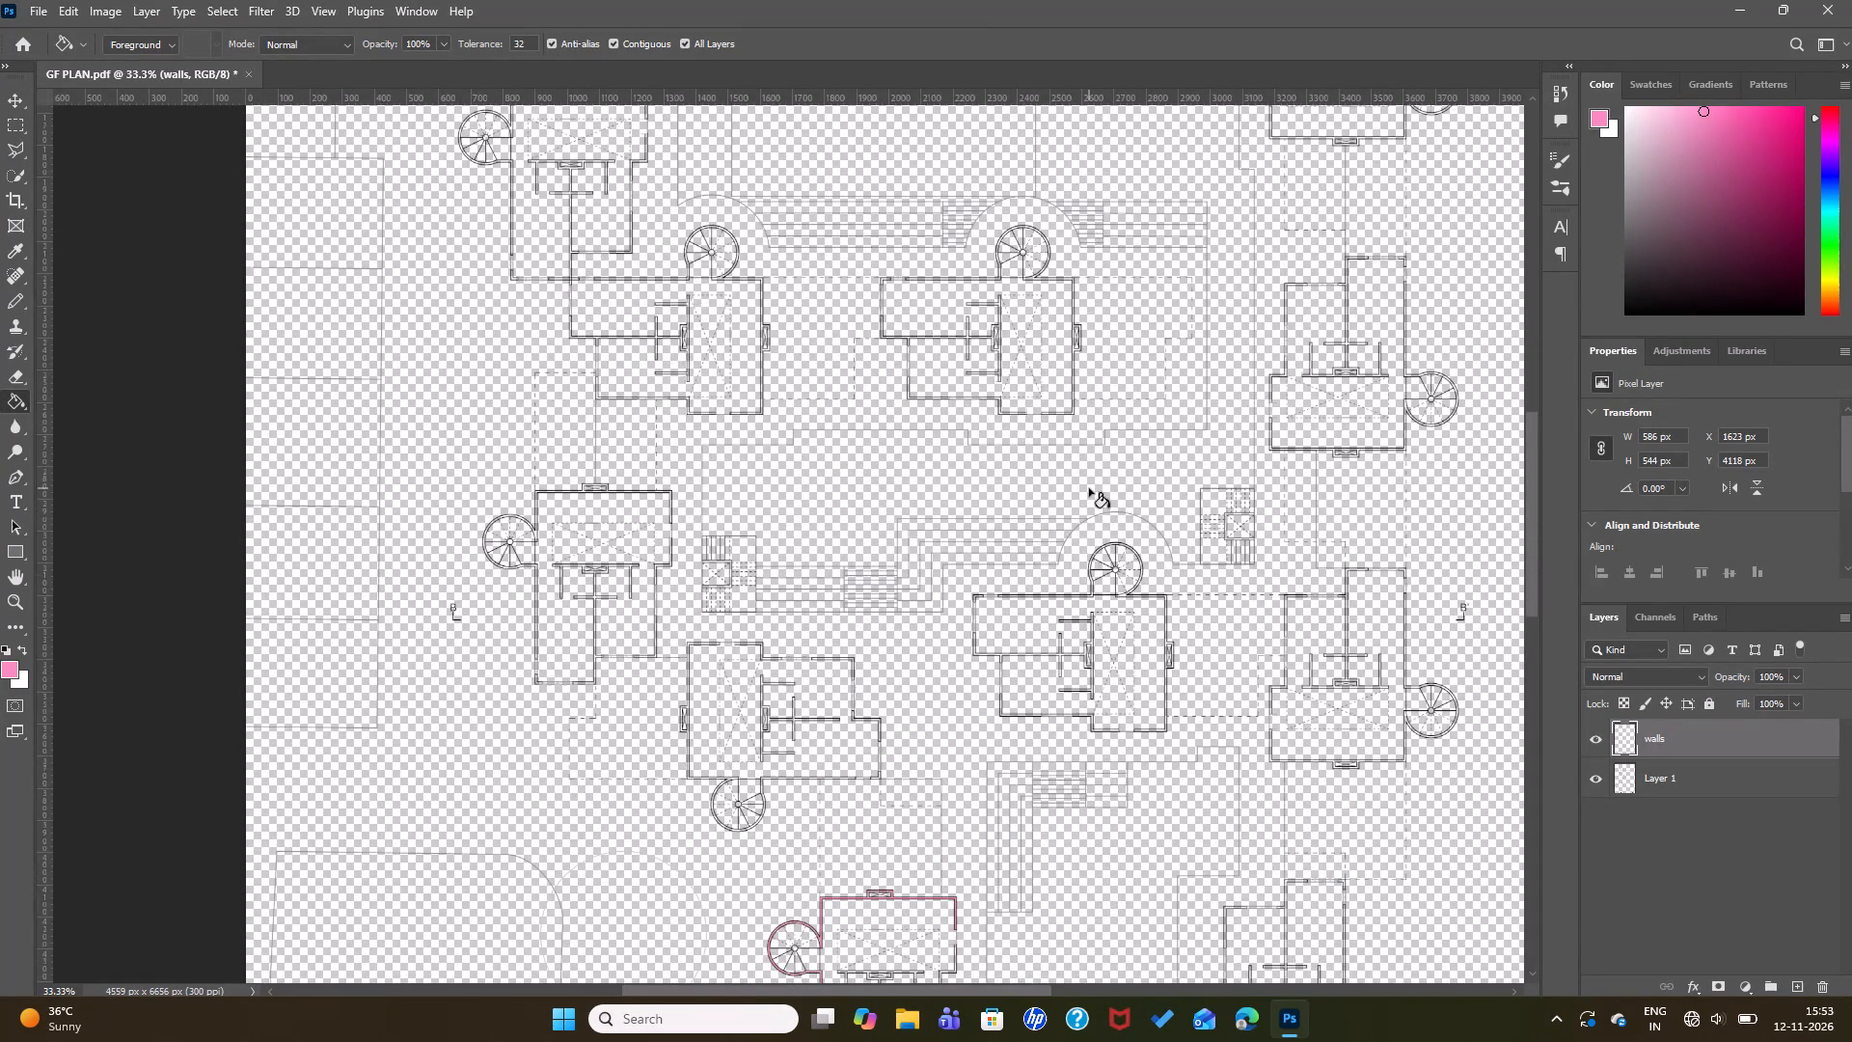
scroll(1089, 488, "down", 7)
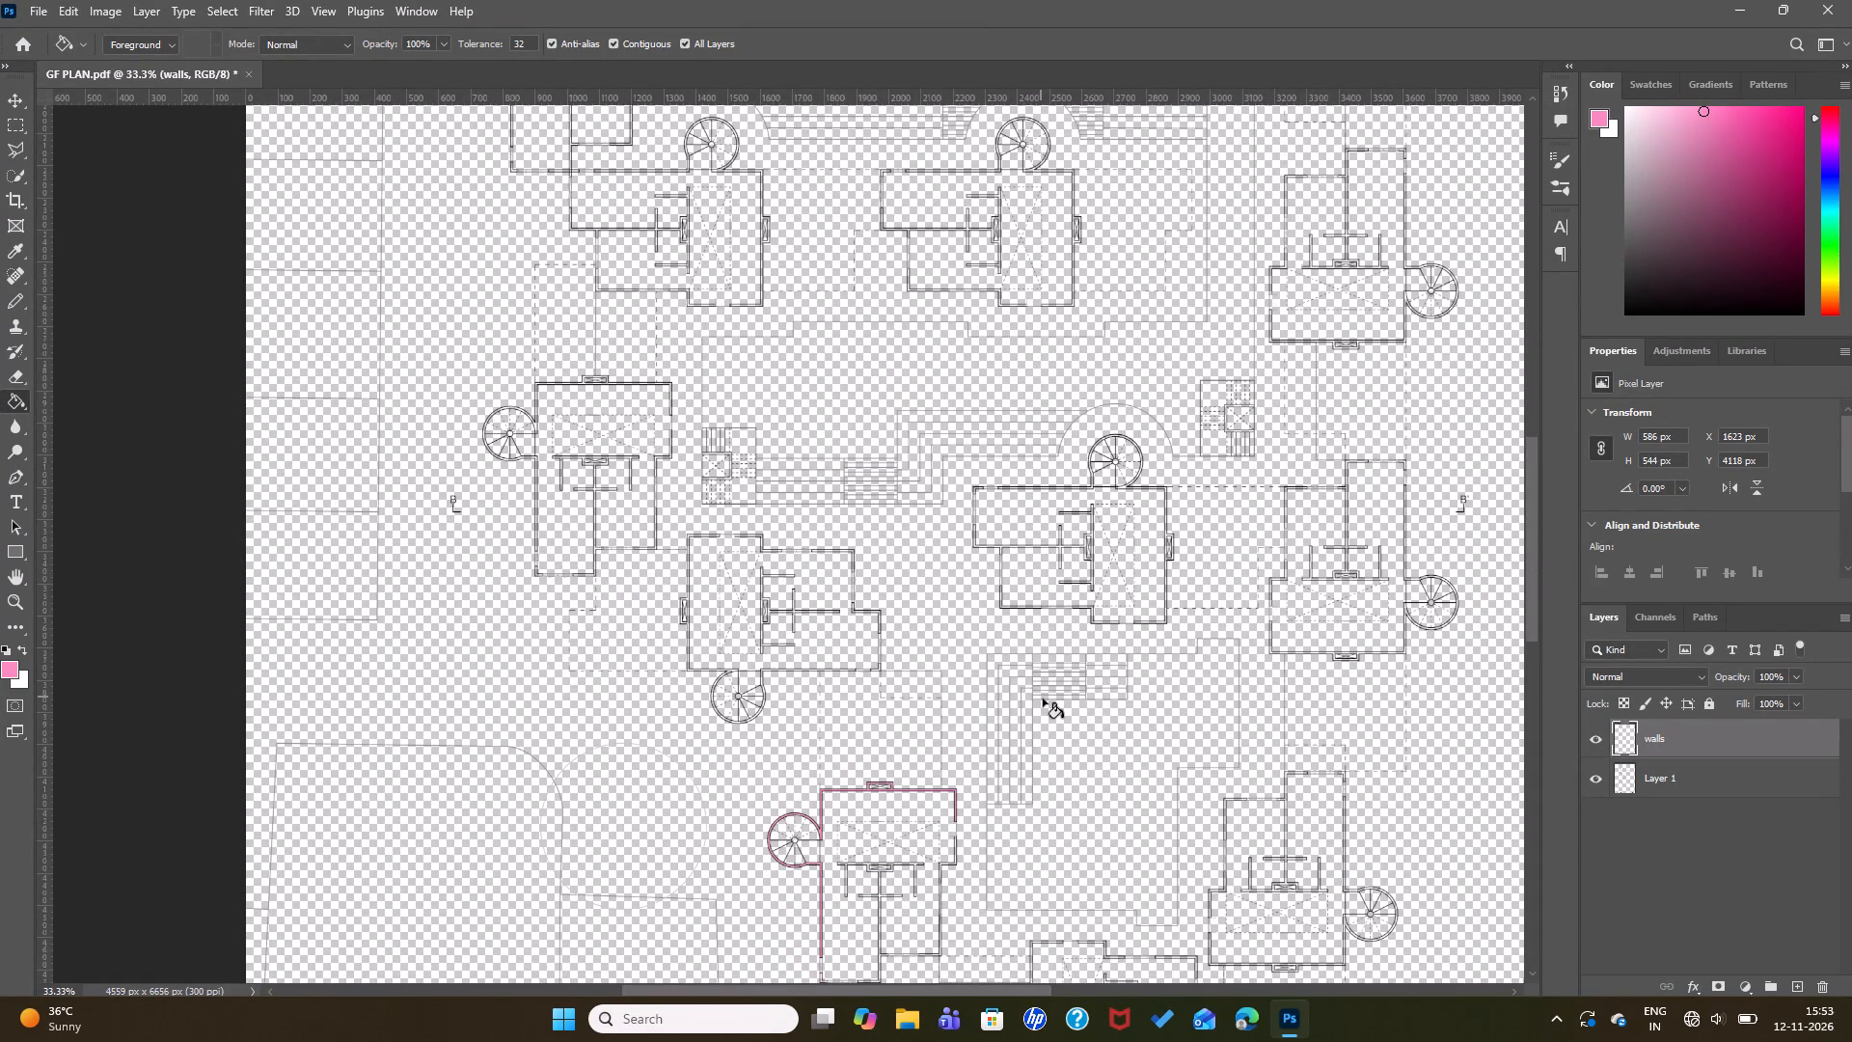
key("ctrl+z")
Fill the connected east and south outer walls of the northern row's eastern unit with pink, including the projecting shaft surround.
scroll(1046, 691, "up", 5)
scroll(1046, 690, "up", 20)
scroll(1046, 690, "up", 16)
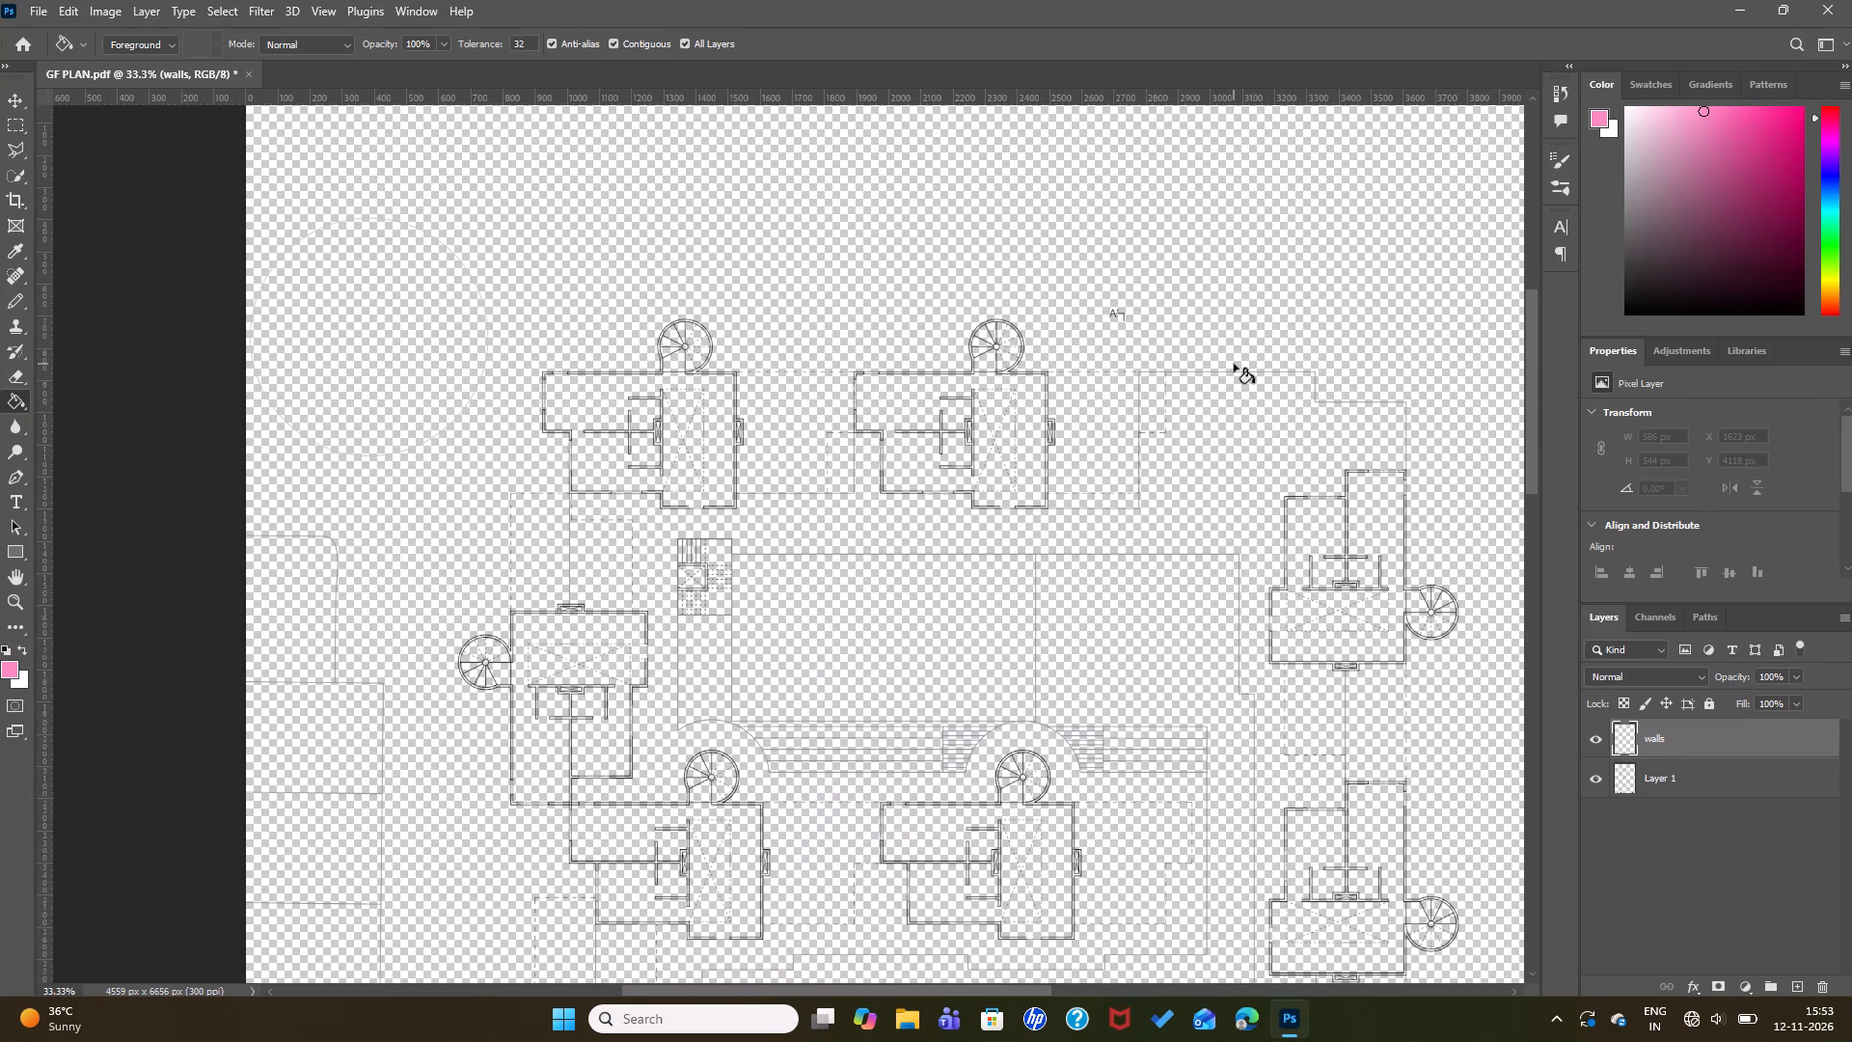
key("ctrl+equal")
key("ctrl+equal")
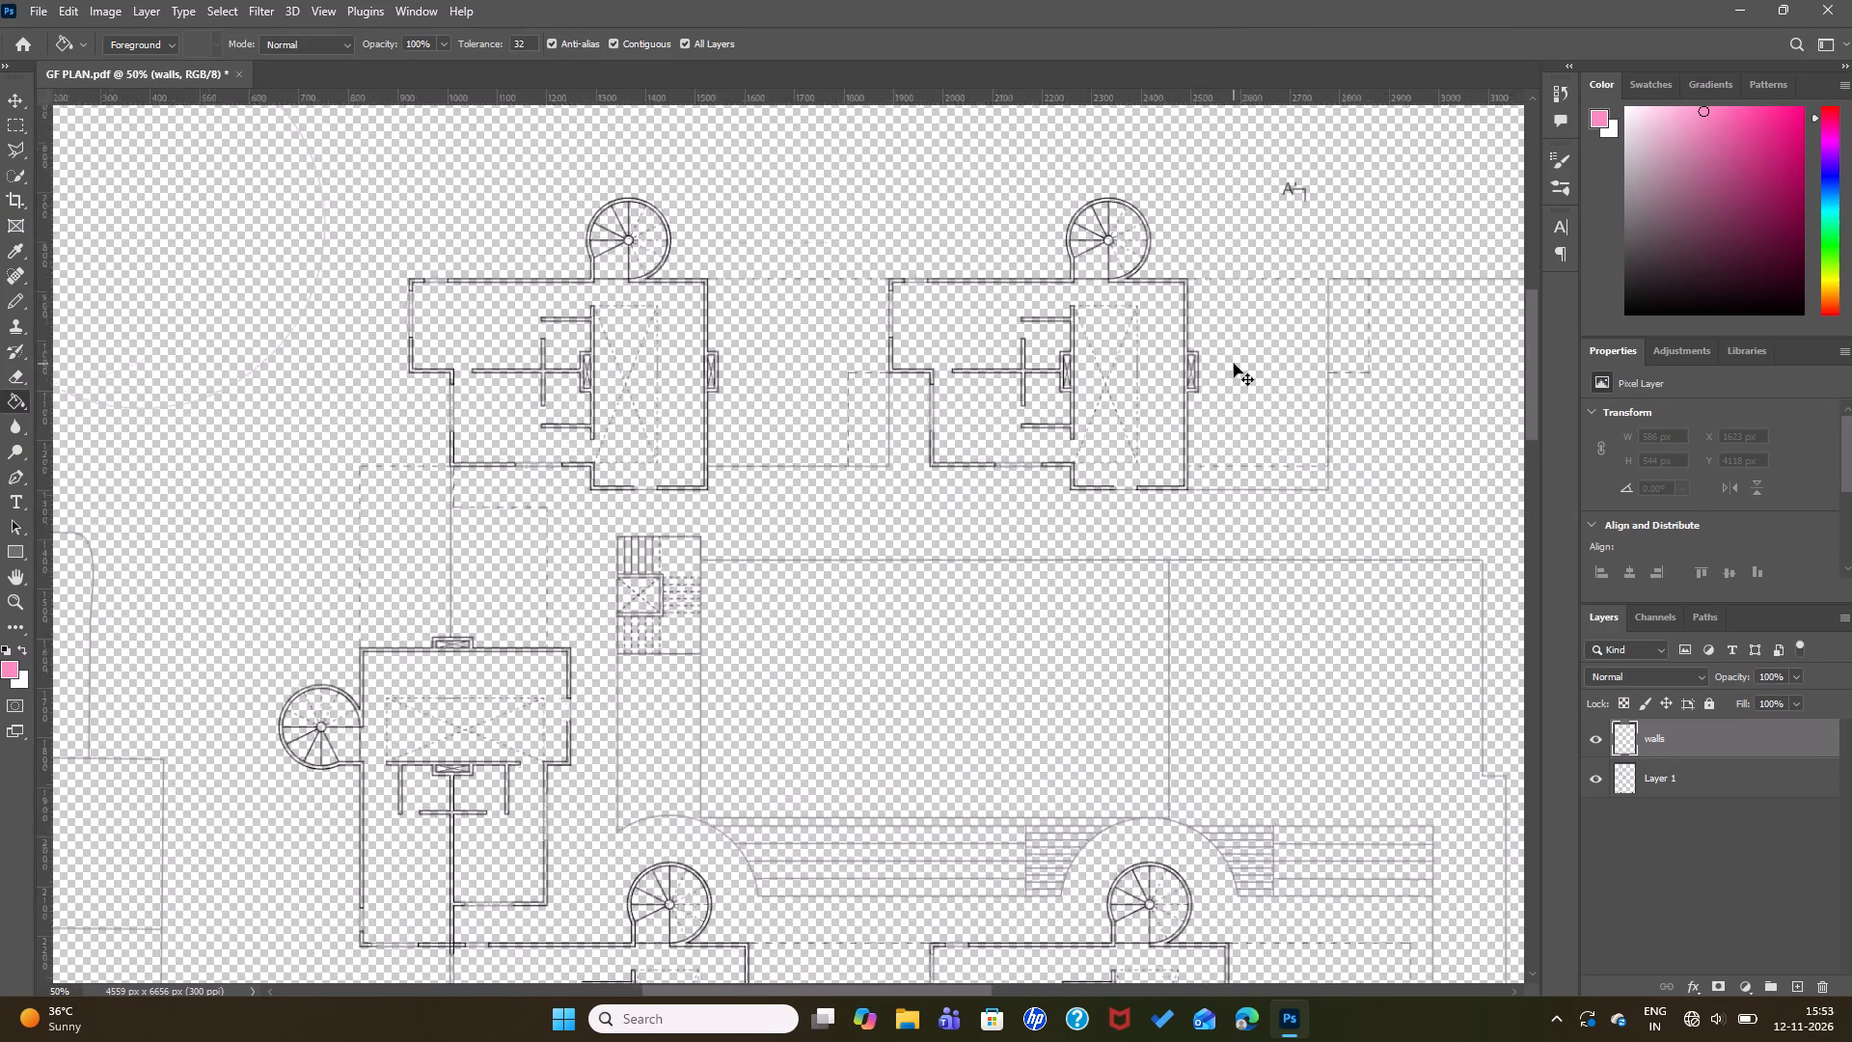
key("ctrl+equal")
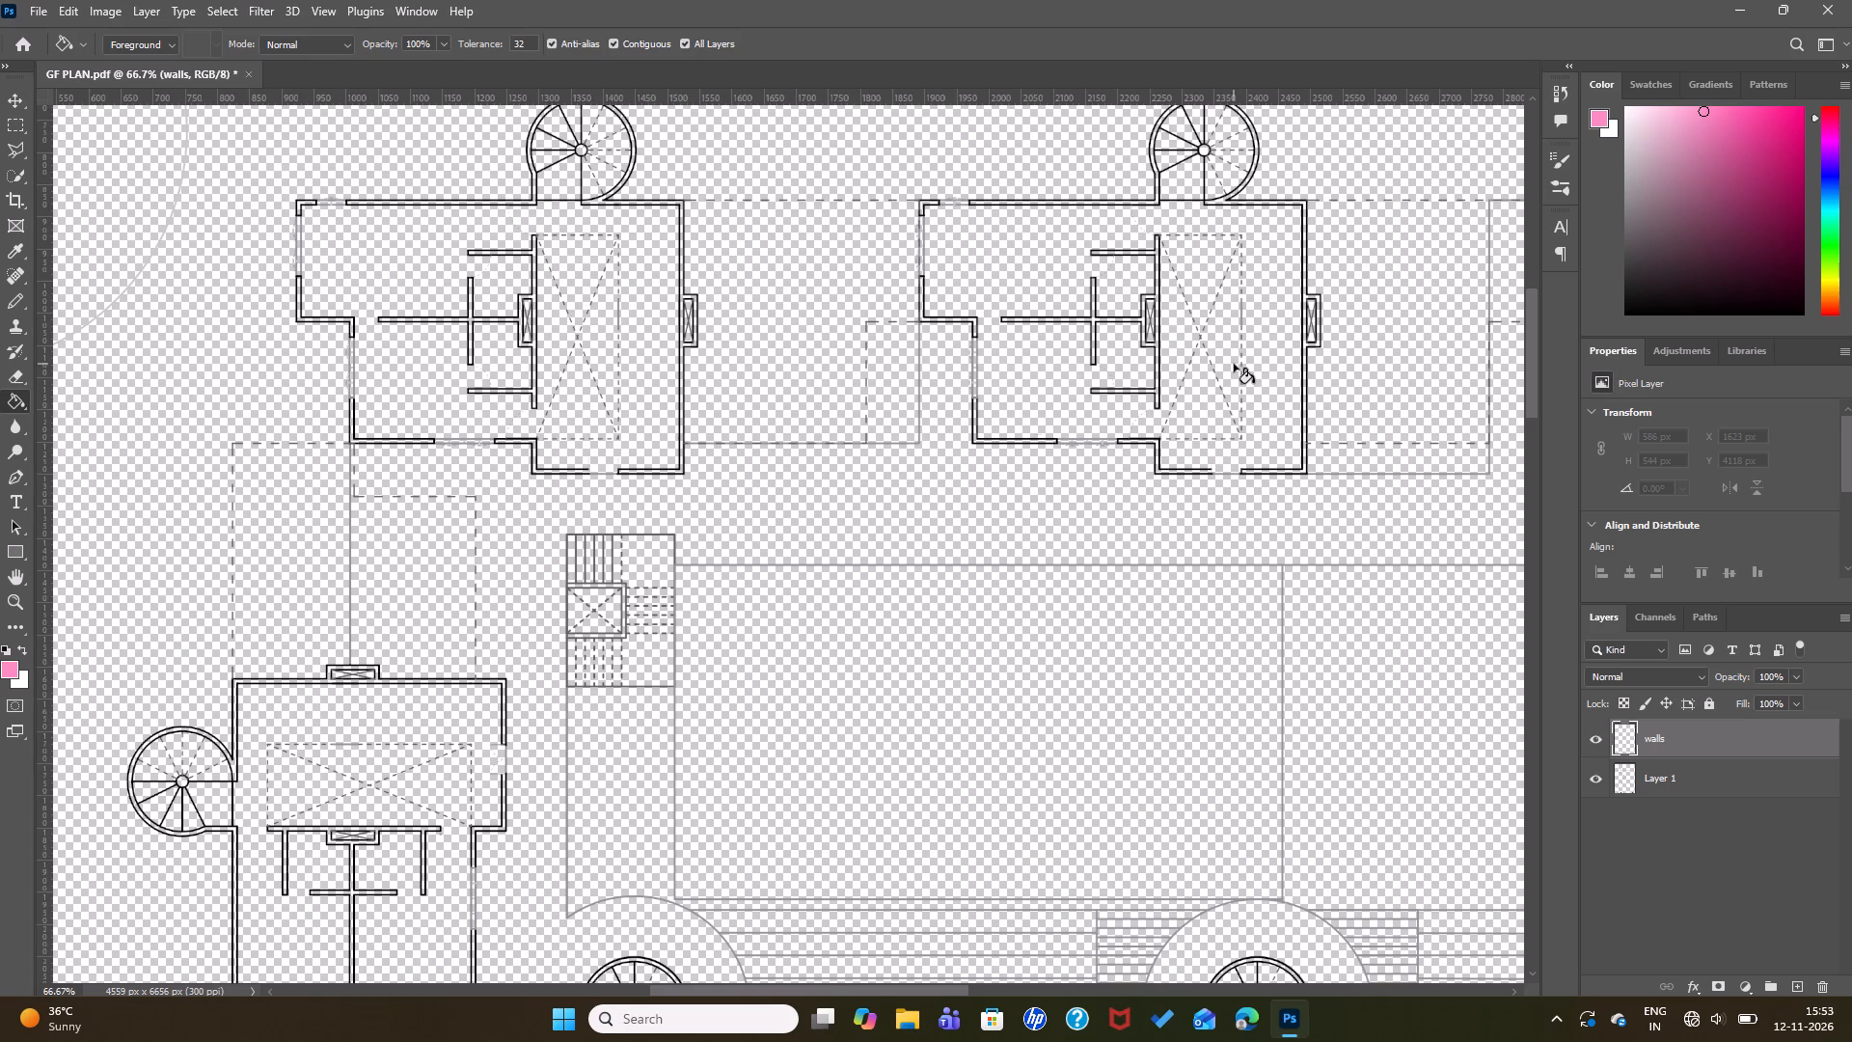
scroll(1231, 370, "up", 4, "ctrl")
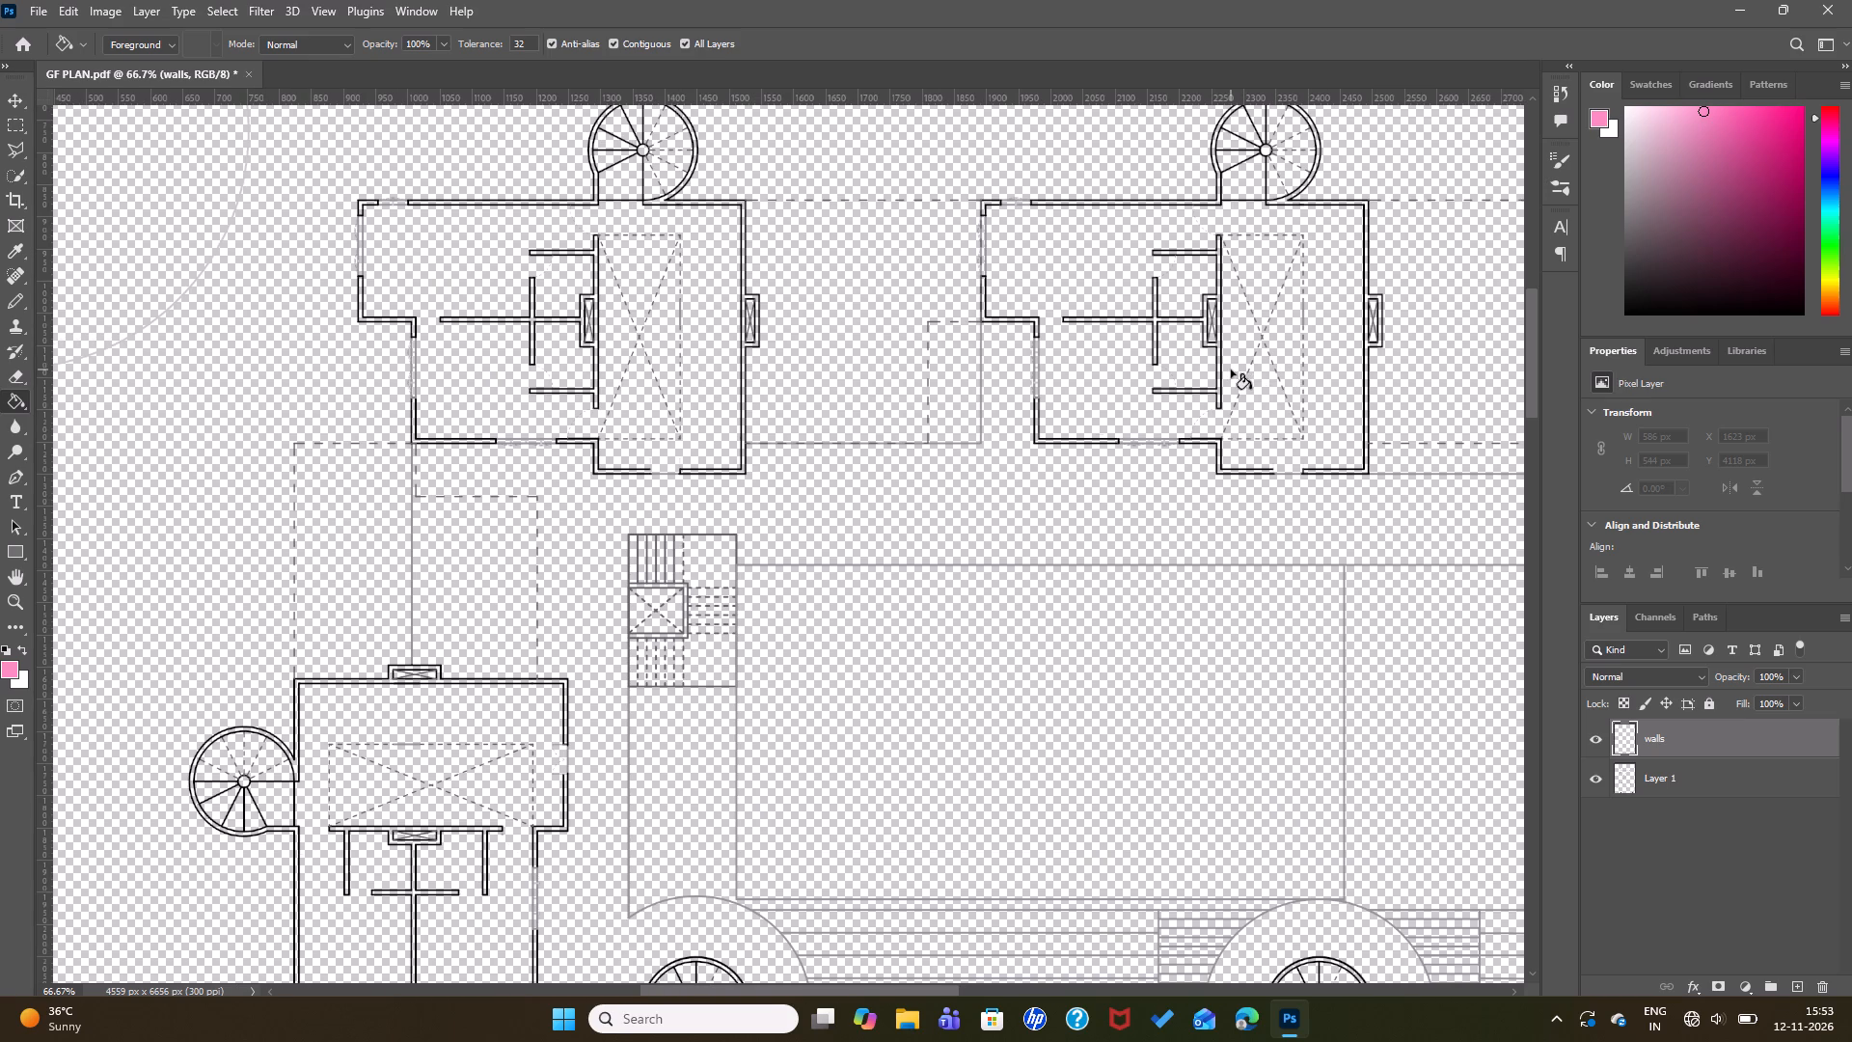
scroll(697, 450, "right", 3)
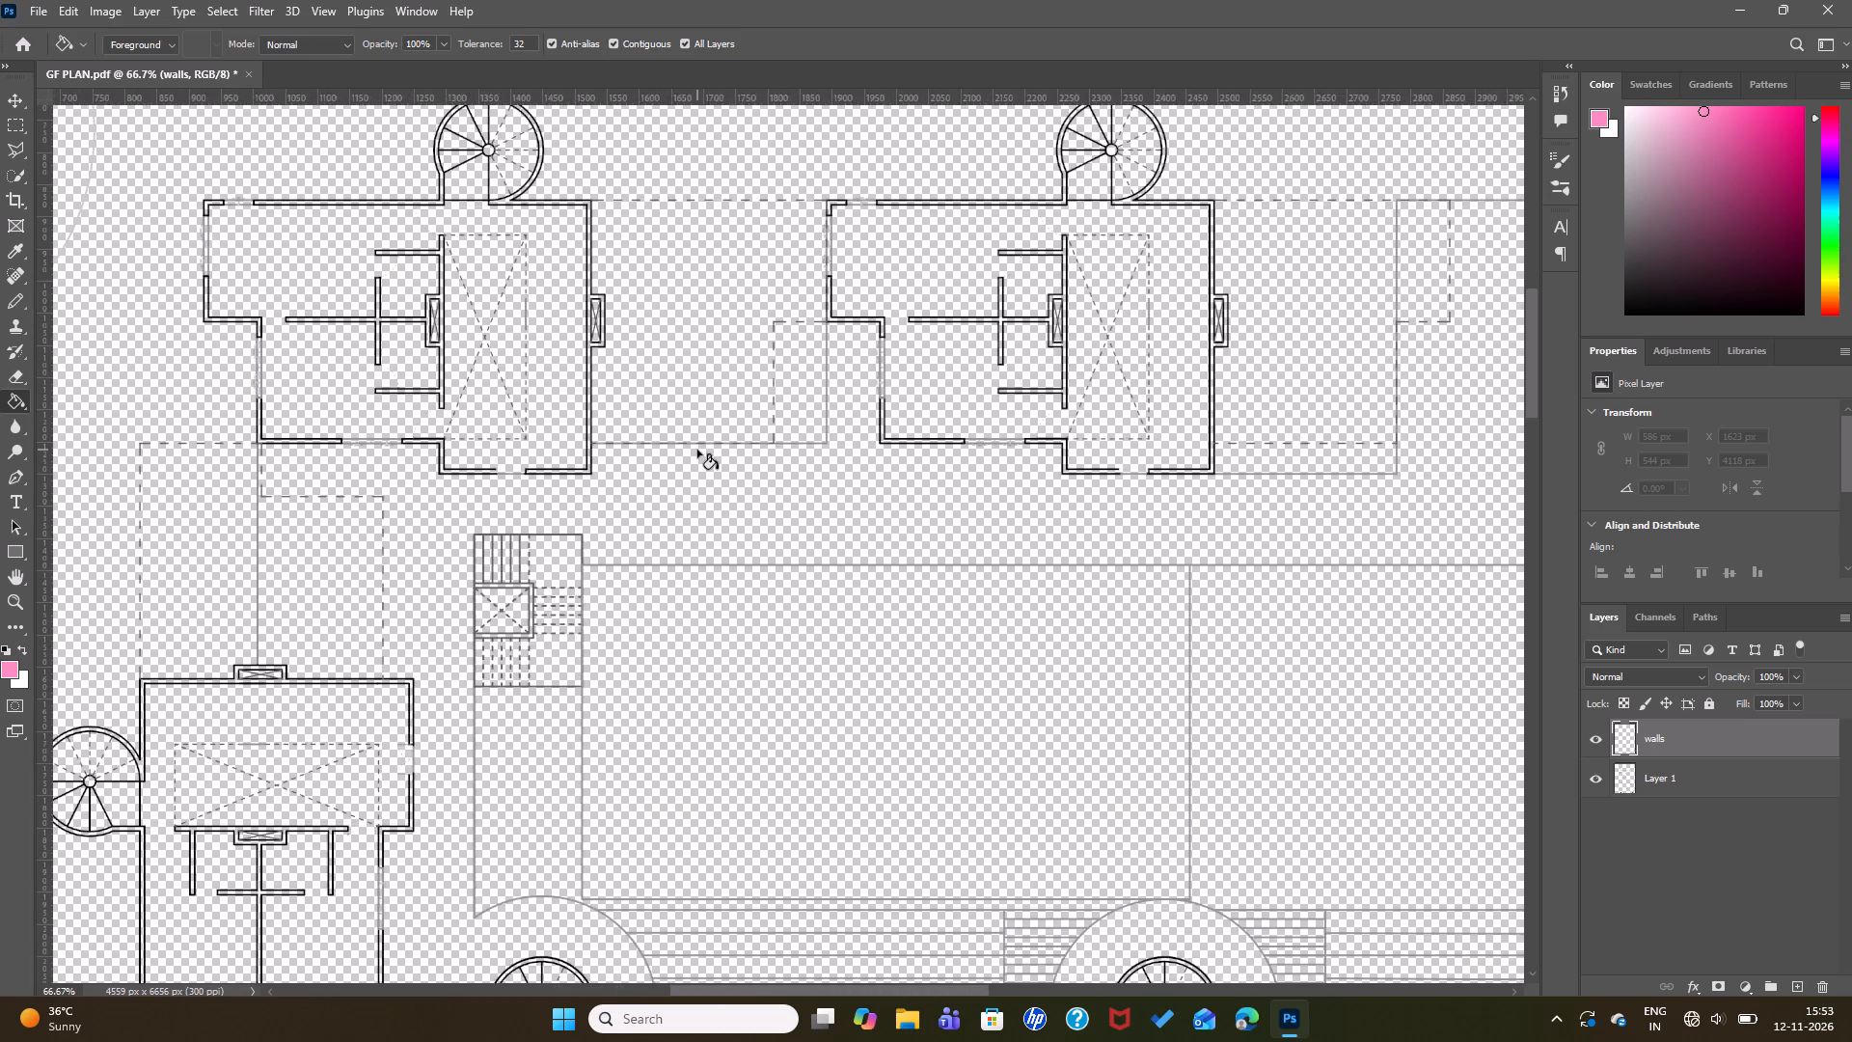
scroll(697, 450, "right", 2)
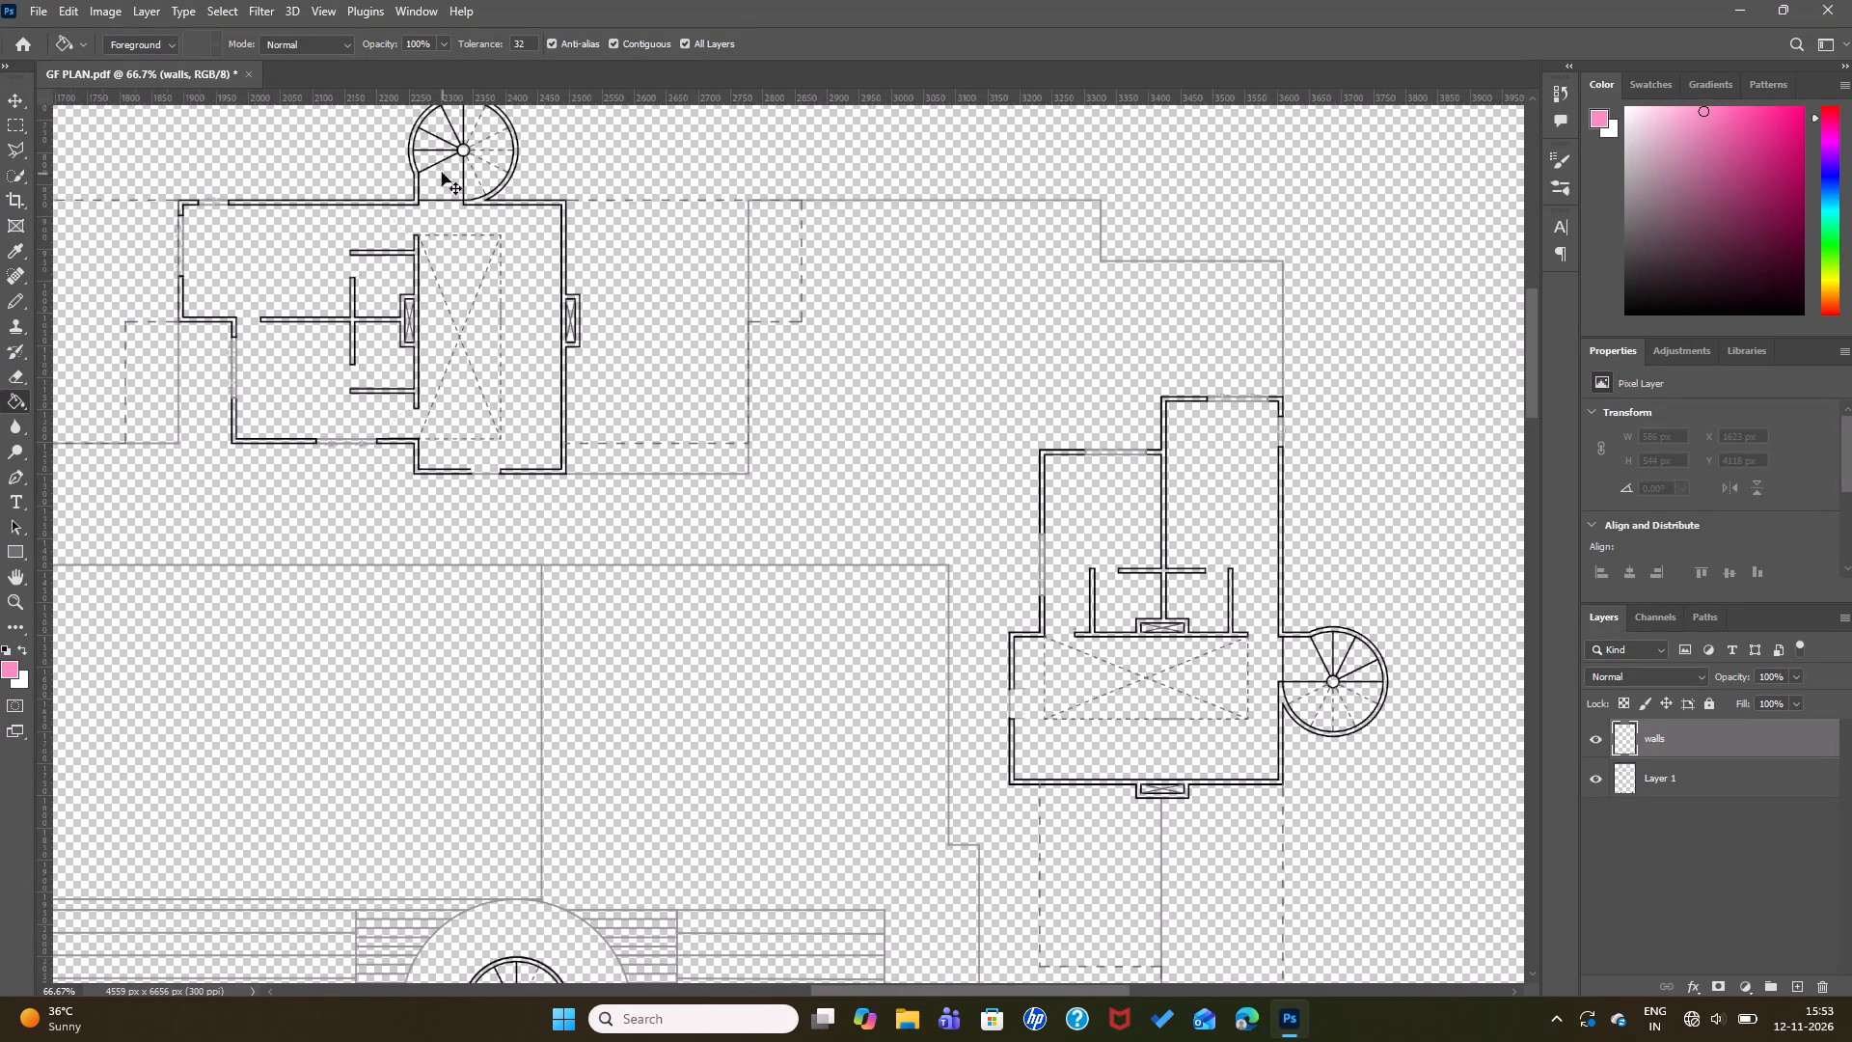
scroll(442, 173, "up", 2, "ctrl")
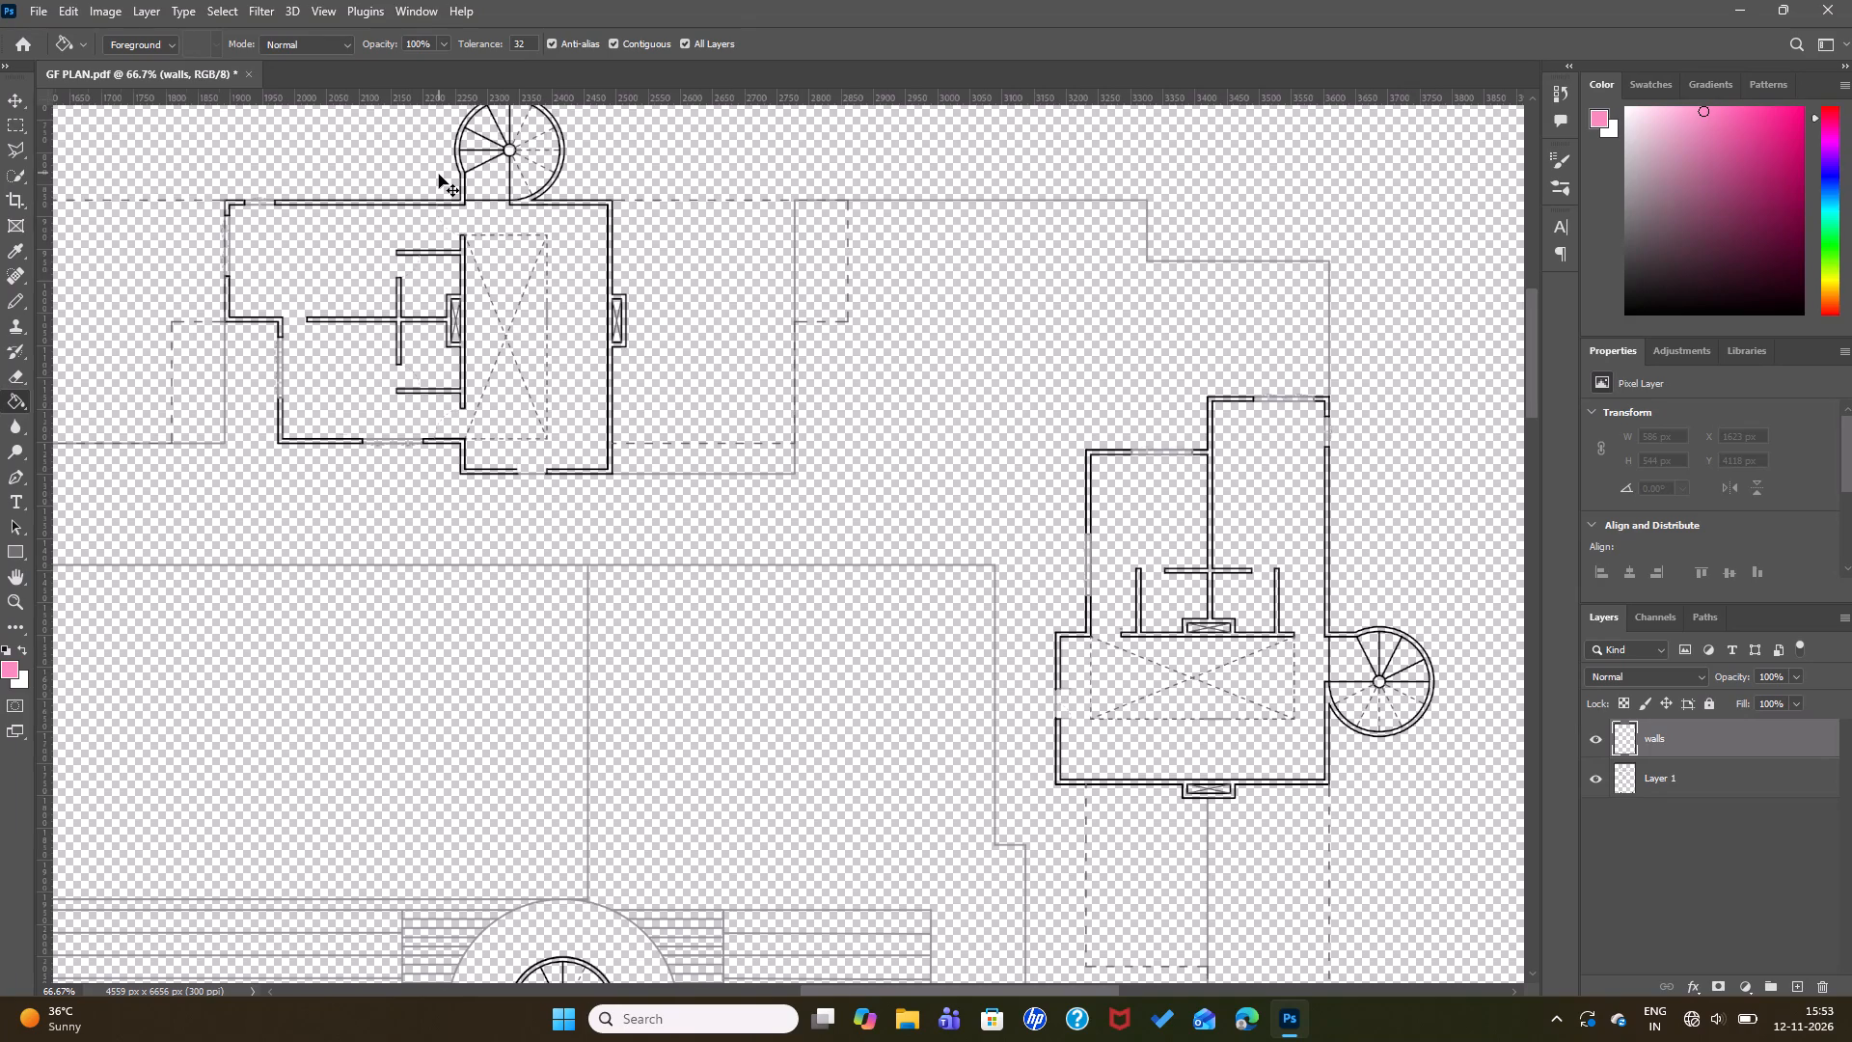
key("ctrl+equal")
key("ctrl+equal")
key("Left")
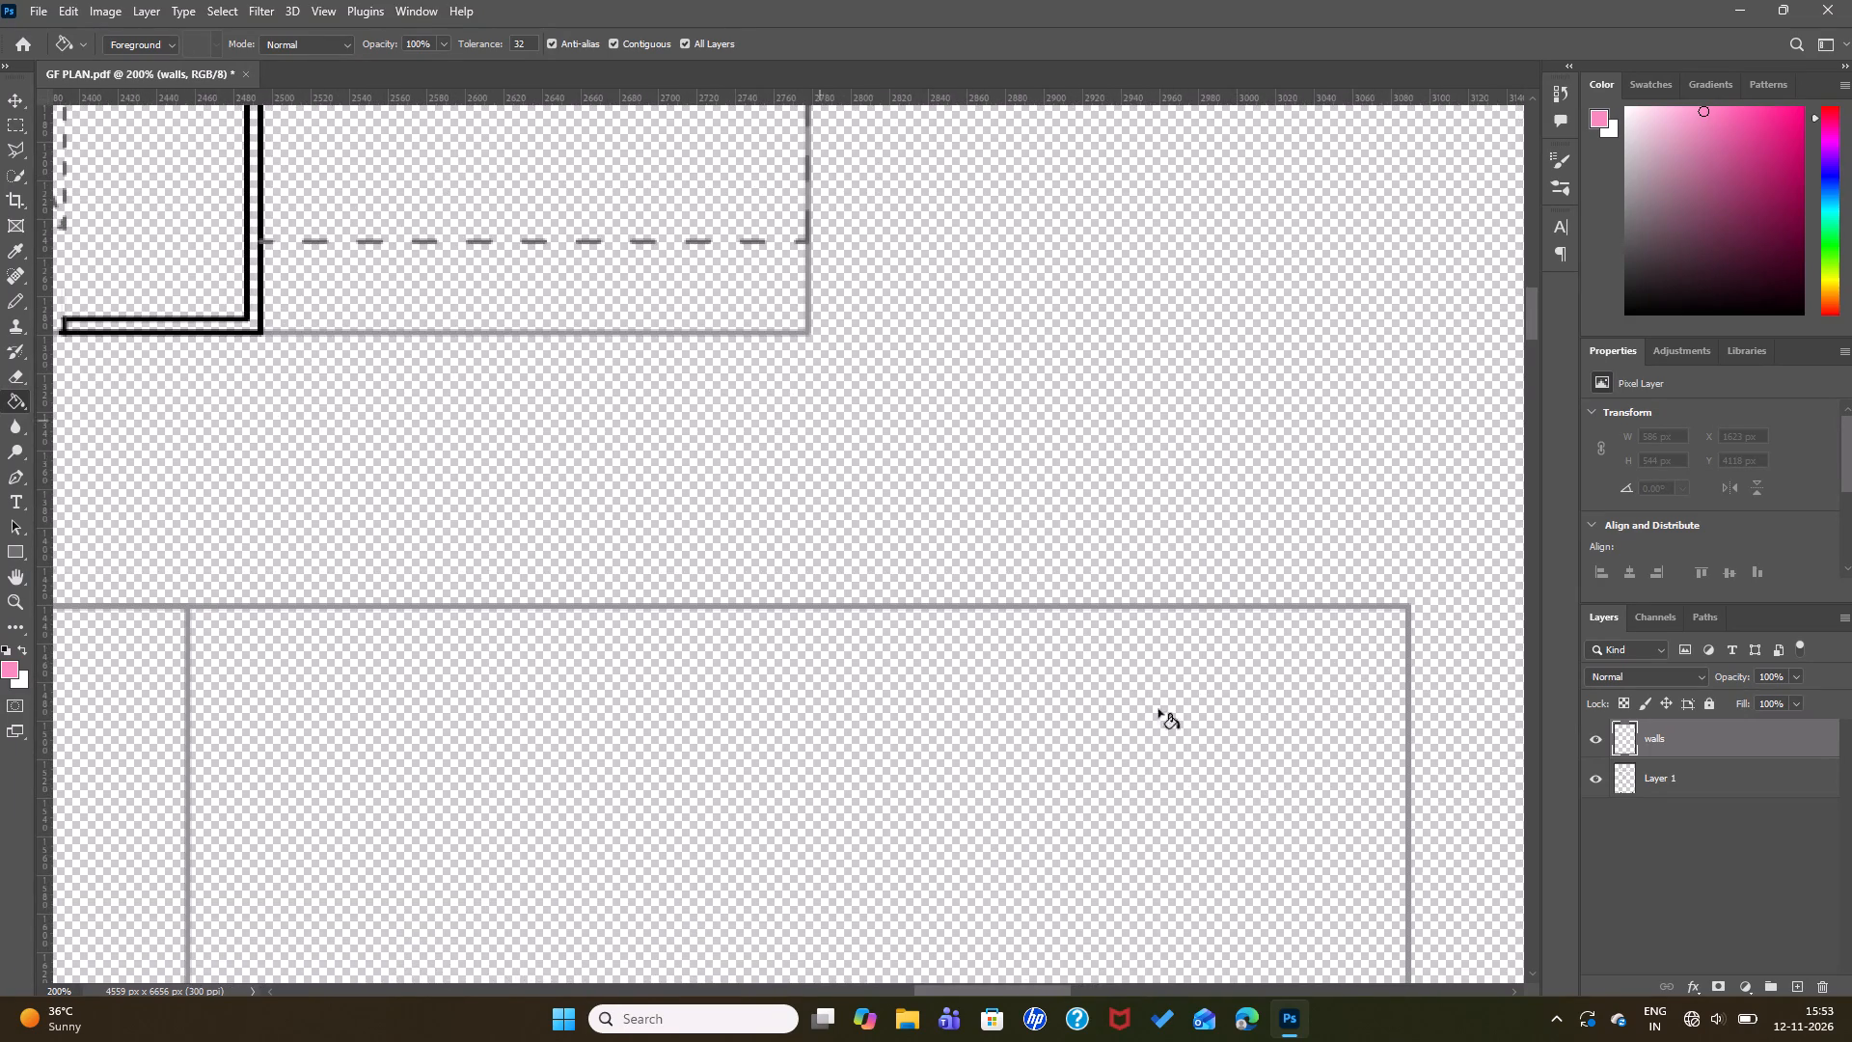
left_click_drag(977, 984, 907, 991)
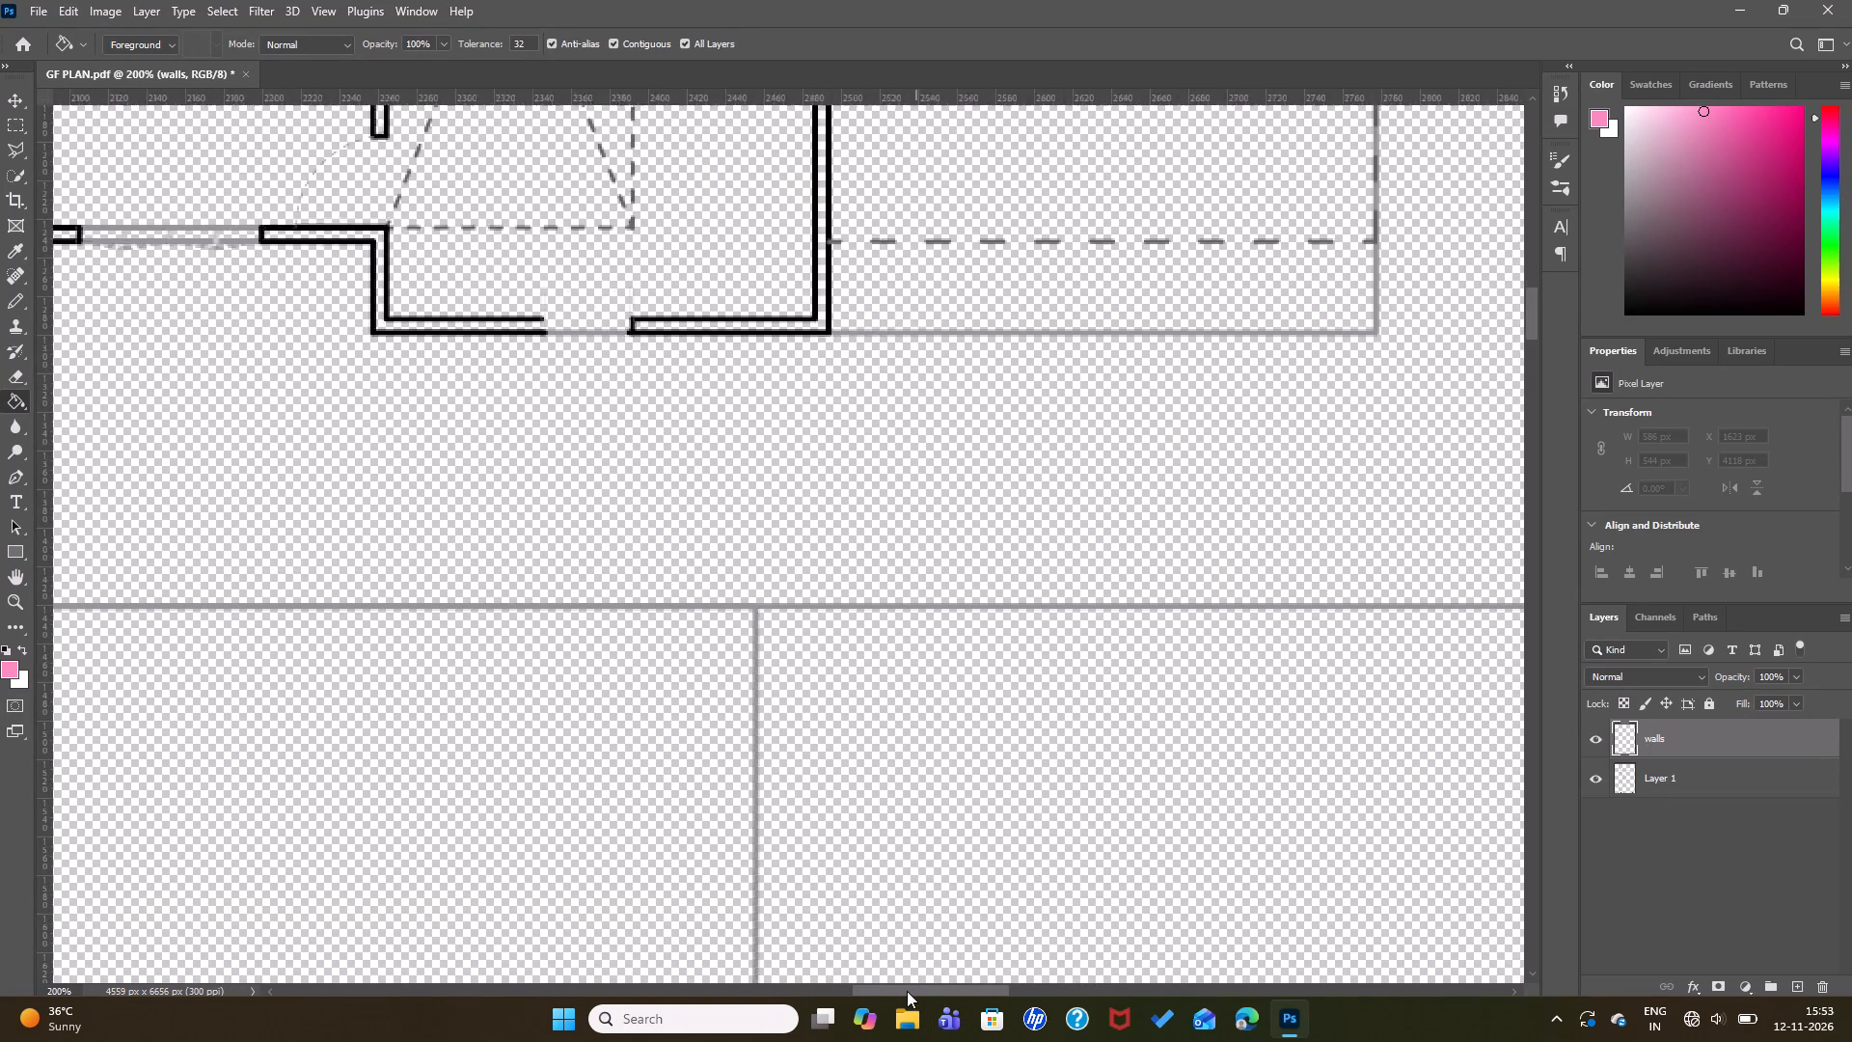
left_click_drag(907, 991, 905, 991)
scroll(899, 789, "up", 18)
scroll(869, 780, "up", 12)
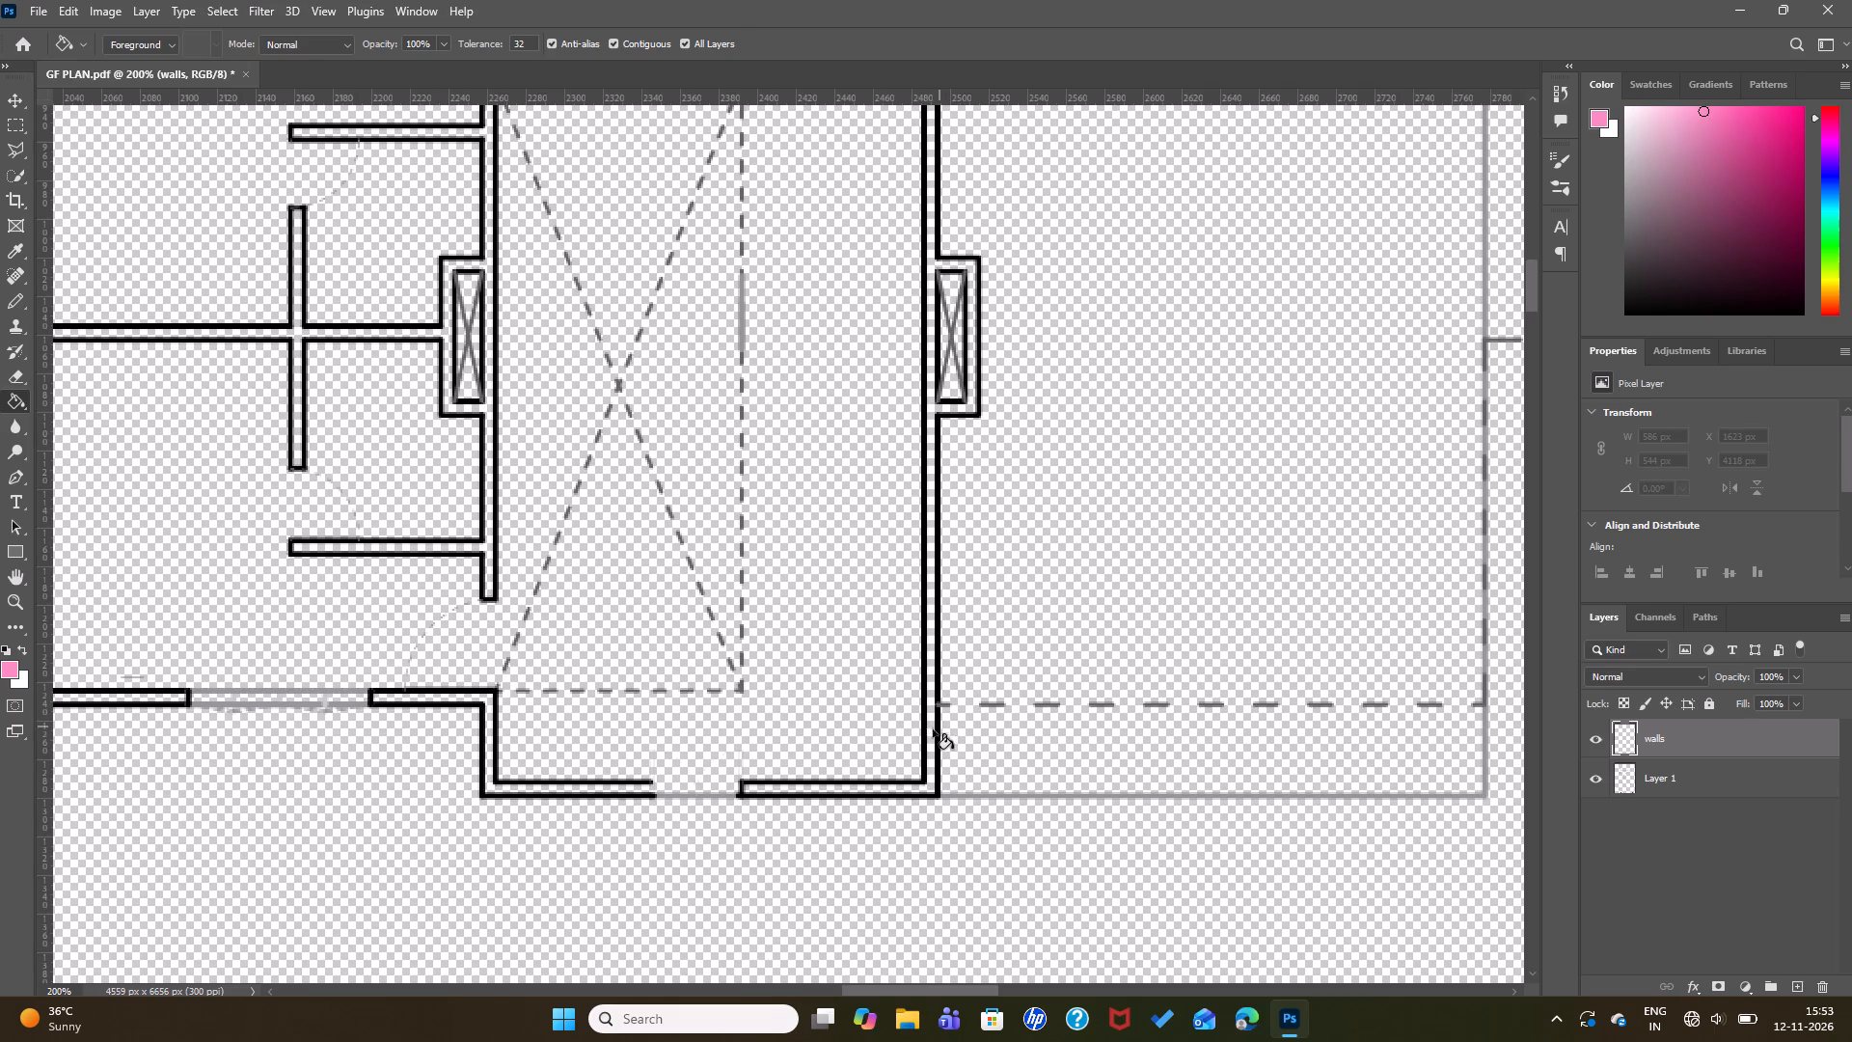
left_click(930, 734)
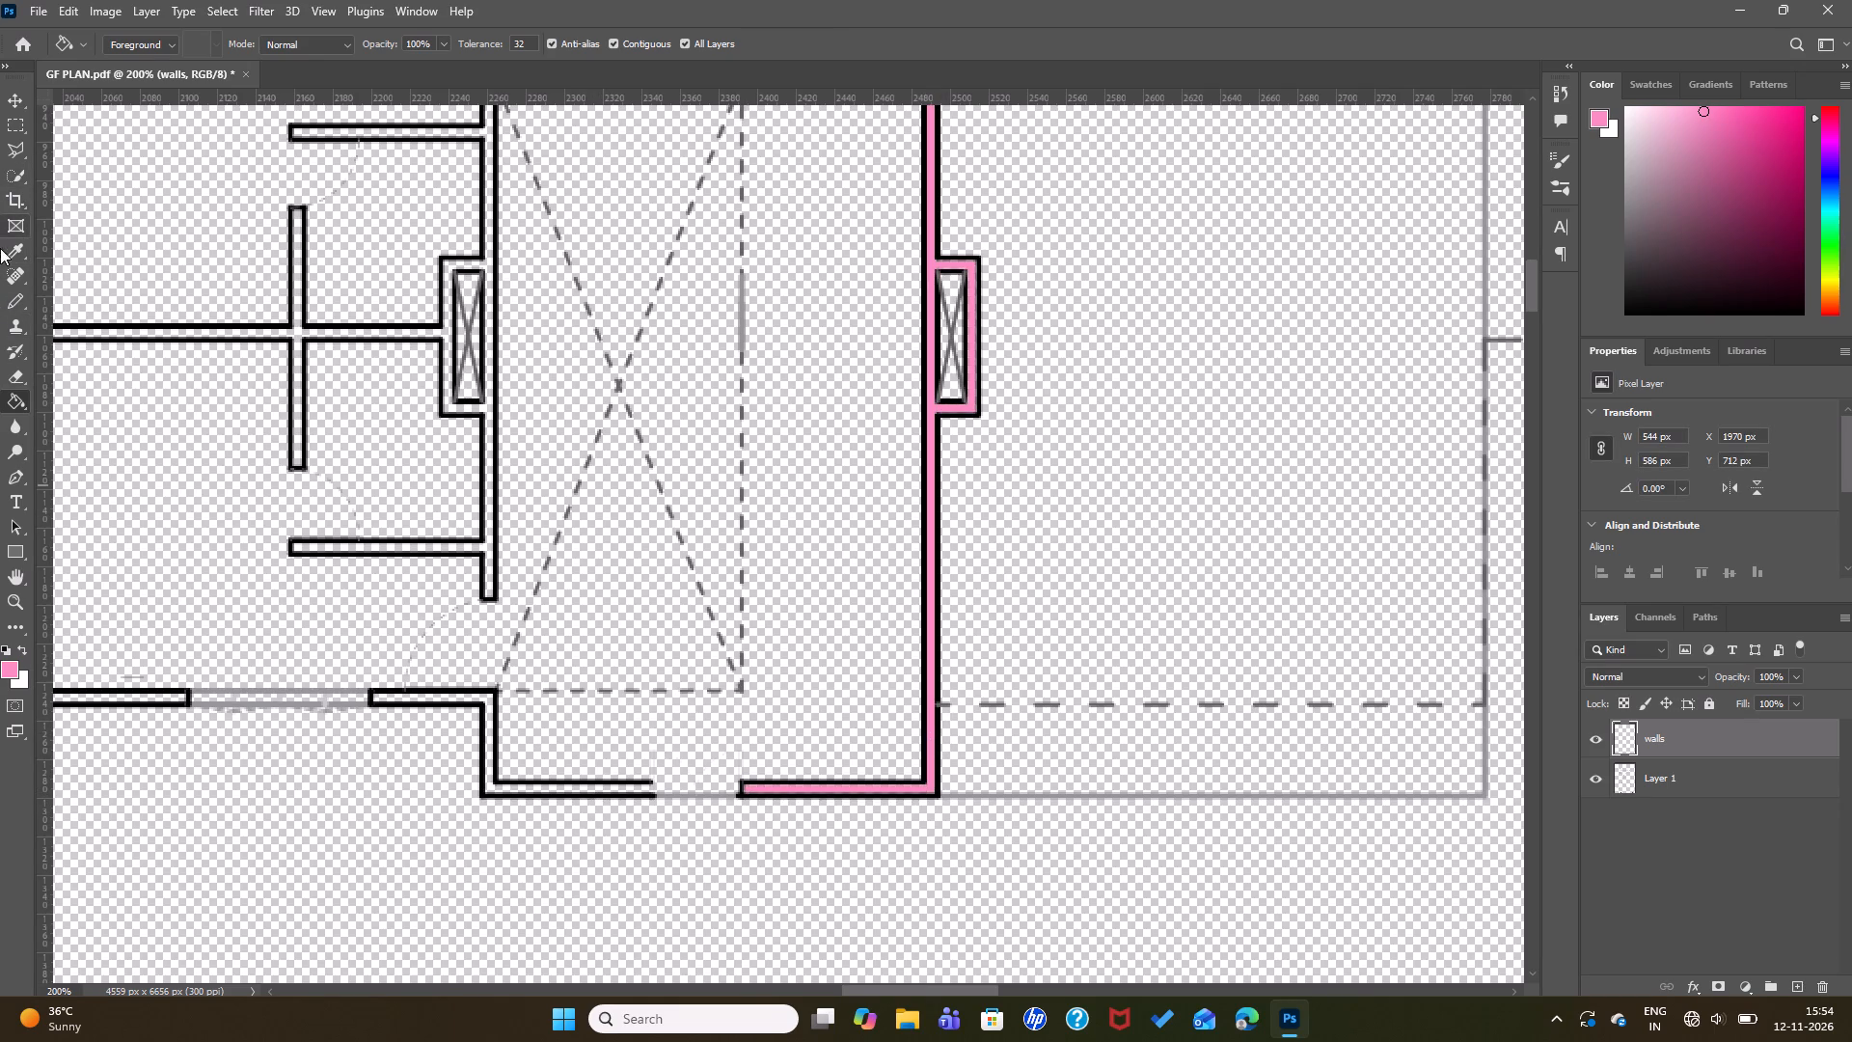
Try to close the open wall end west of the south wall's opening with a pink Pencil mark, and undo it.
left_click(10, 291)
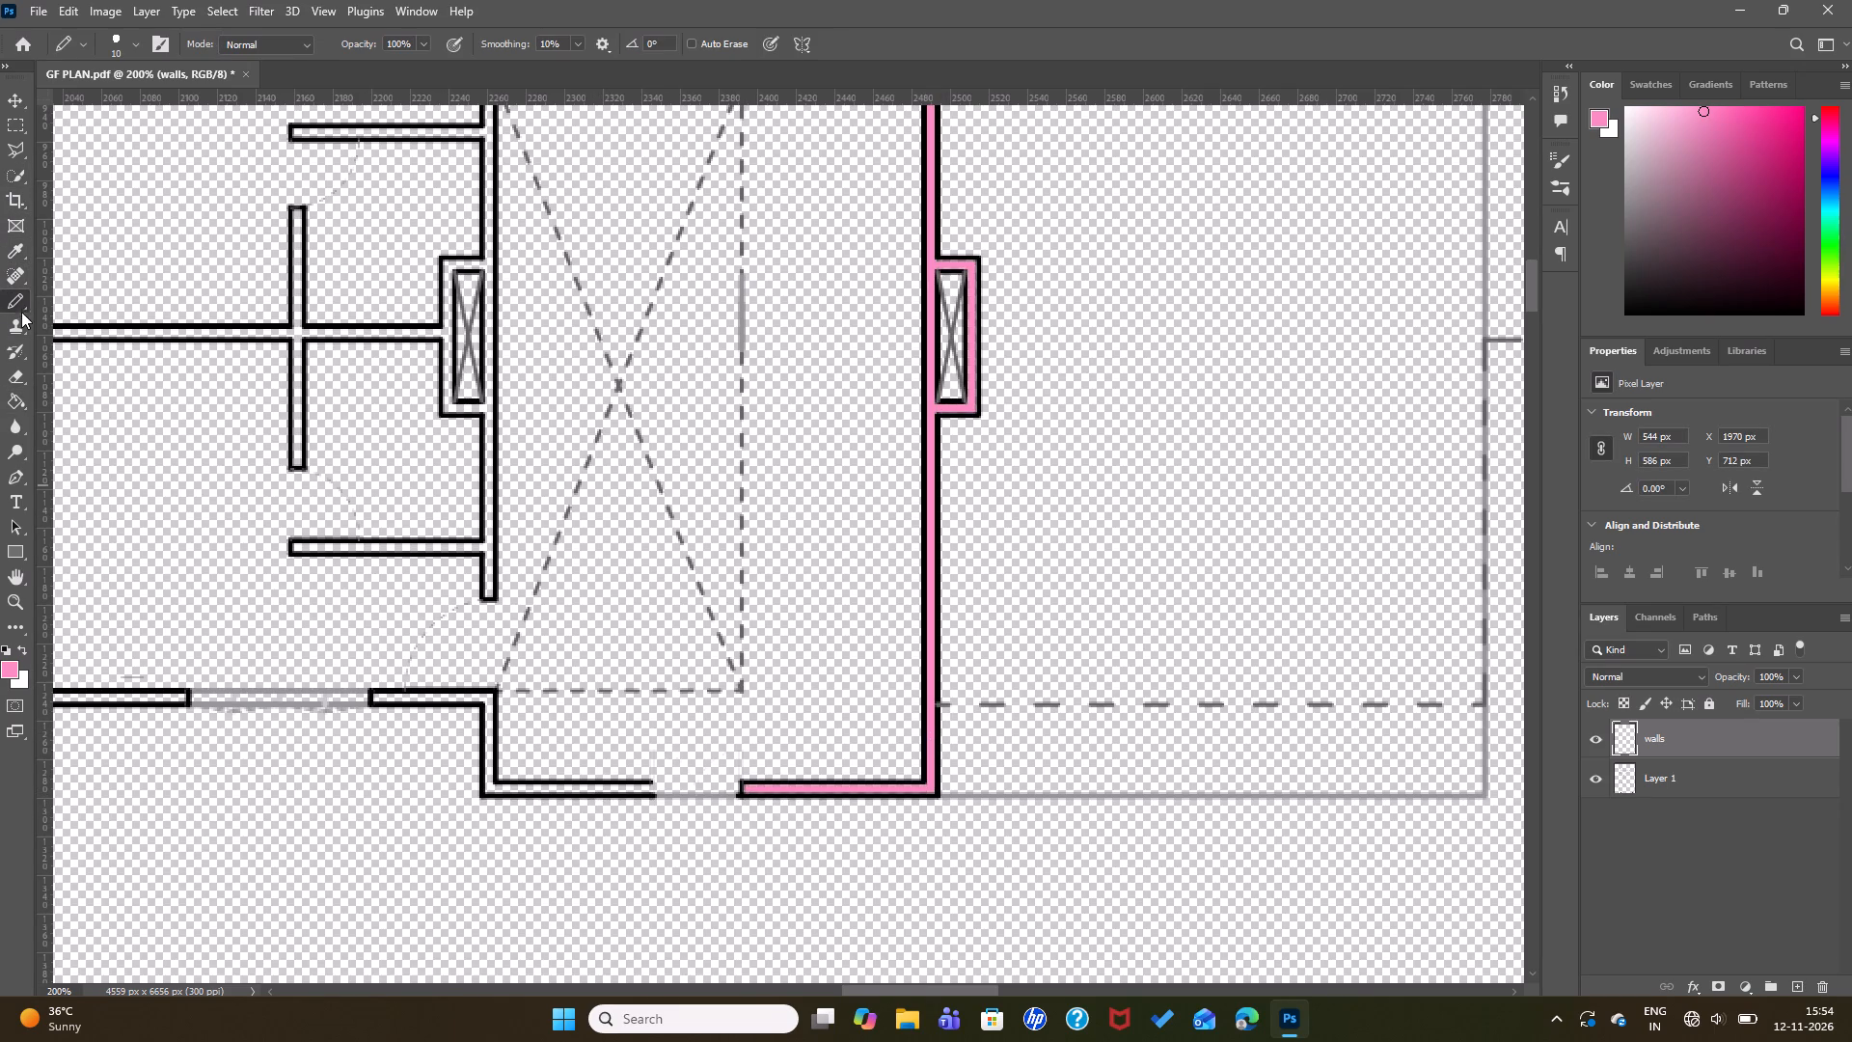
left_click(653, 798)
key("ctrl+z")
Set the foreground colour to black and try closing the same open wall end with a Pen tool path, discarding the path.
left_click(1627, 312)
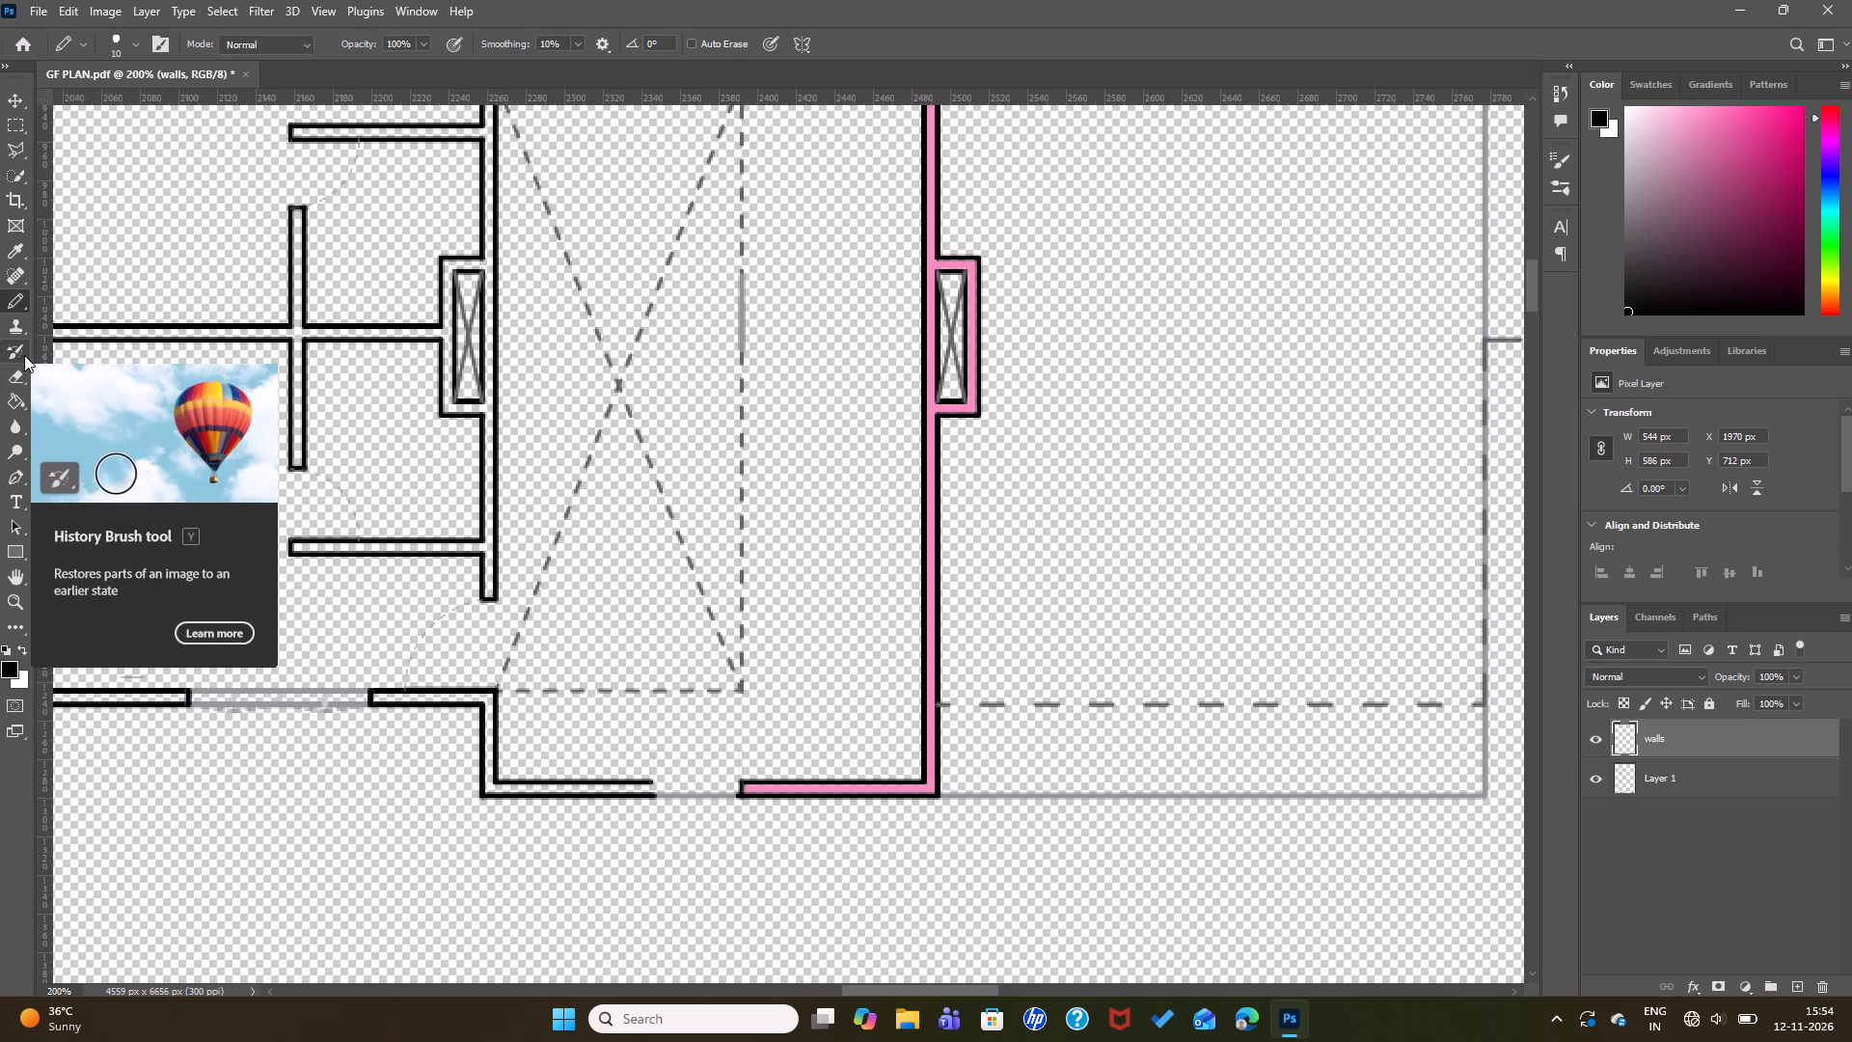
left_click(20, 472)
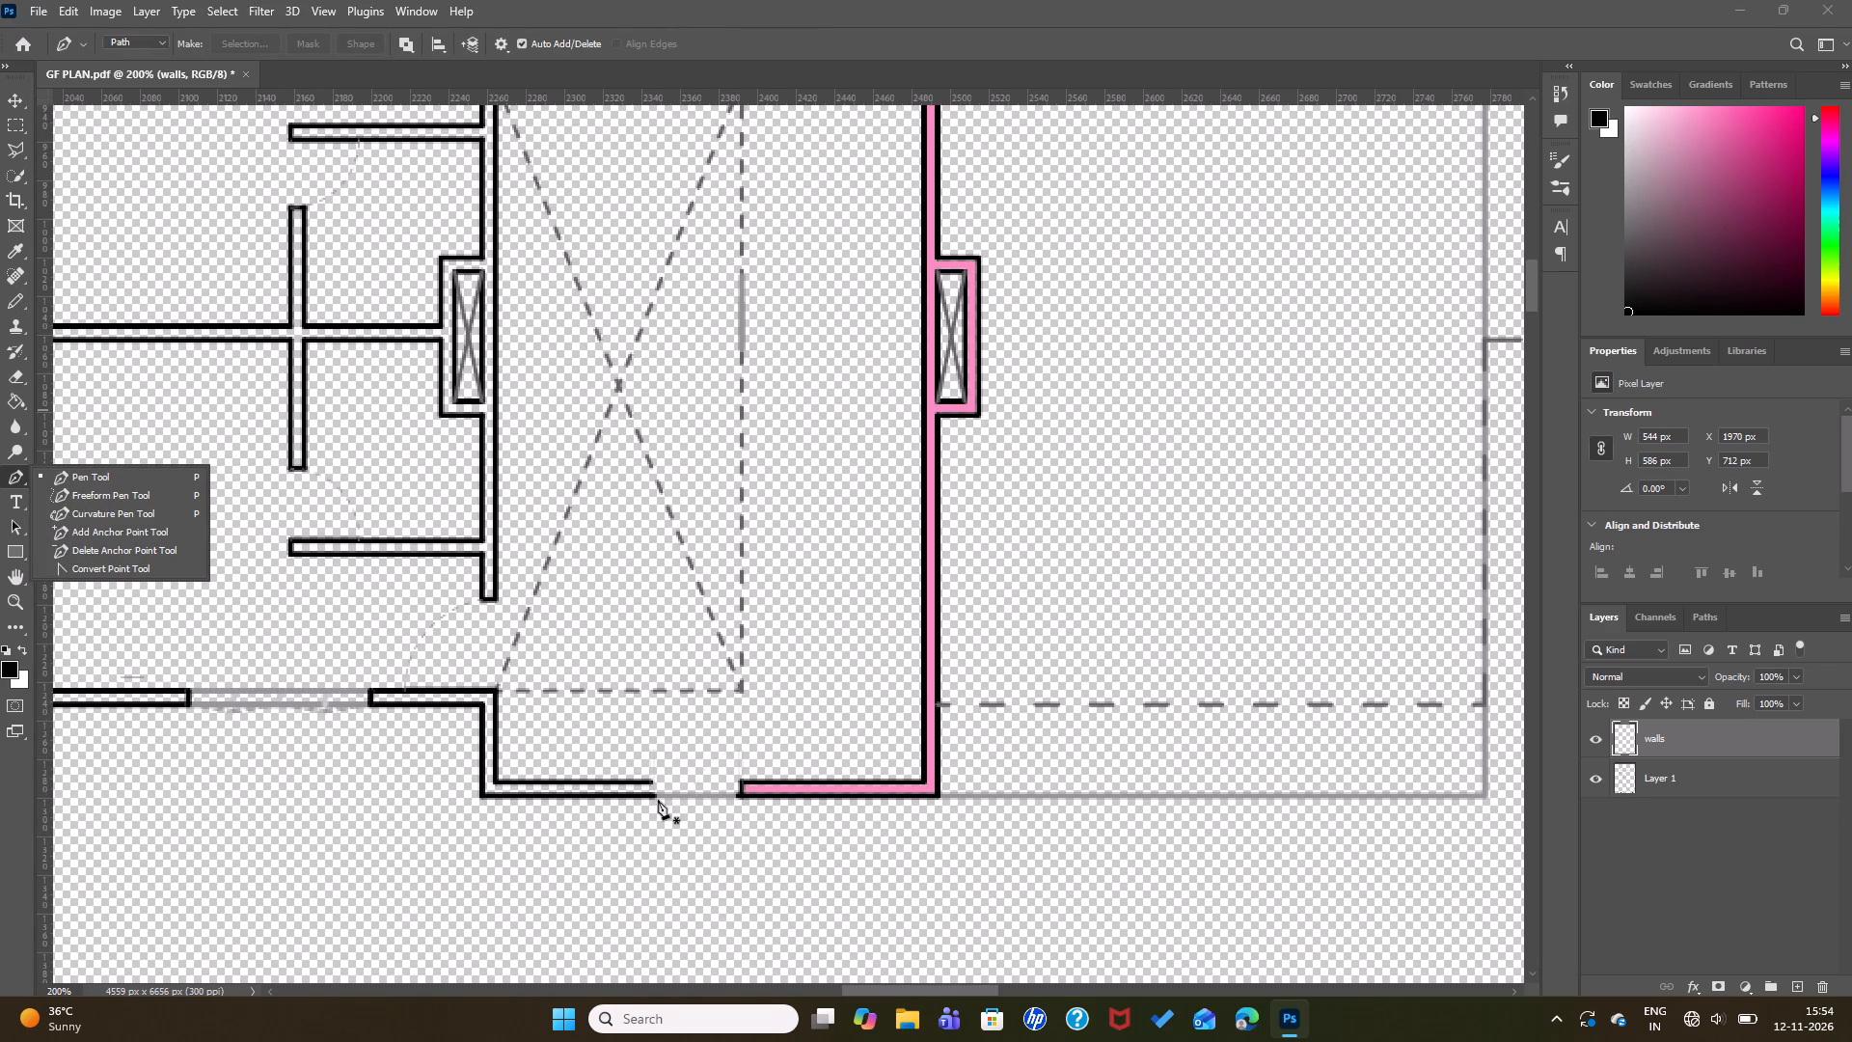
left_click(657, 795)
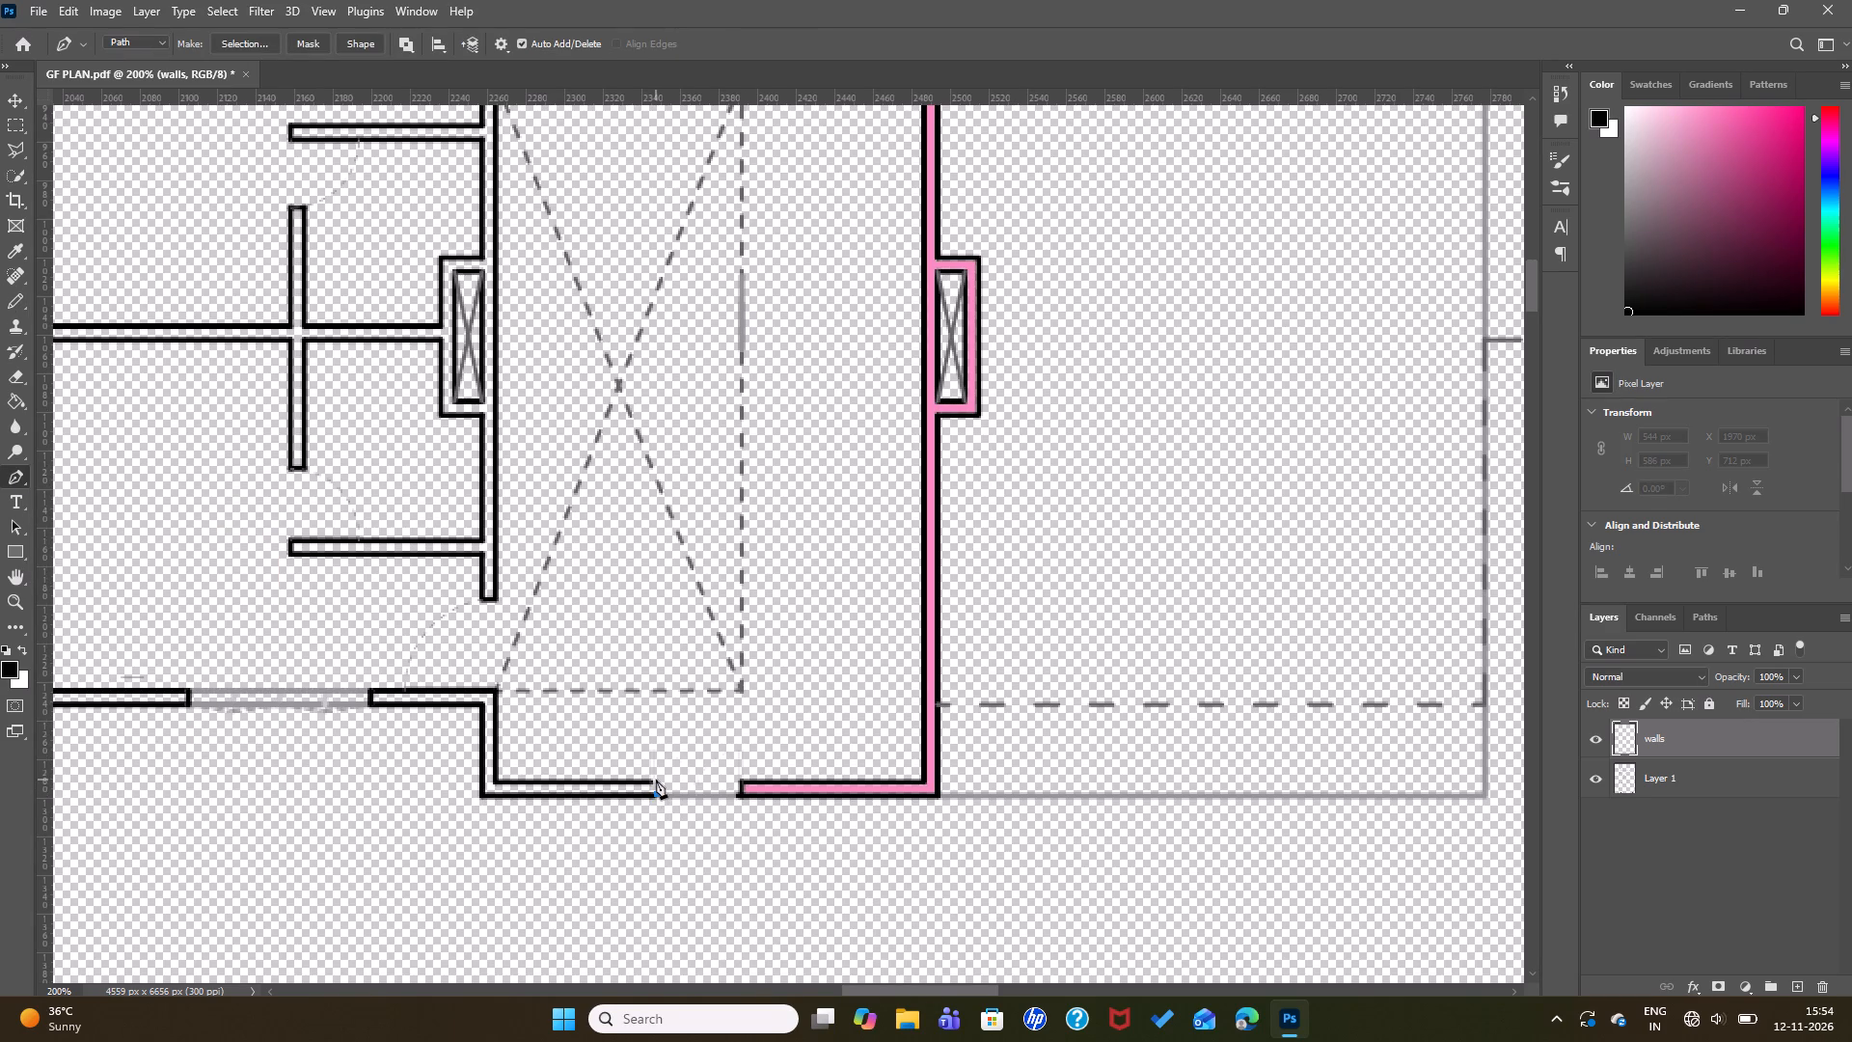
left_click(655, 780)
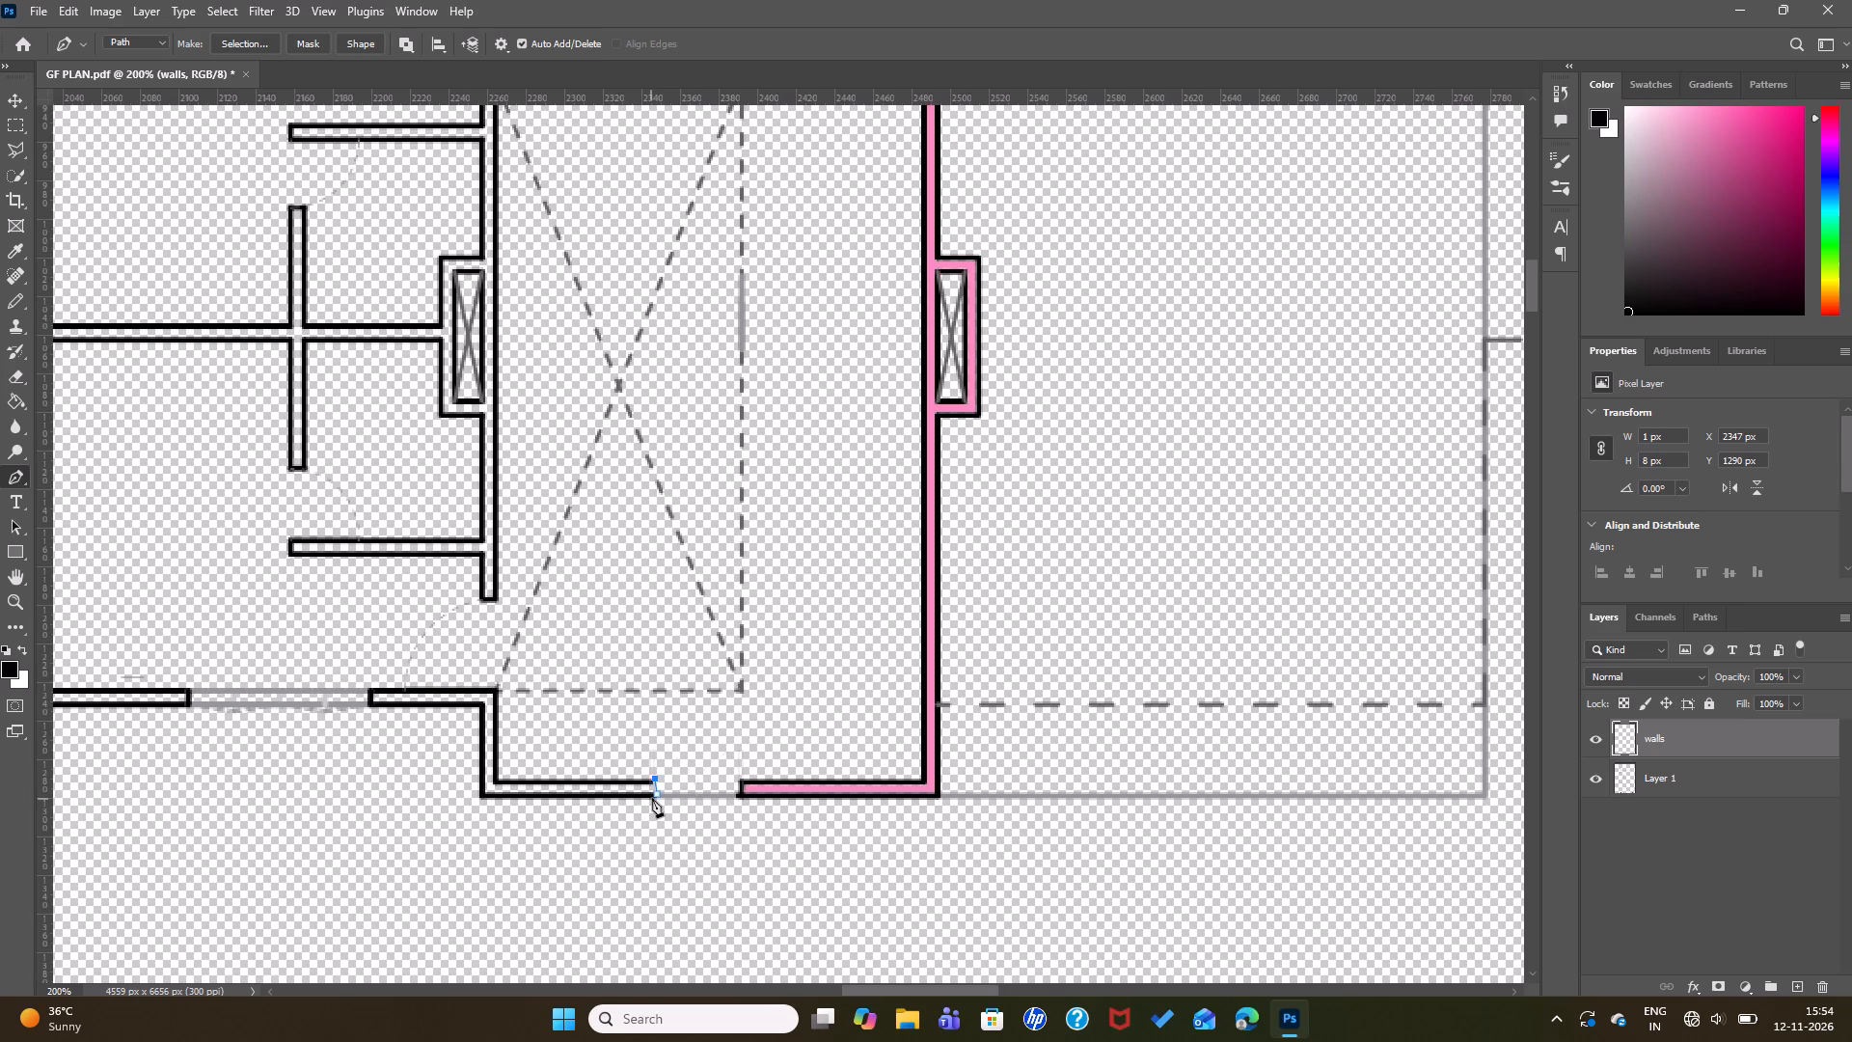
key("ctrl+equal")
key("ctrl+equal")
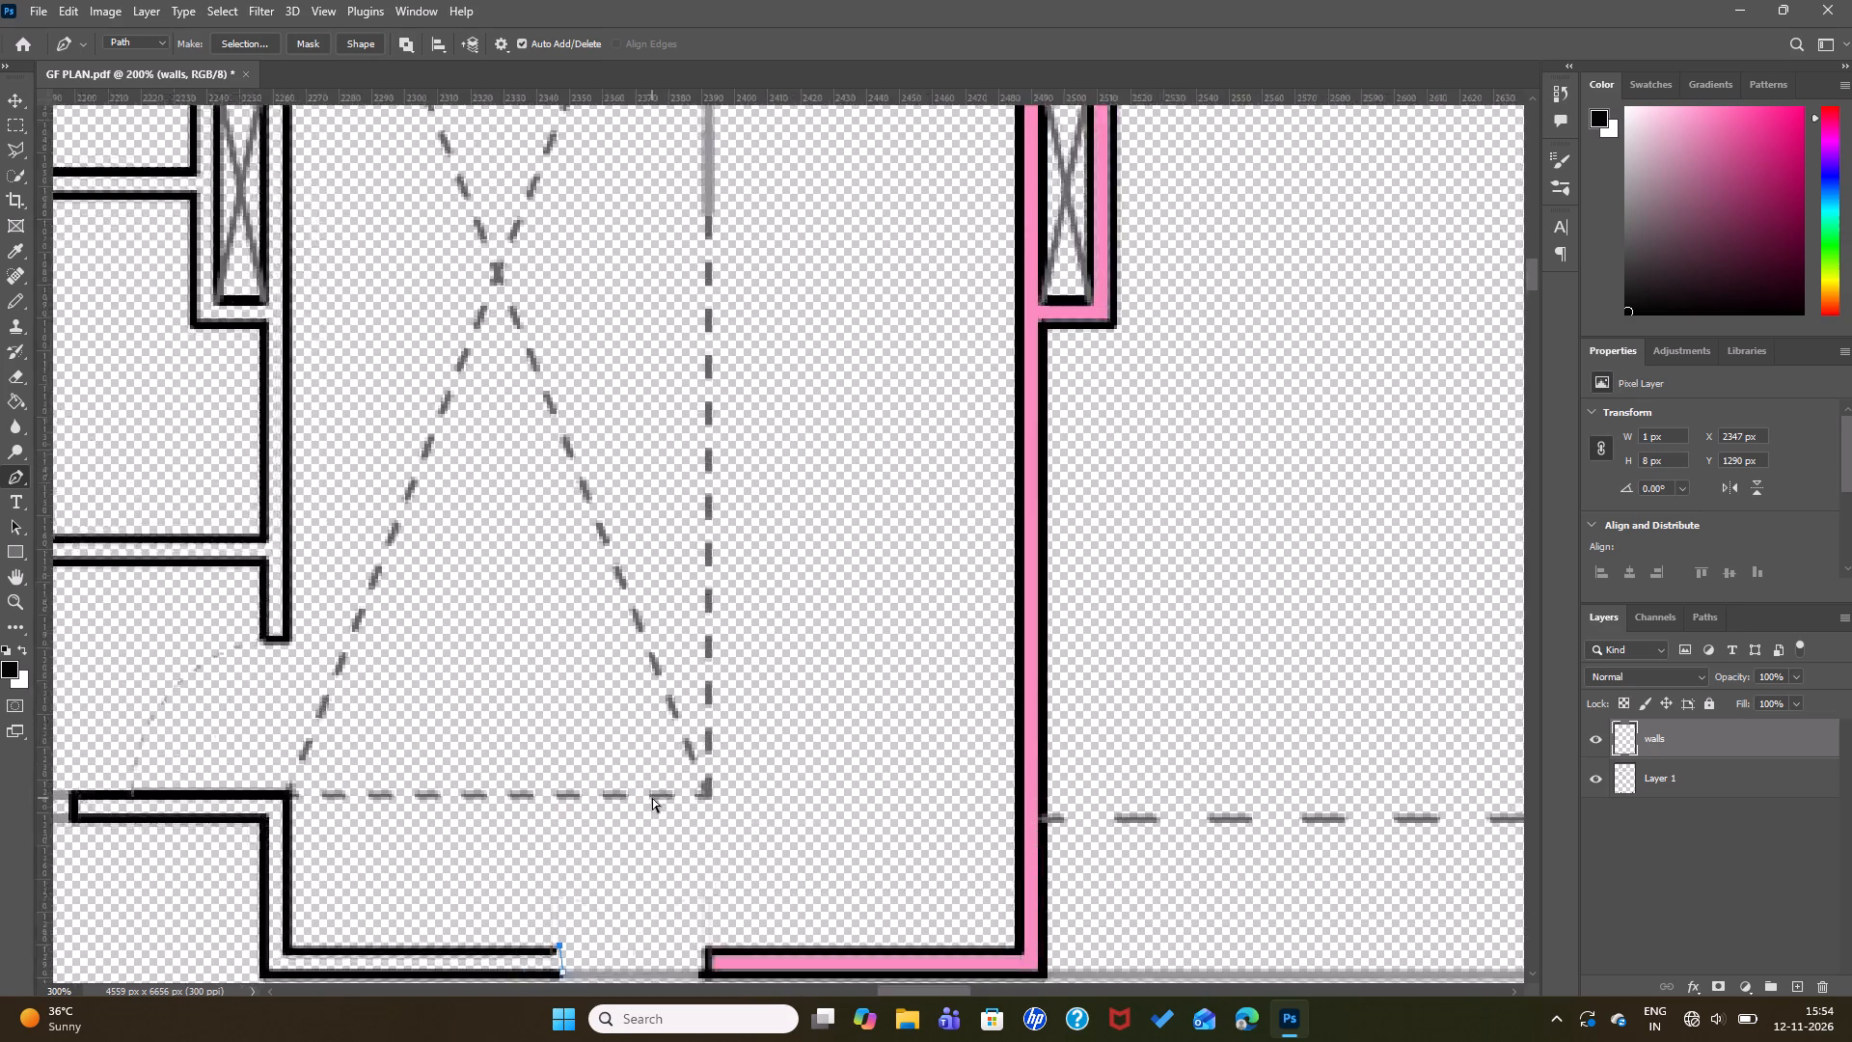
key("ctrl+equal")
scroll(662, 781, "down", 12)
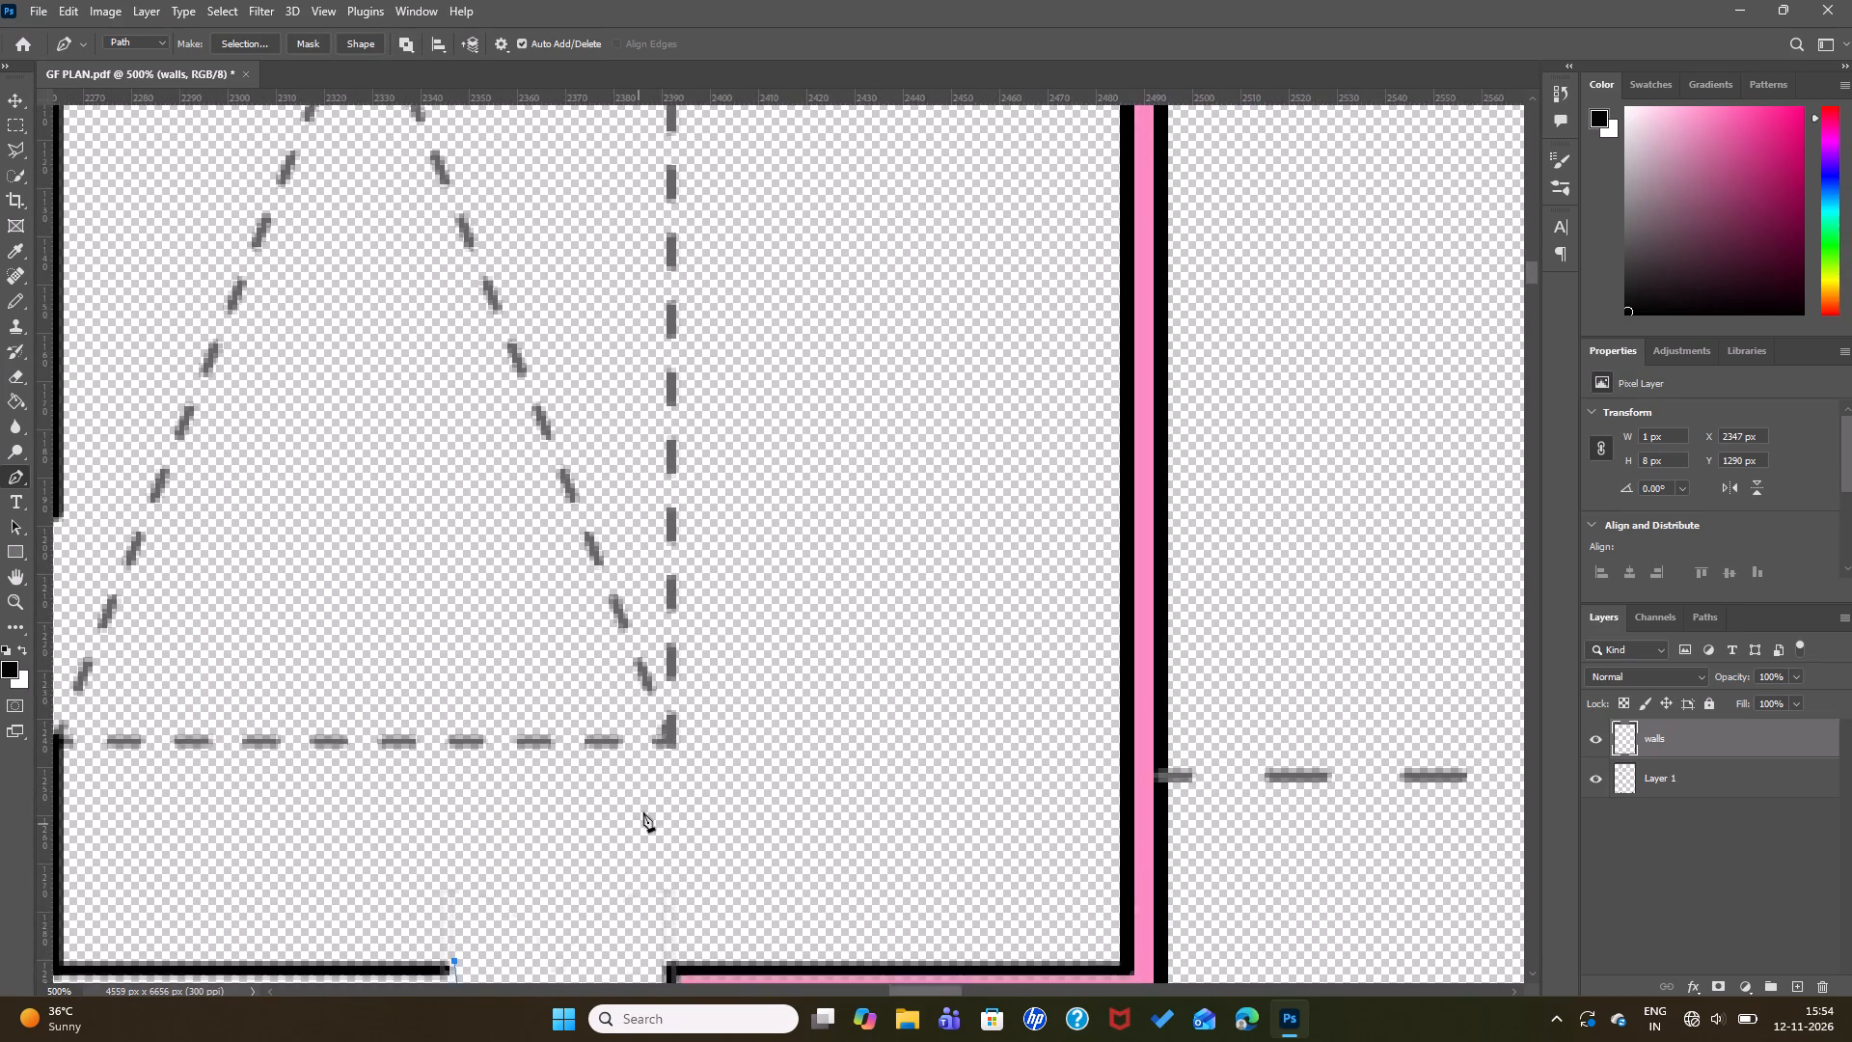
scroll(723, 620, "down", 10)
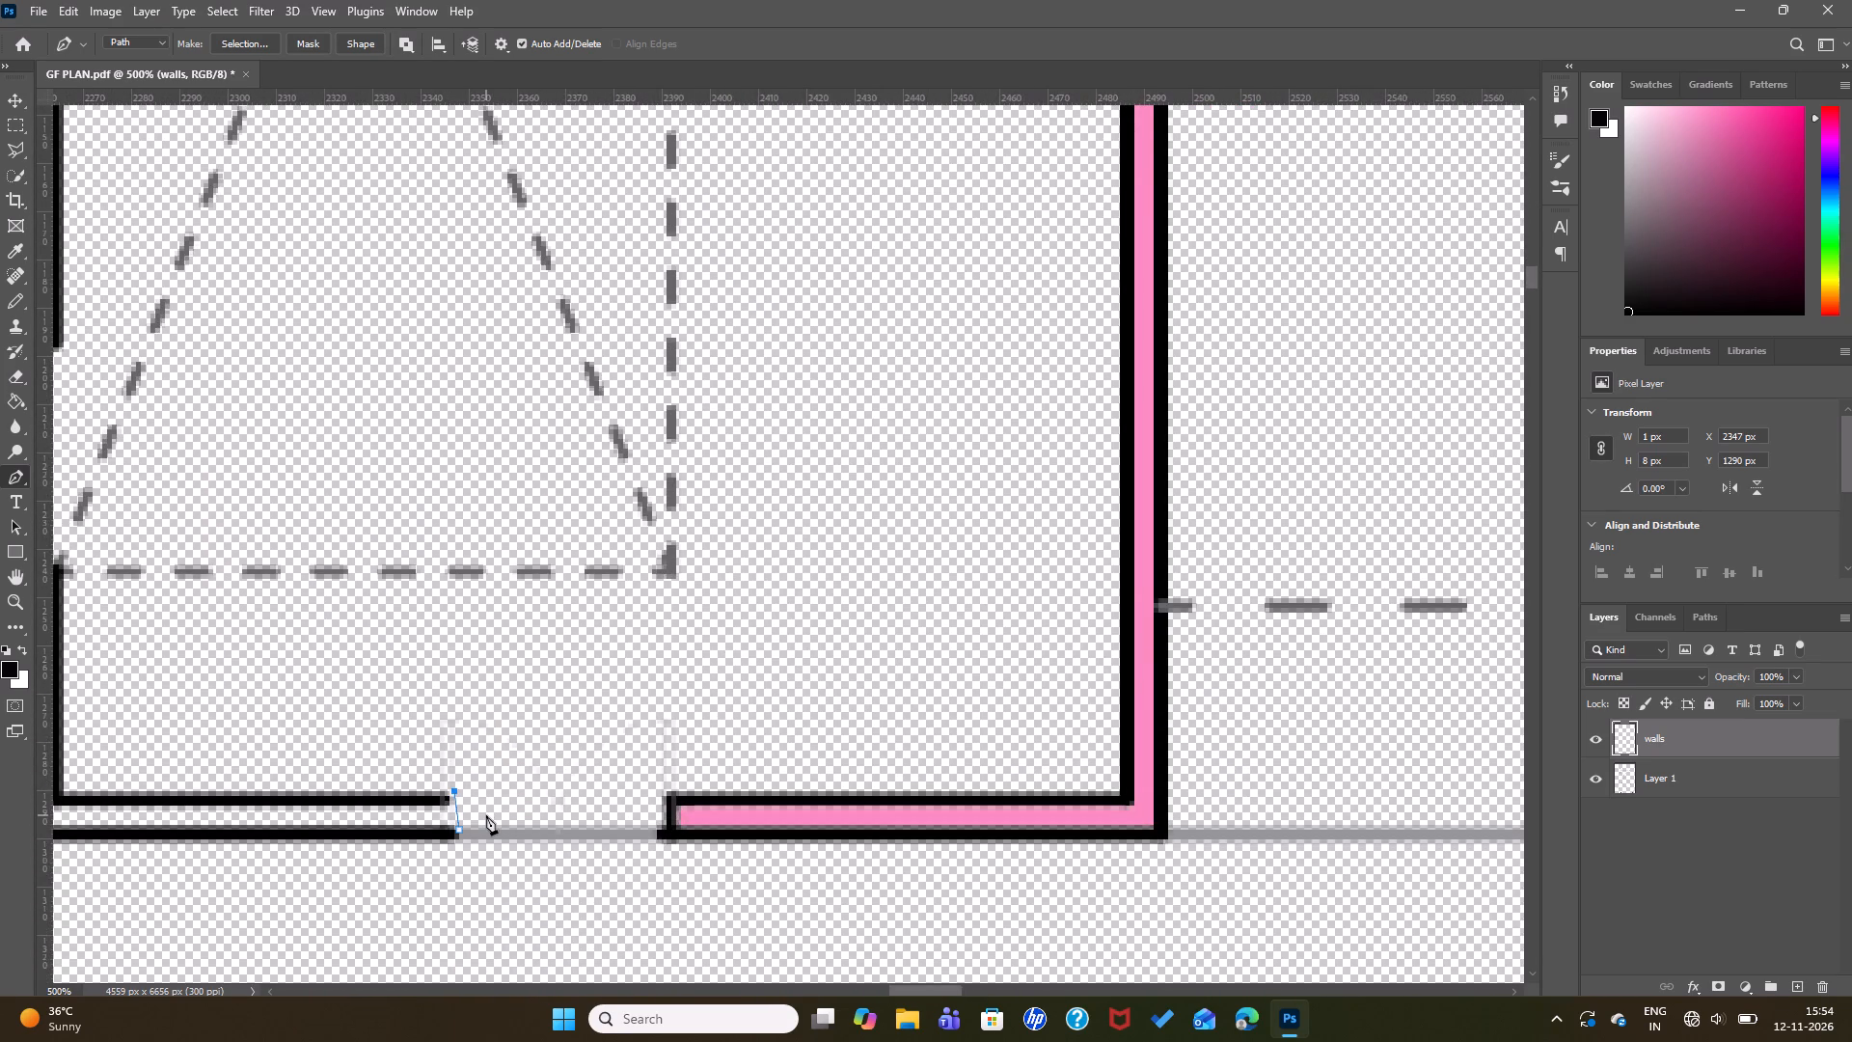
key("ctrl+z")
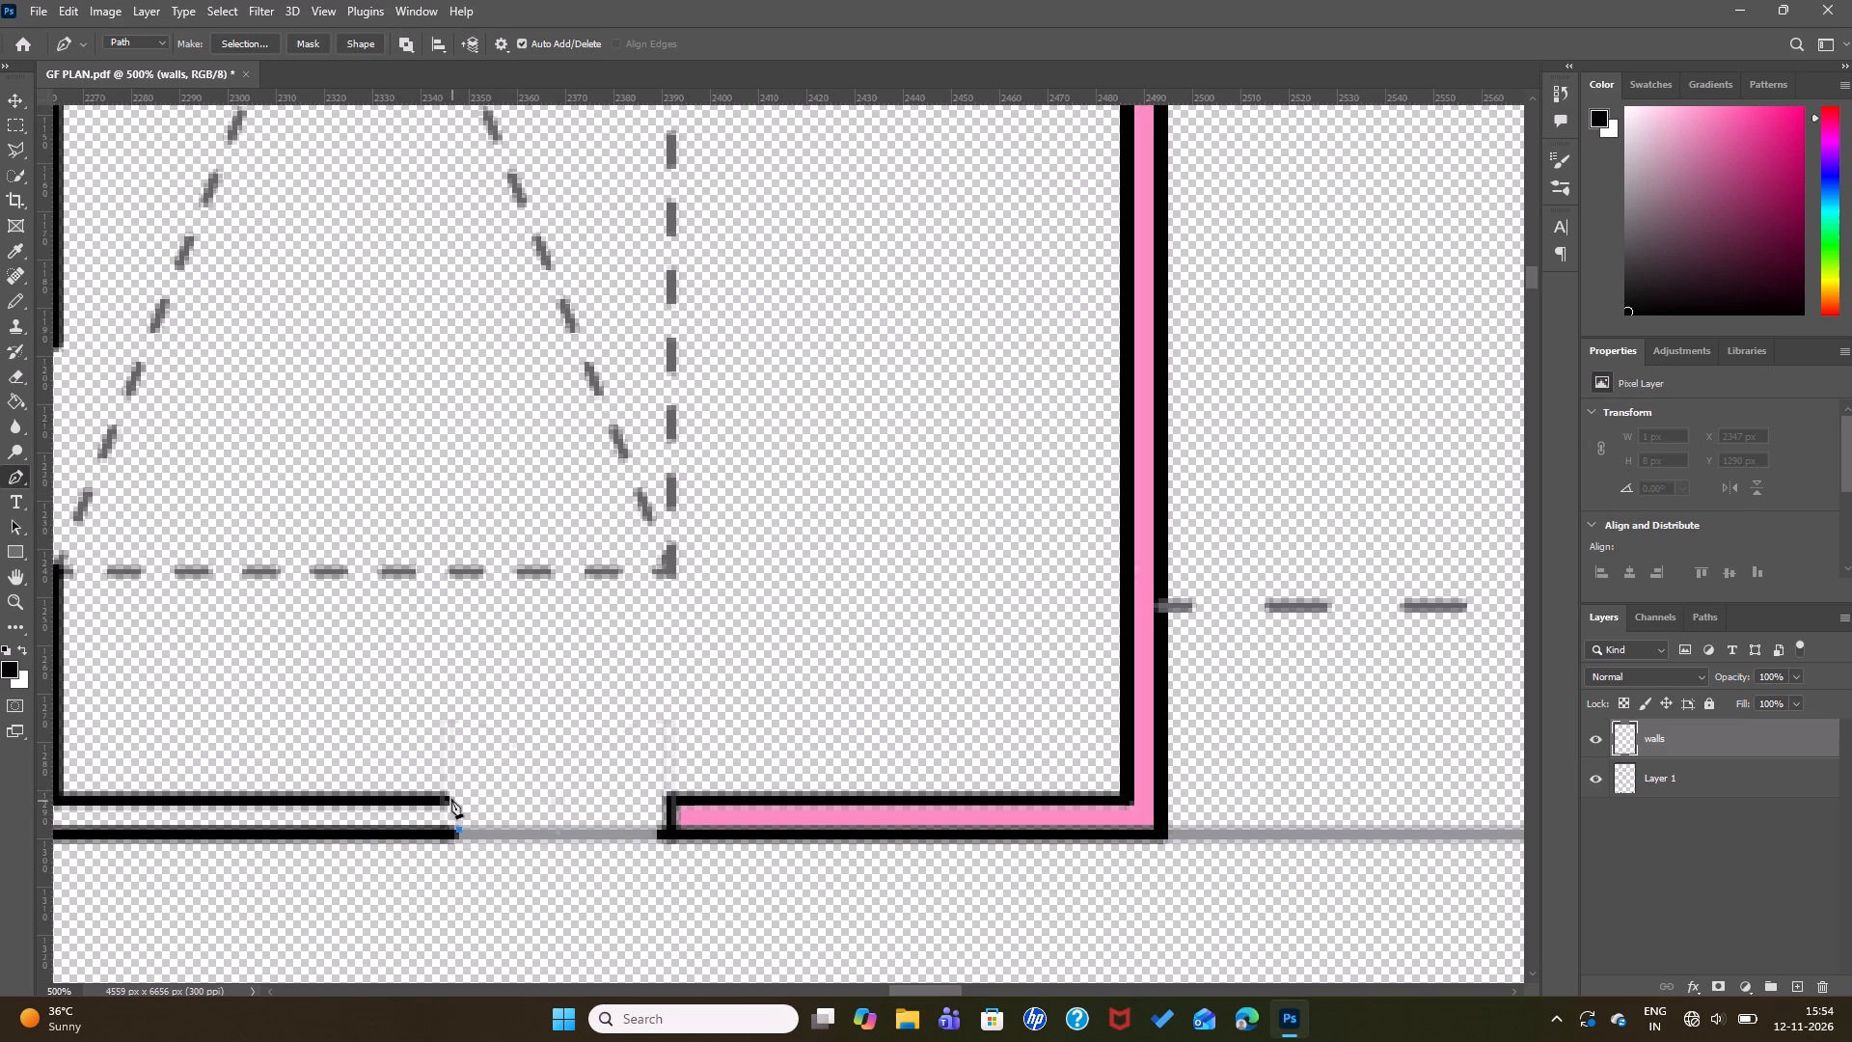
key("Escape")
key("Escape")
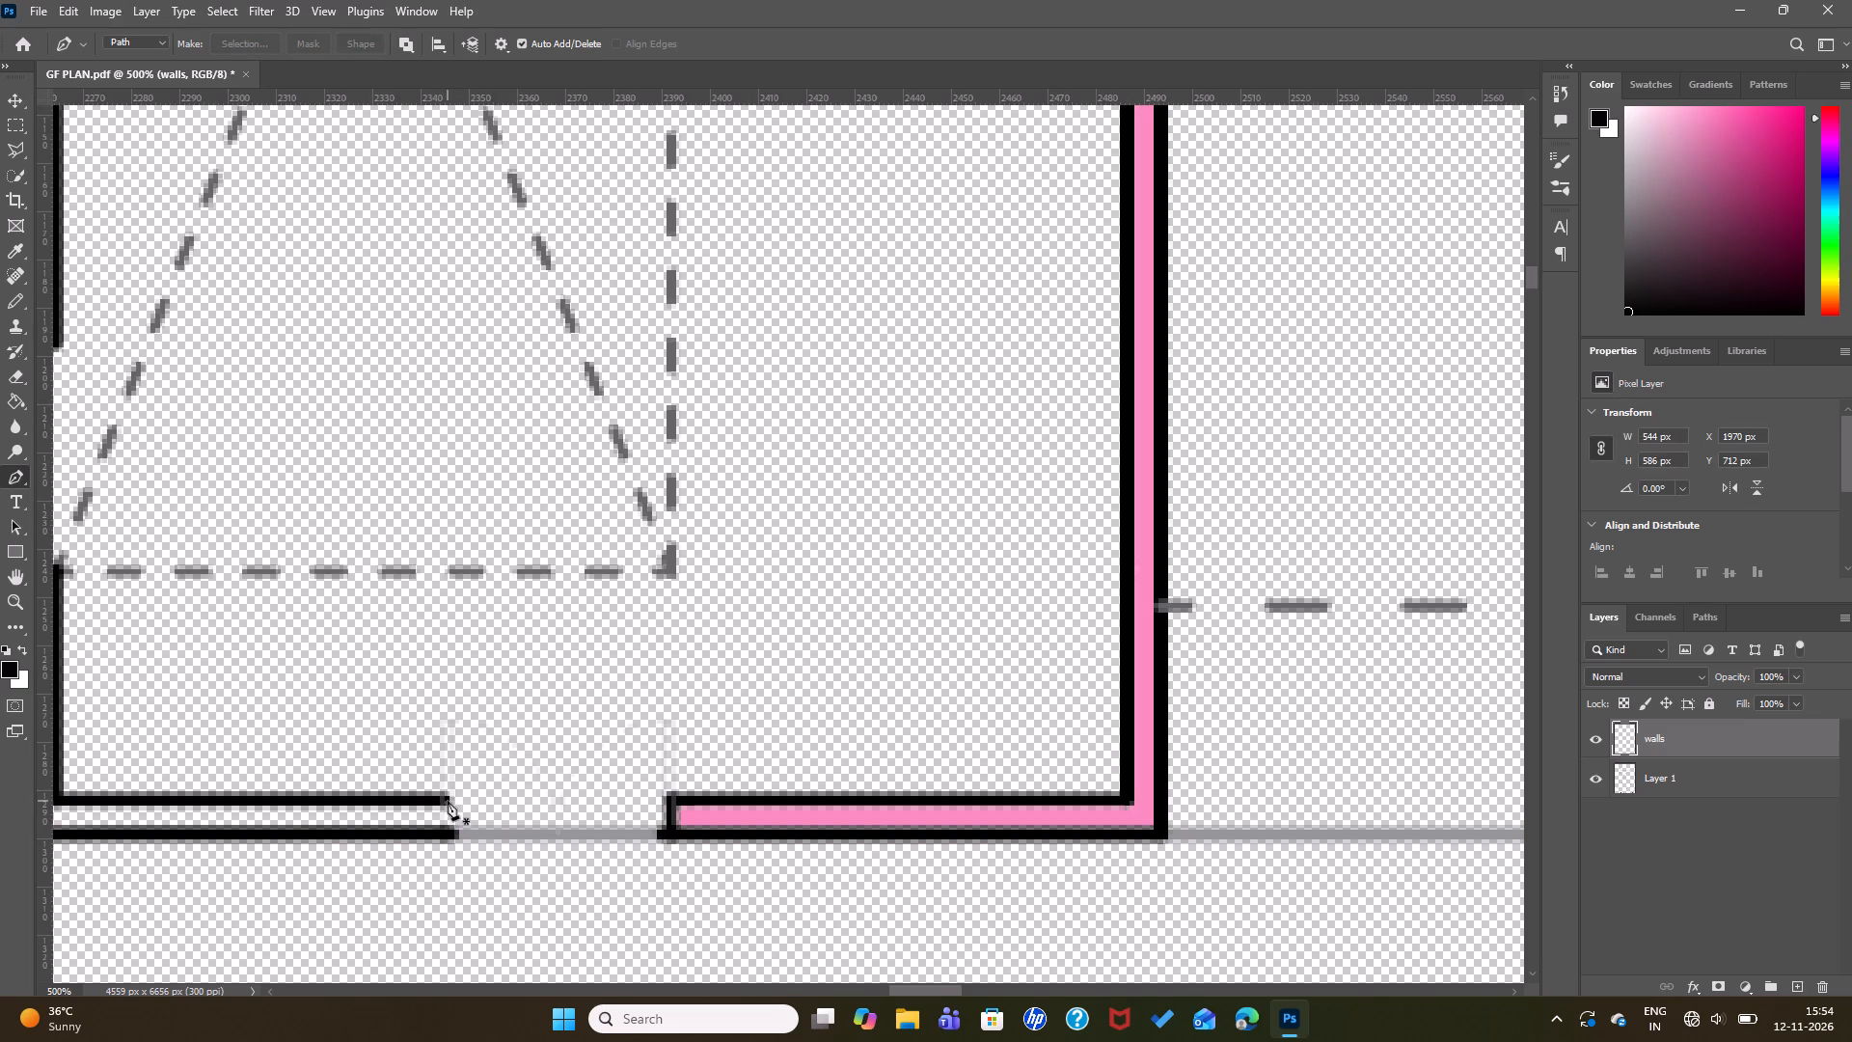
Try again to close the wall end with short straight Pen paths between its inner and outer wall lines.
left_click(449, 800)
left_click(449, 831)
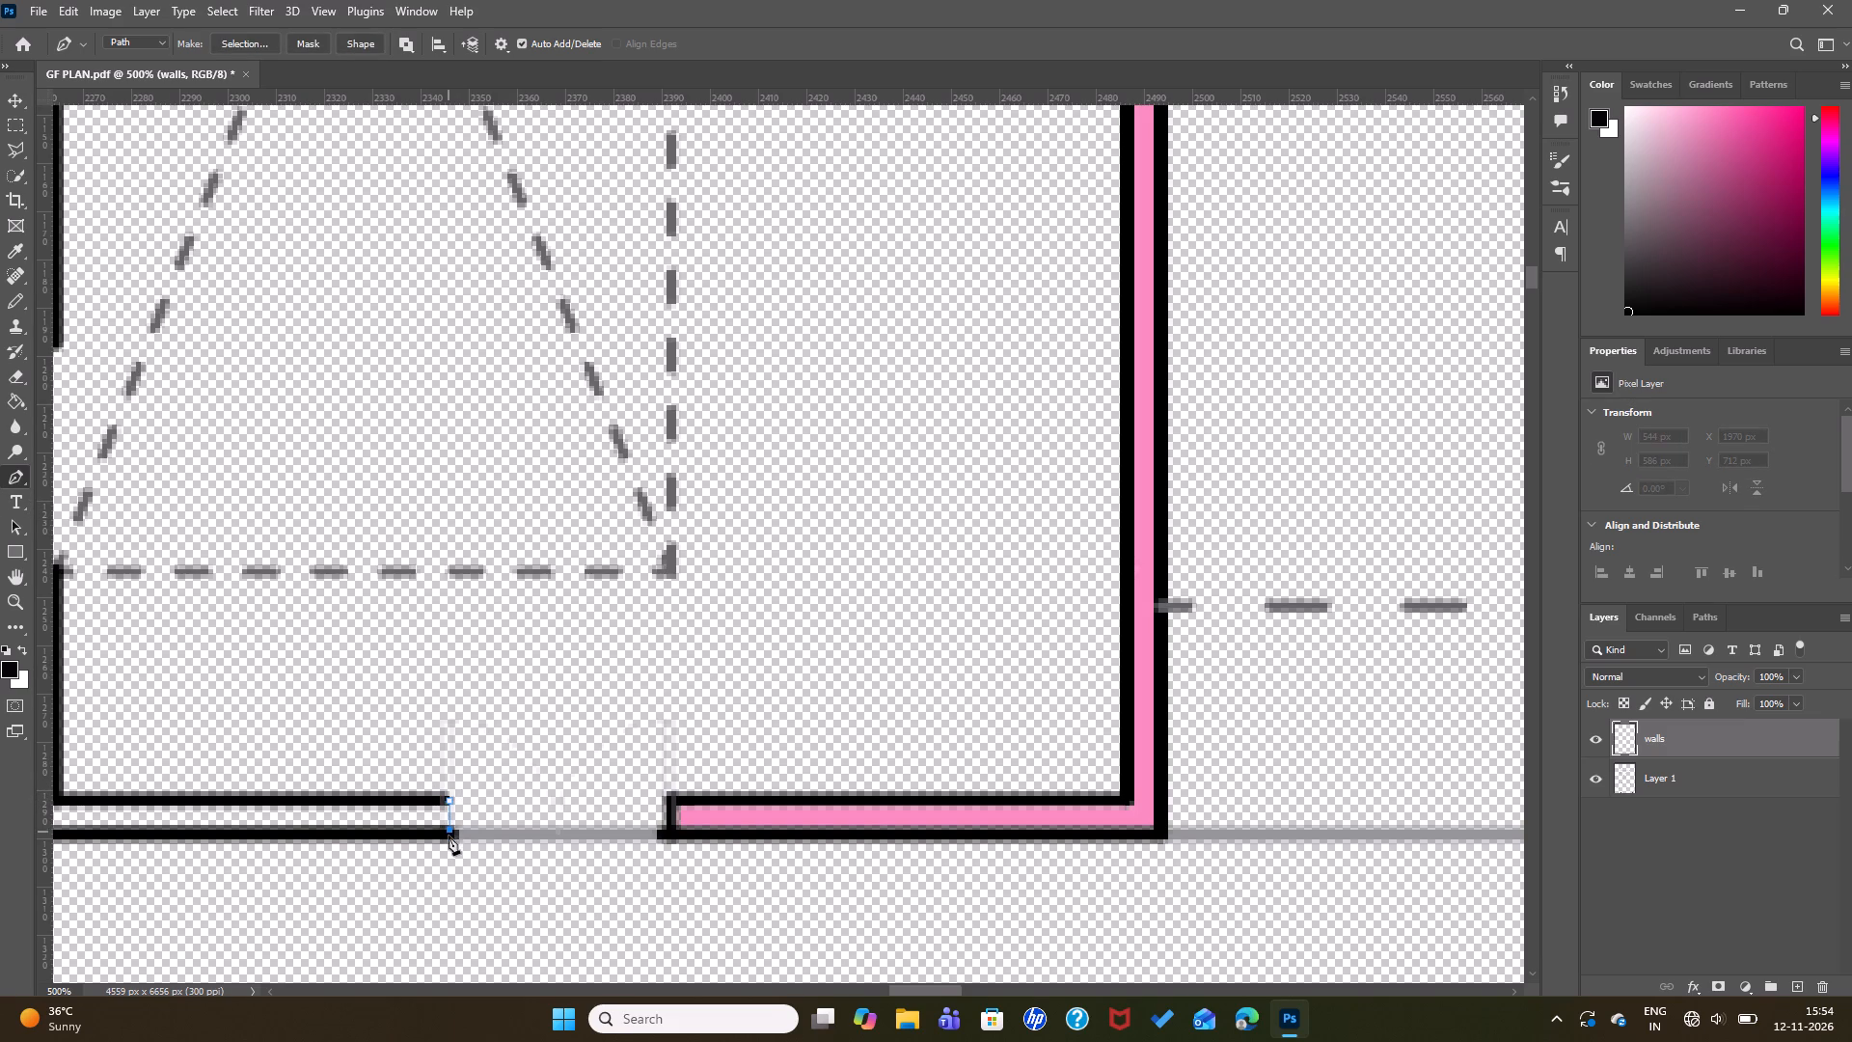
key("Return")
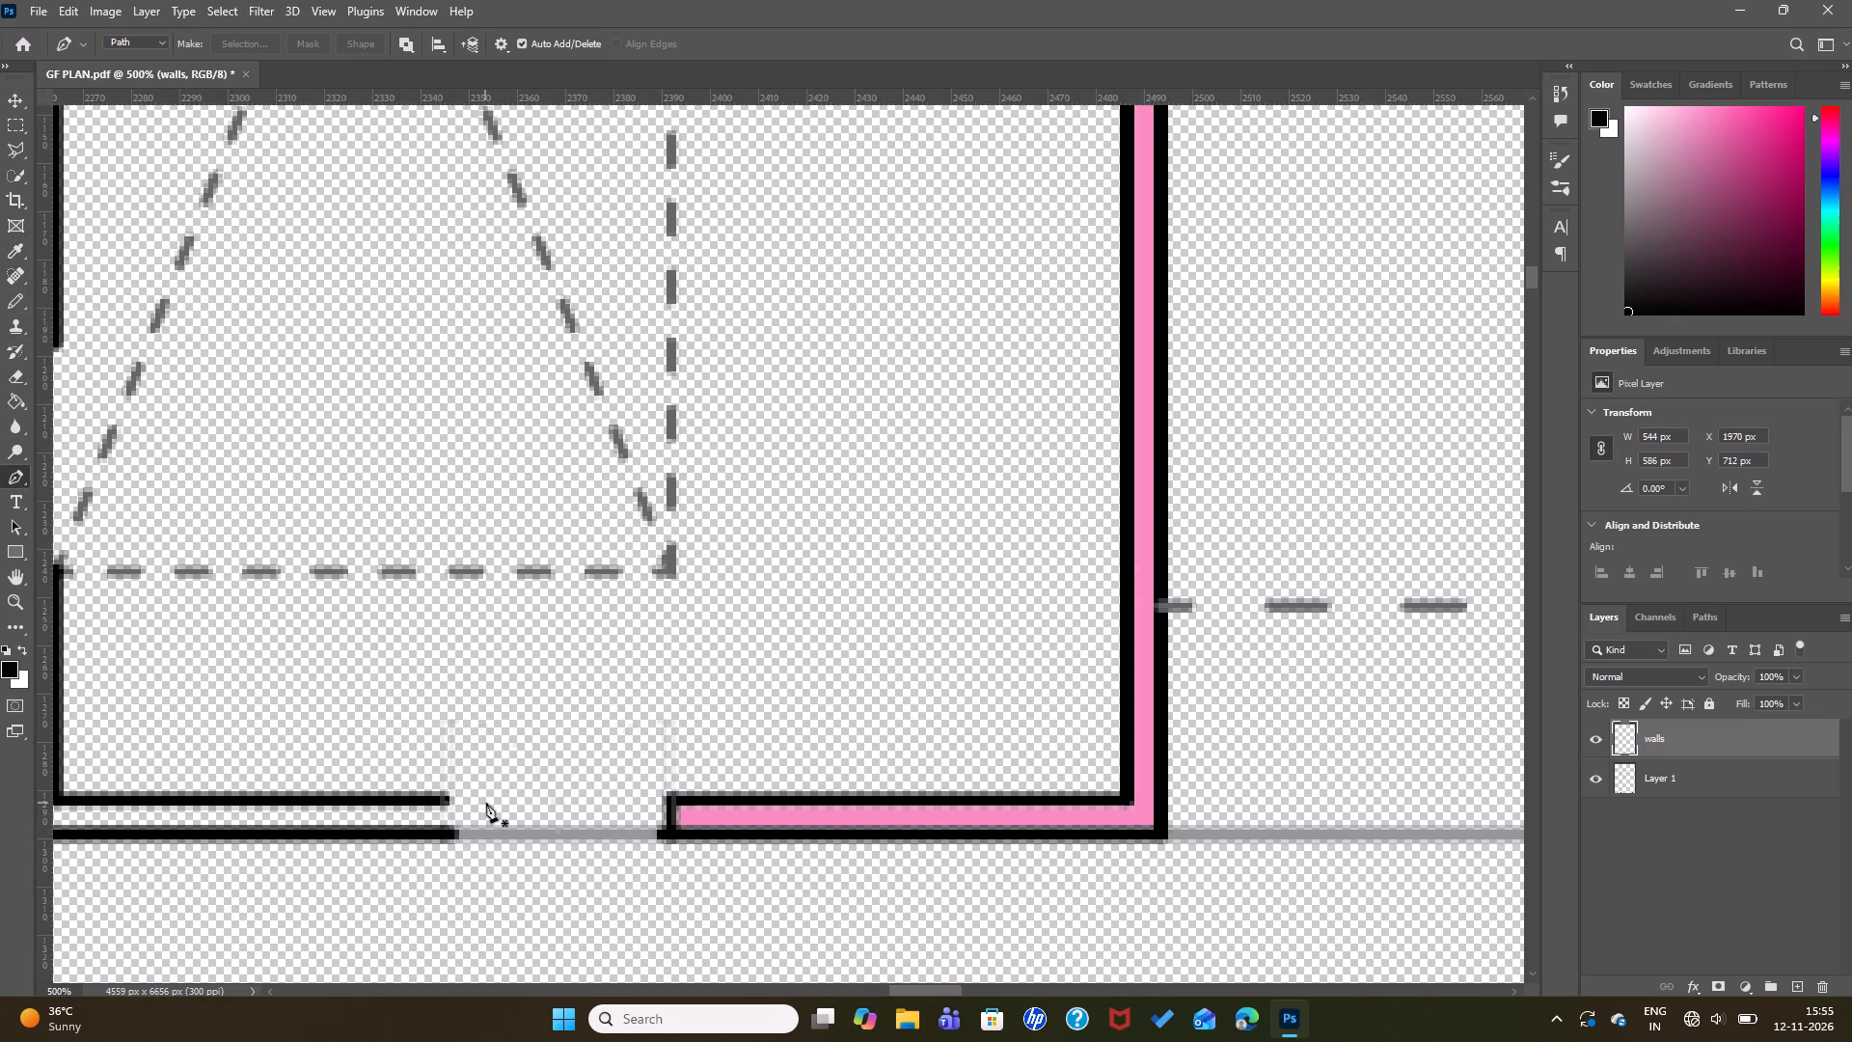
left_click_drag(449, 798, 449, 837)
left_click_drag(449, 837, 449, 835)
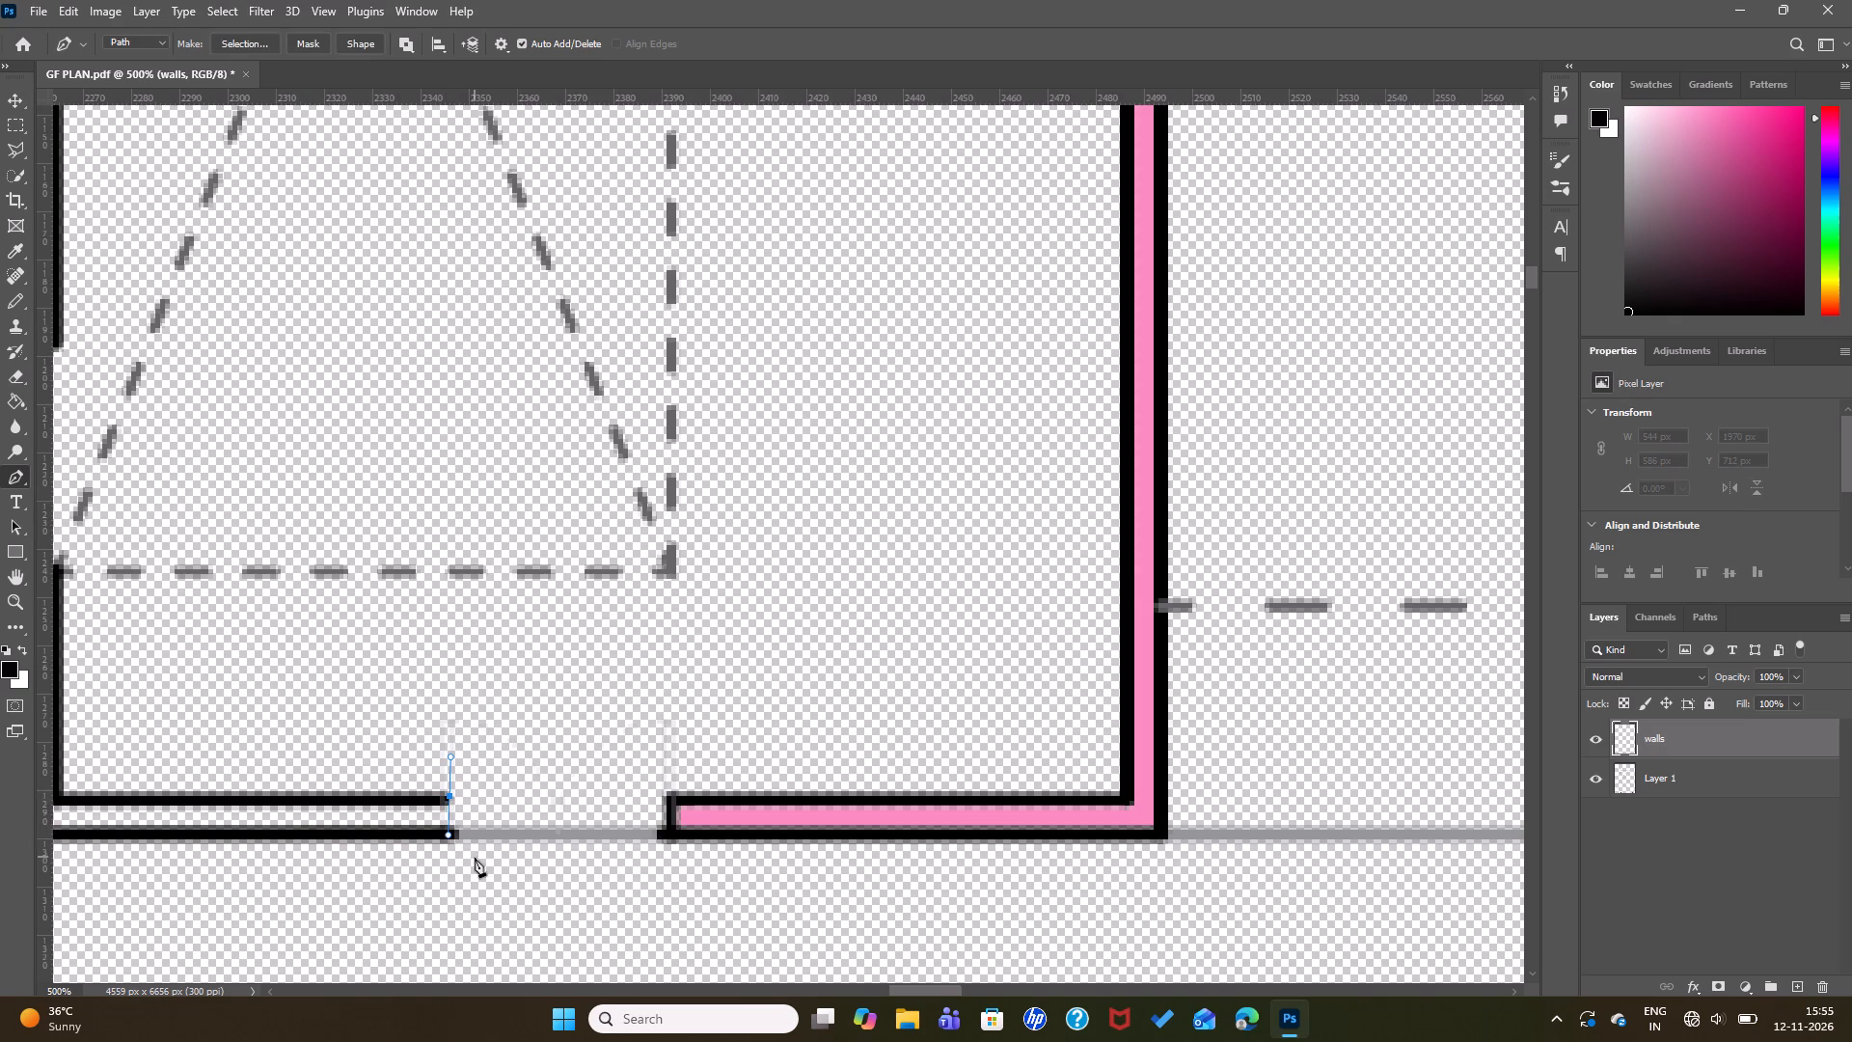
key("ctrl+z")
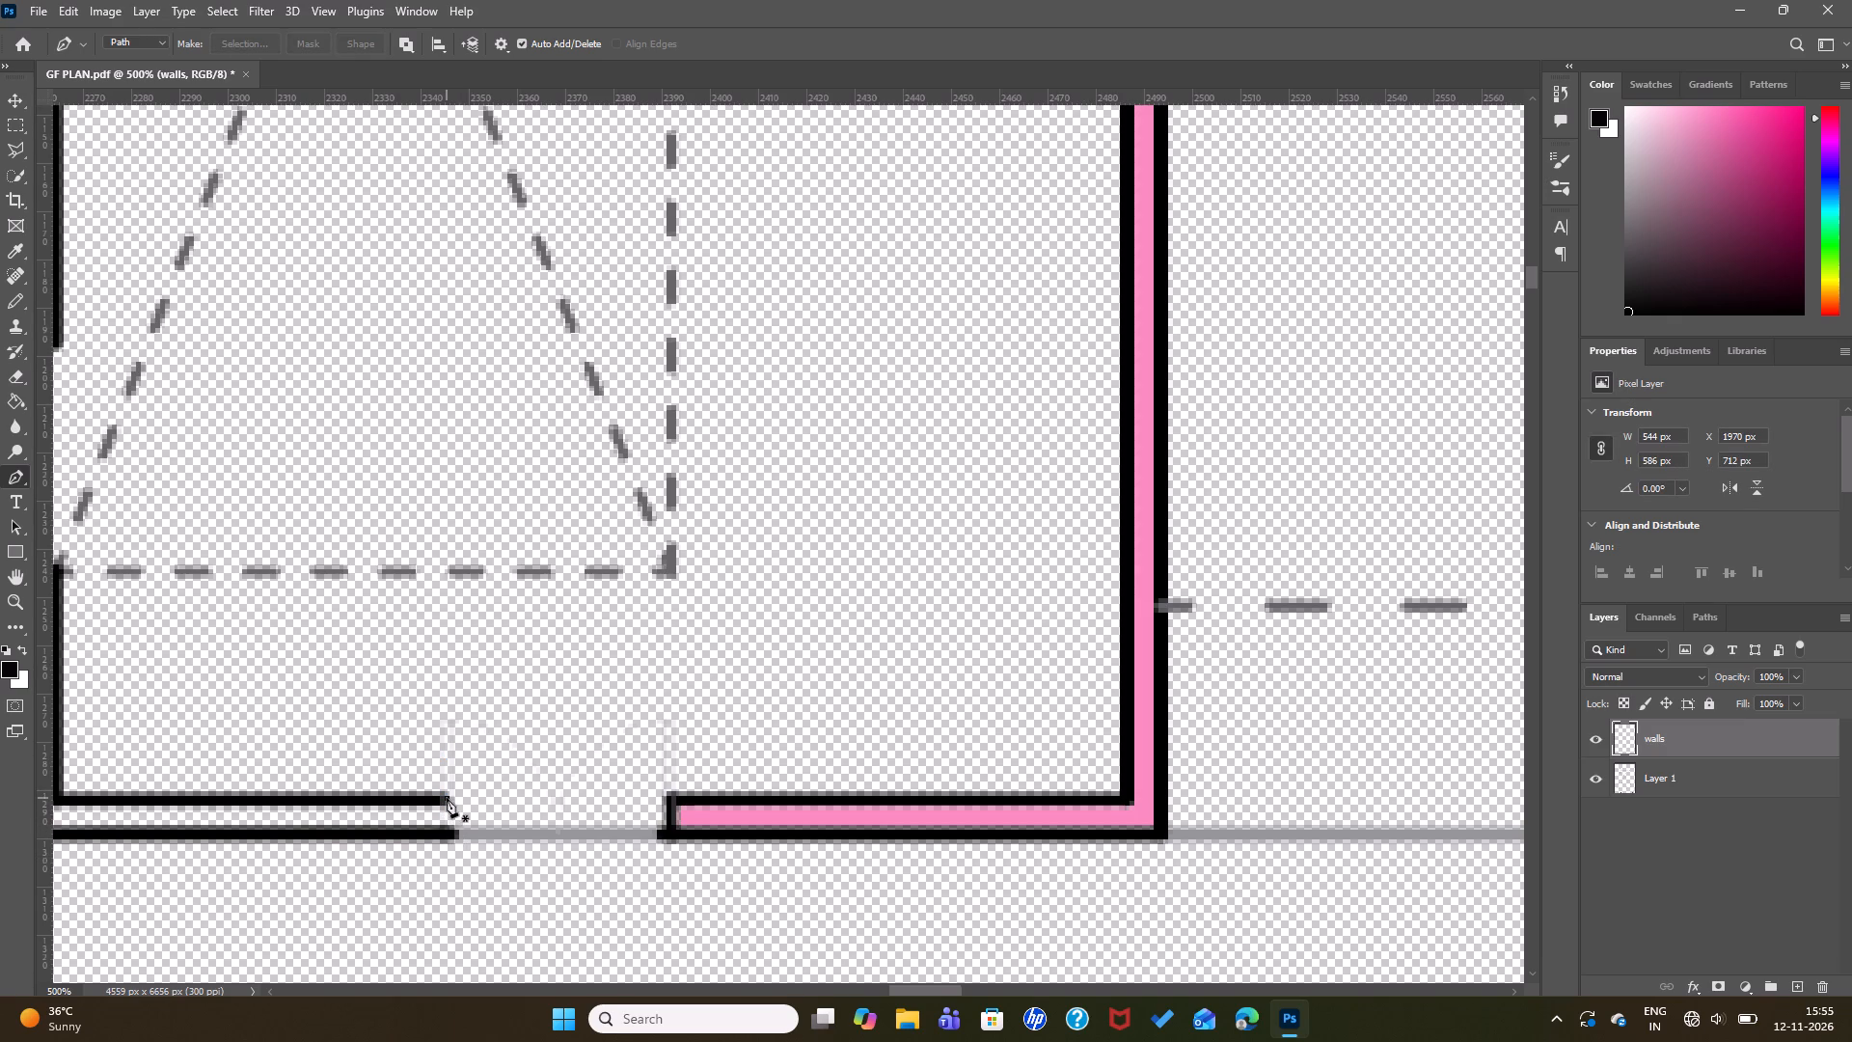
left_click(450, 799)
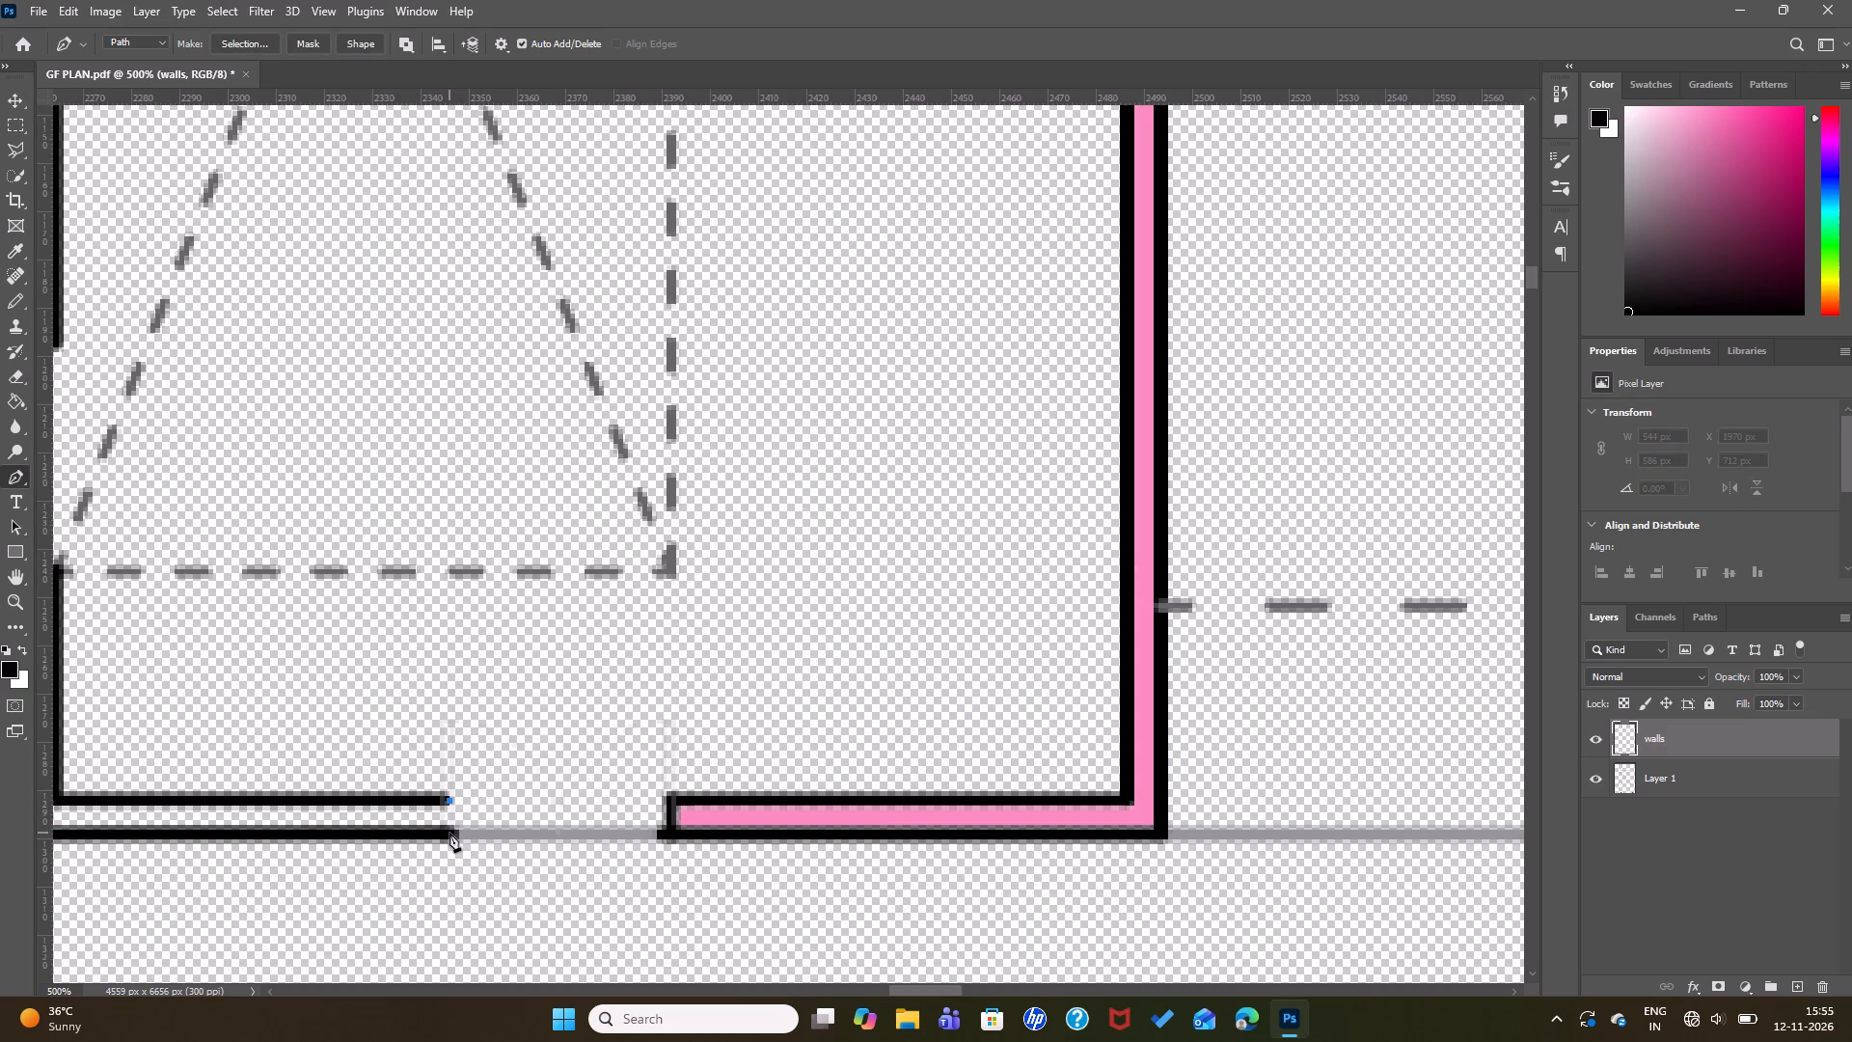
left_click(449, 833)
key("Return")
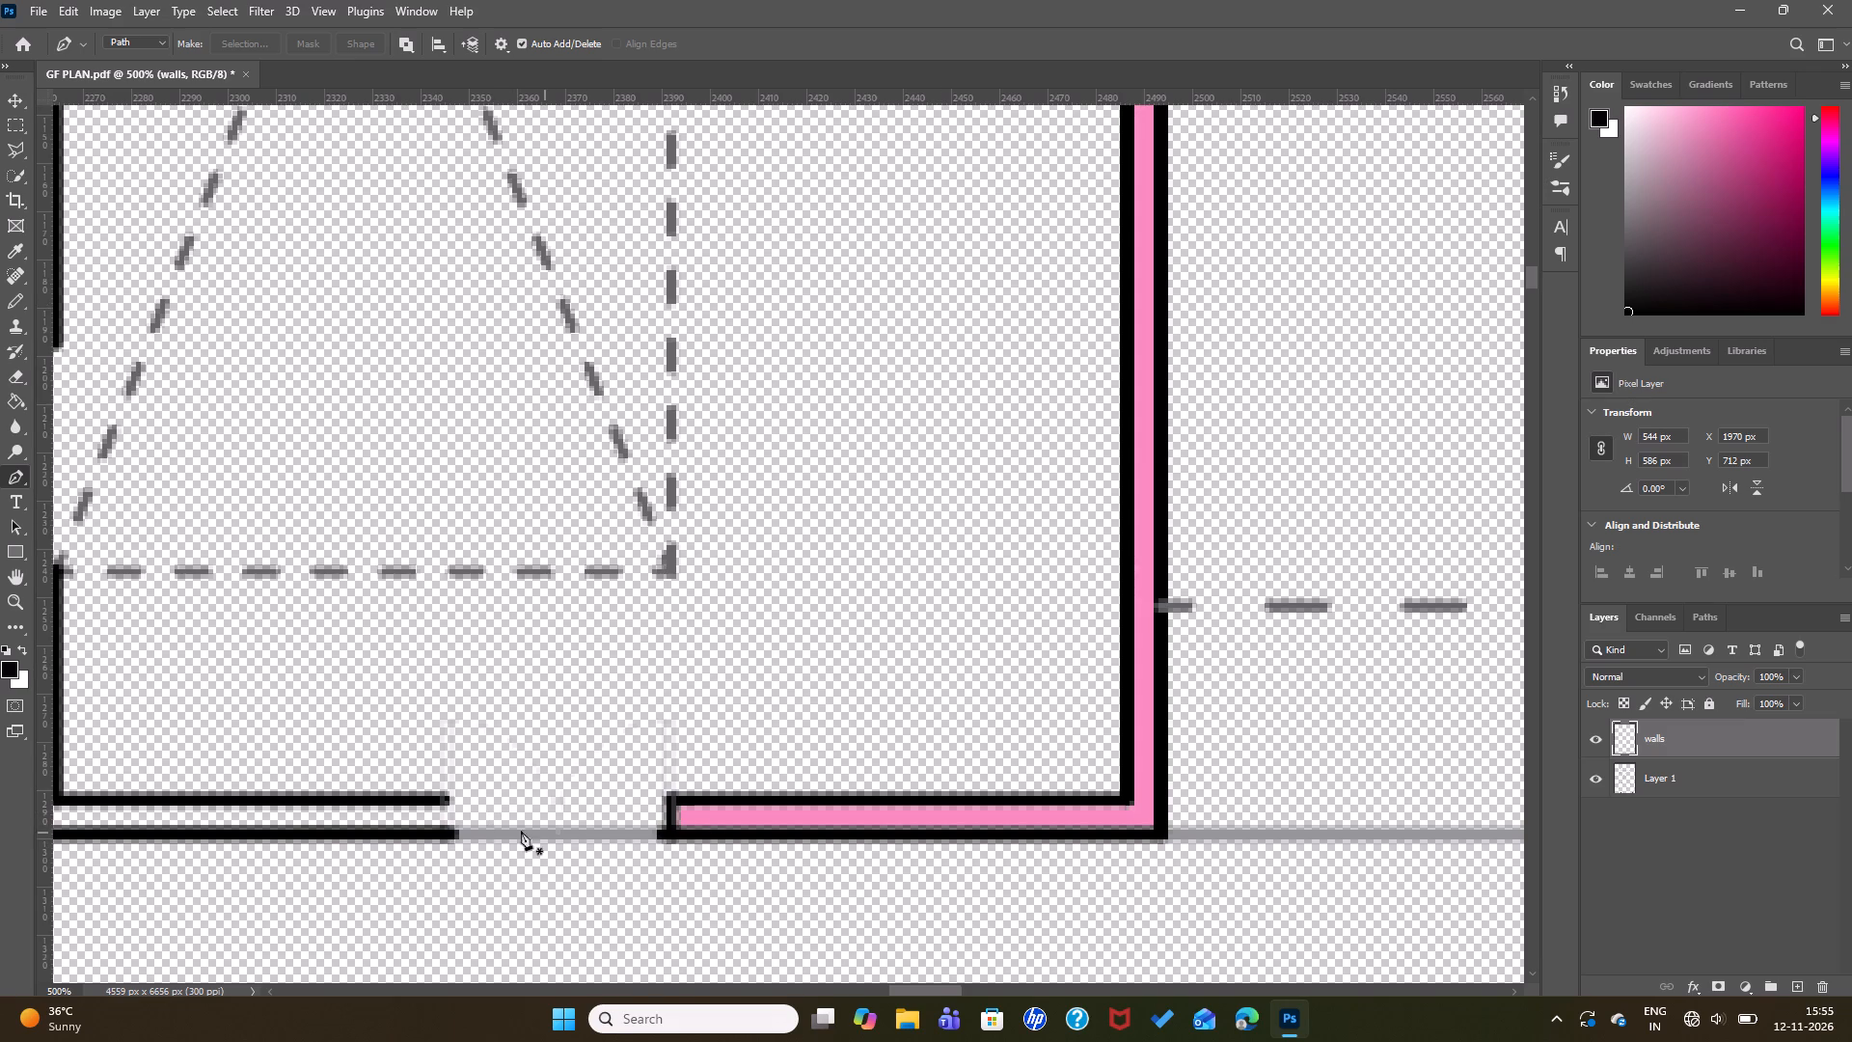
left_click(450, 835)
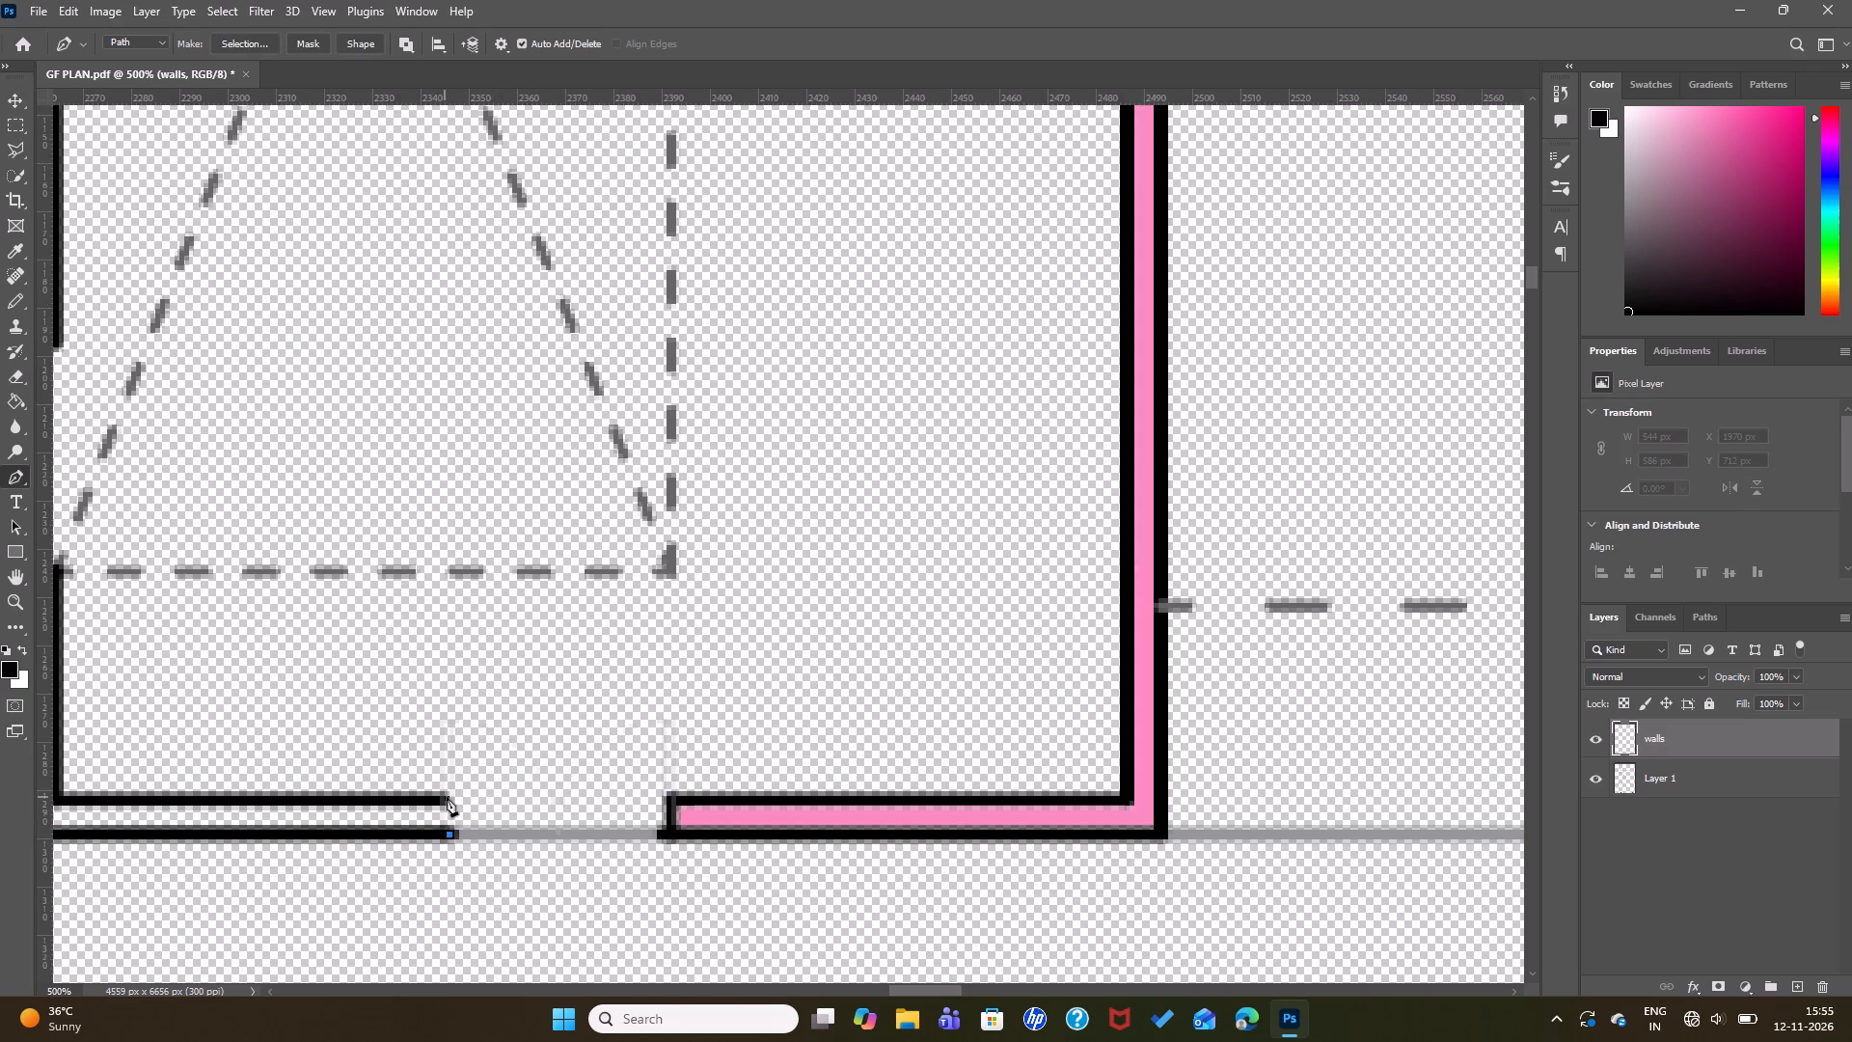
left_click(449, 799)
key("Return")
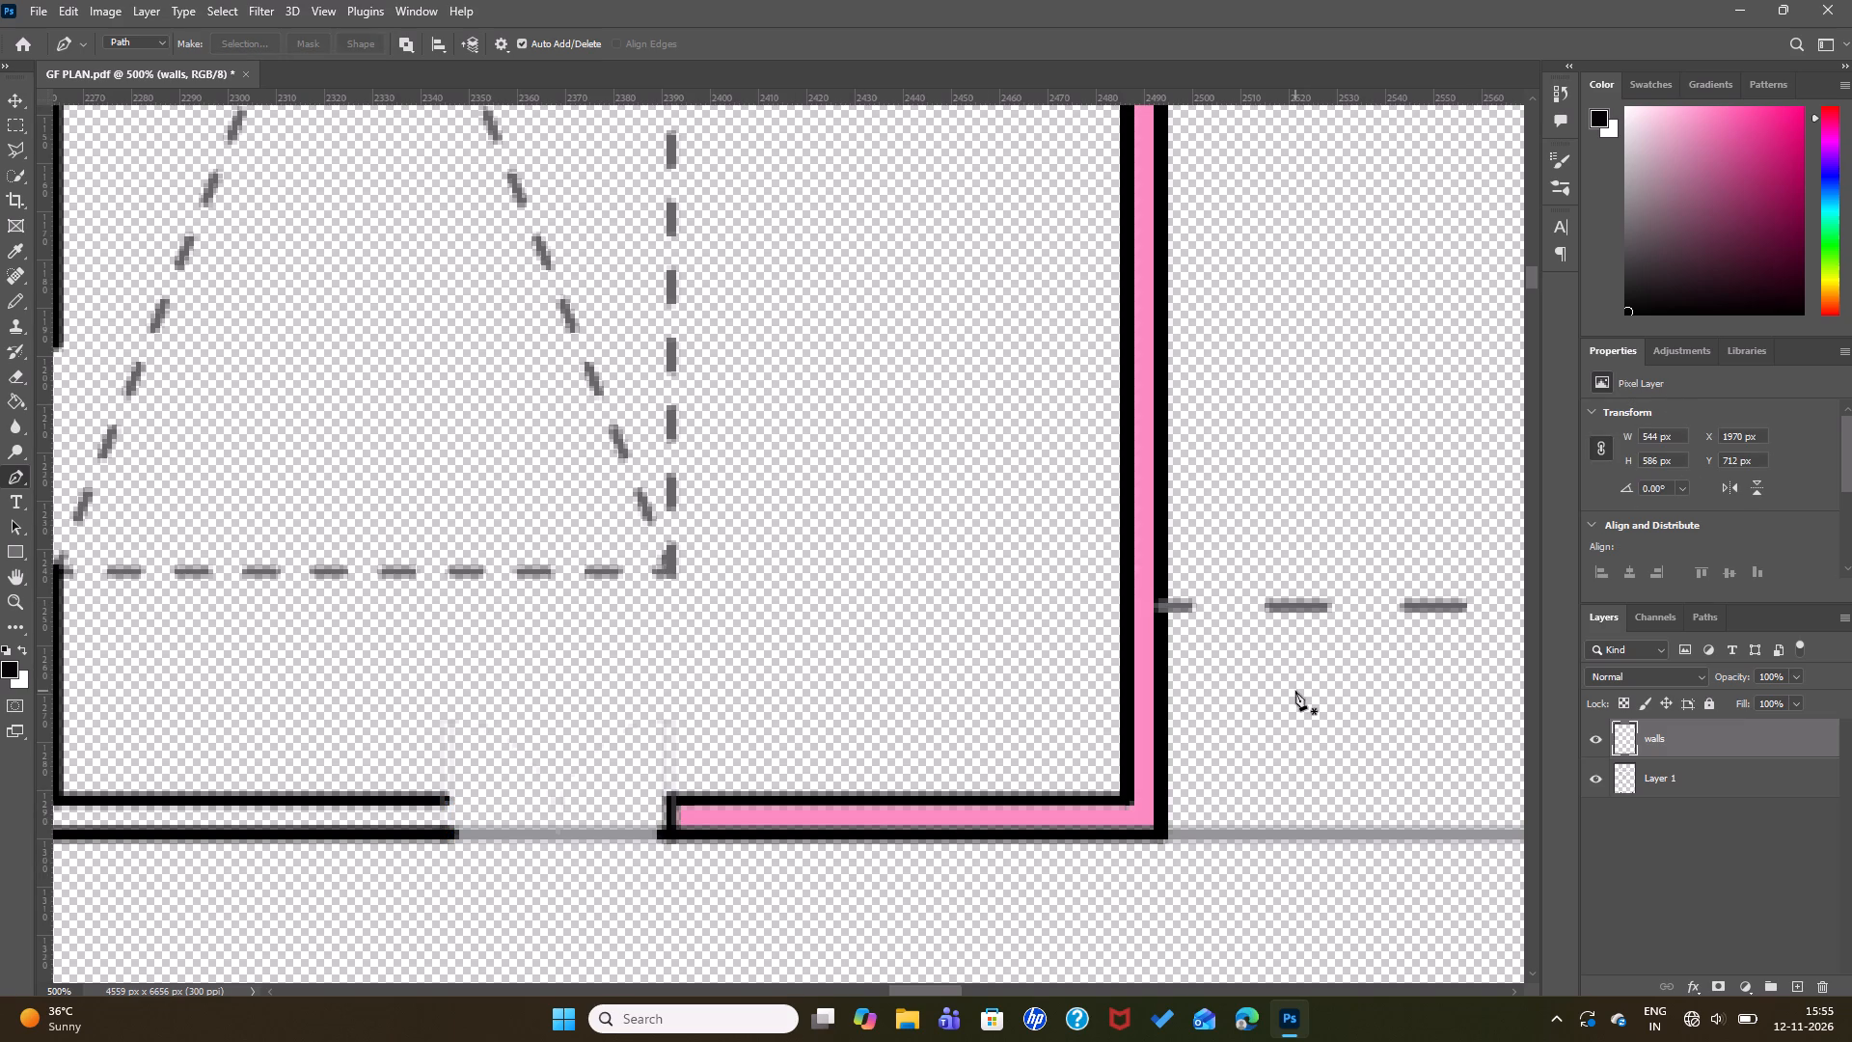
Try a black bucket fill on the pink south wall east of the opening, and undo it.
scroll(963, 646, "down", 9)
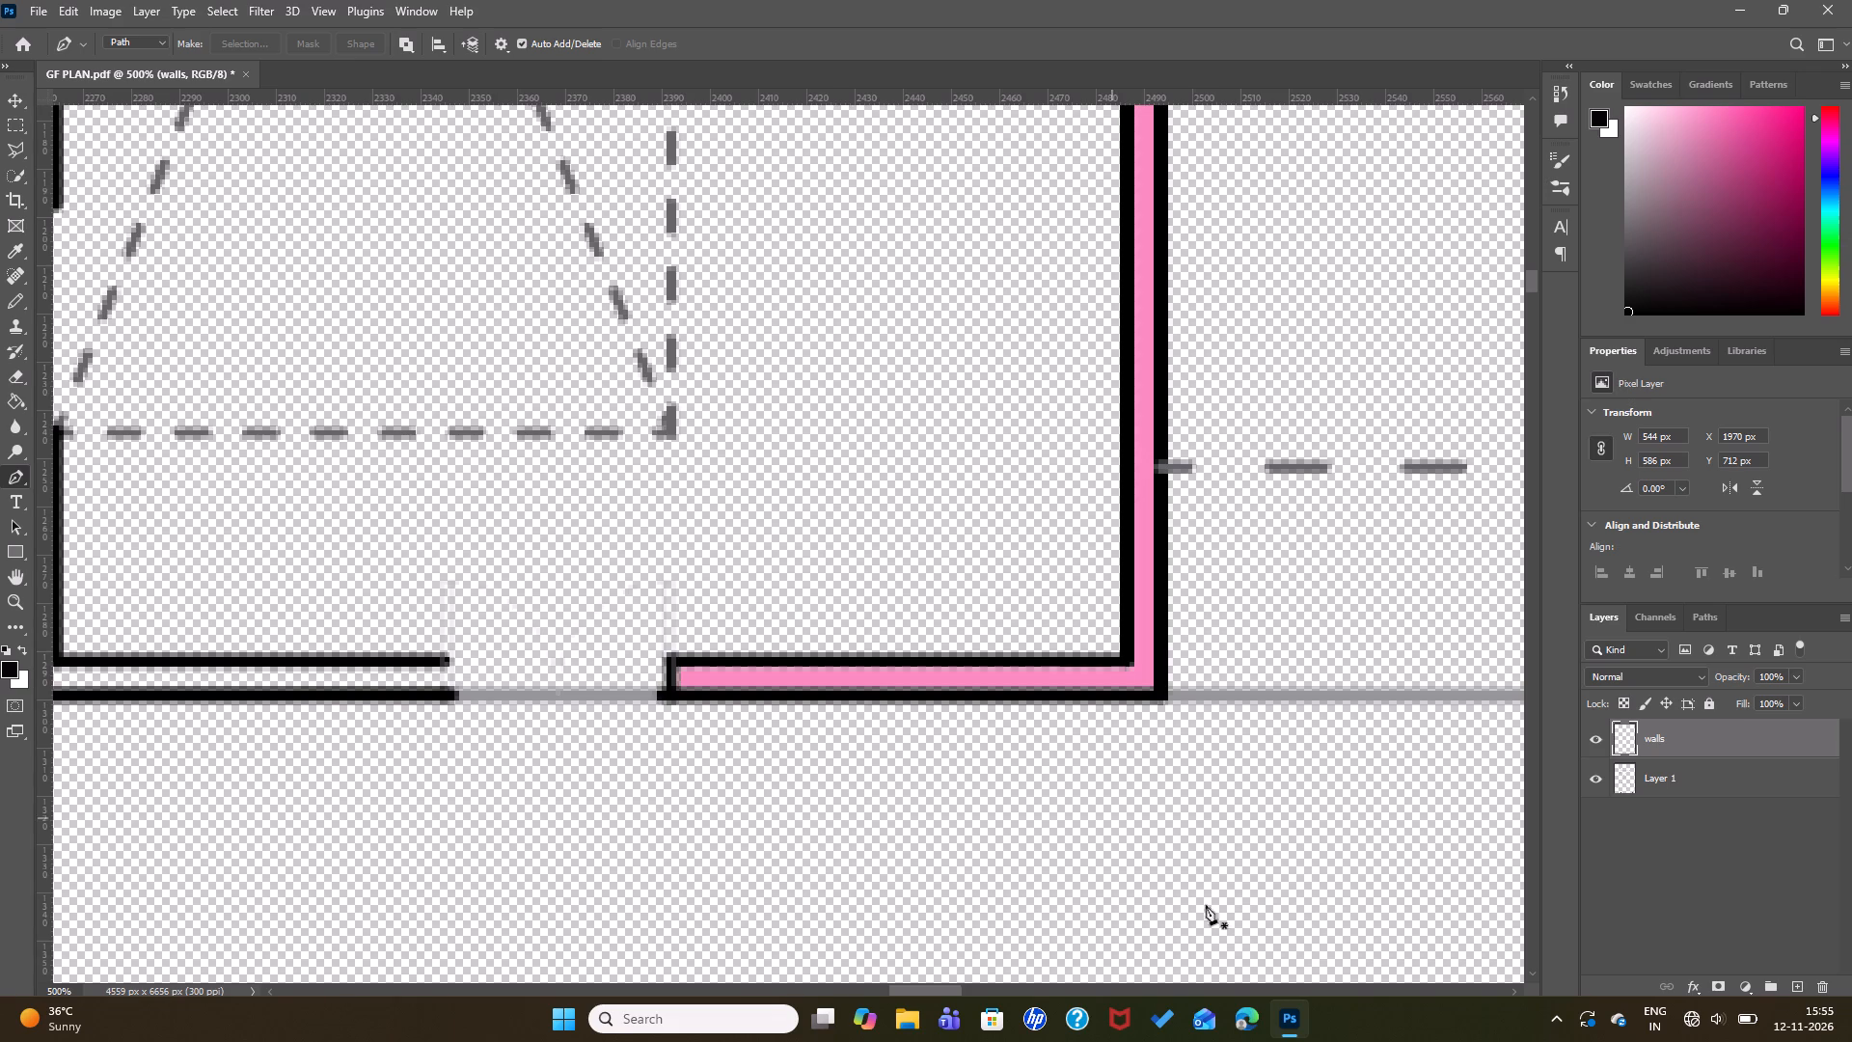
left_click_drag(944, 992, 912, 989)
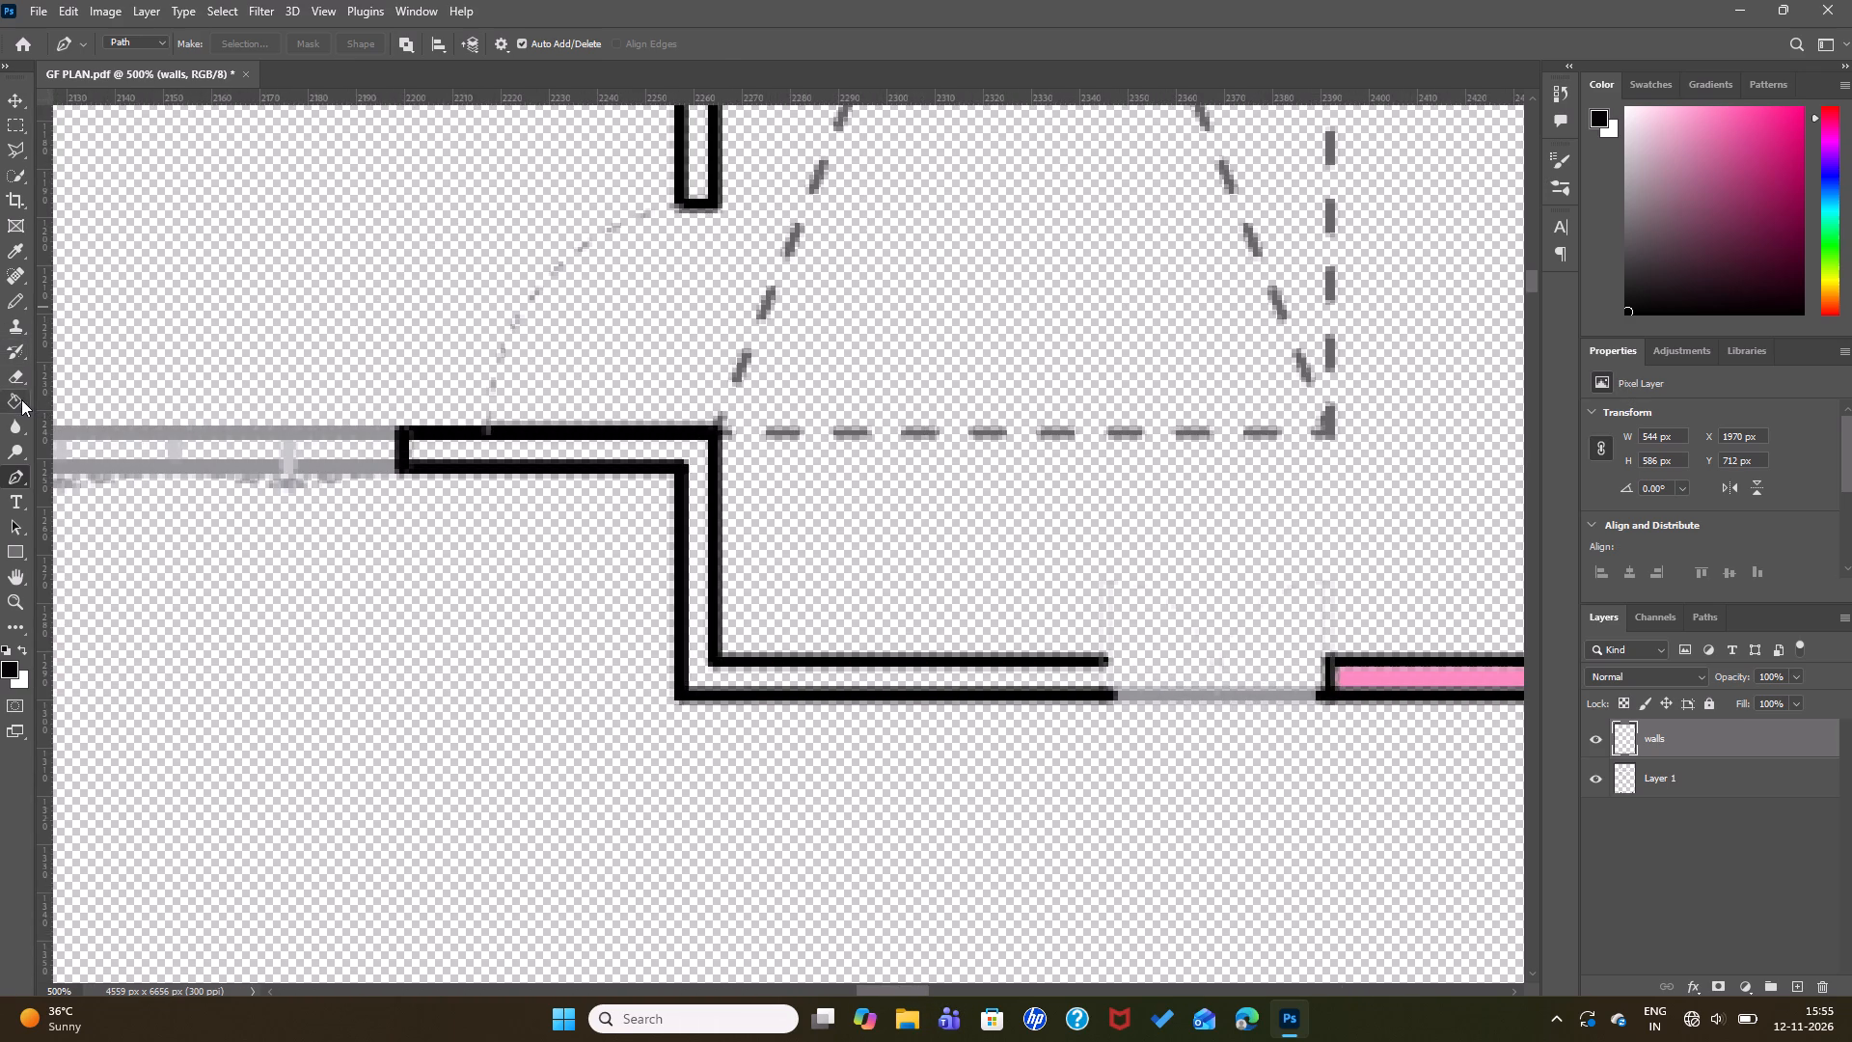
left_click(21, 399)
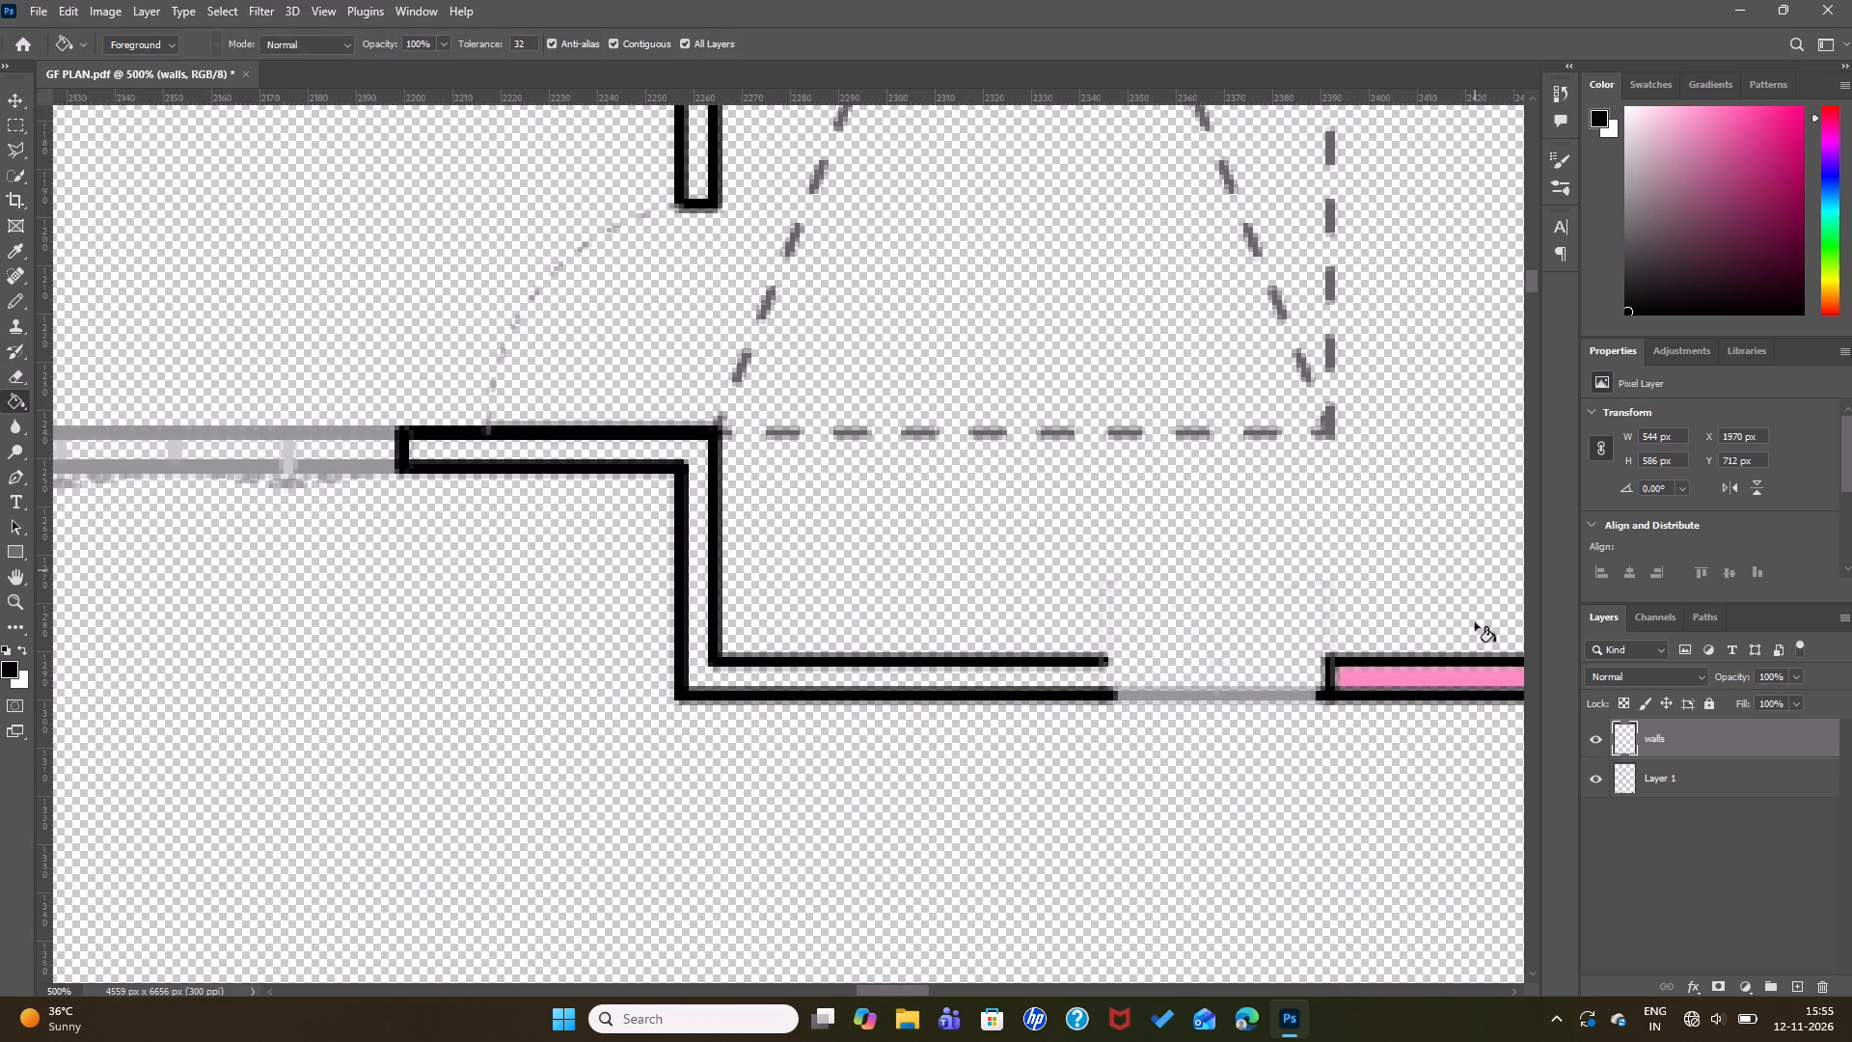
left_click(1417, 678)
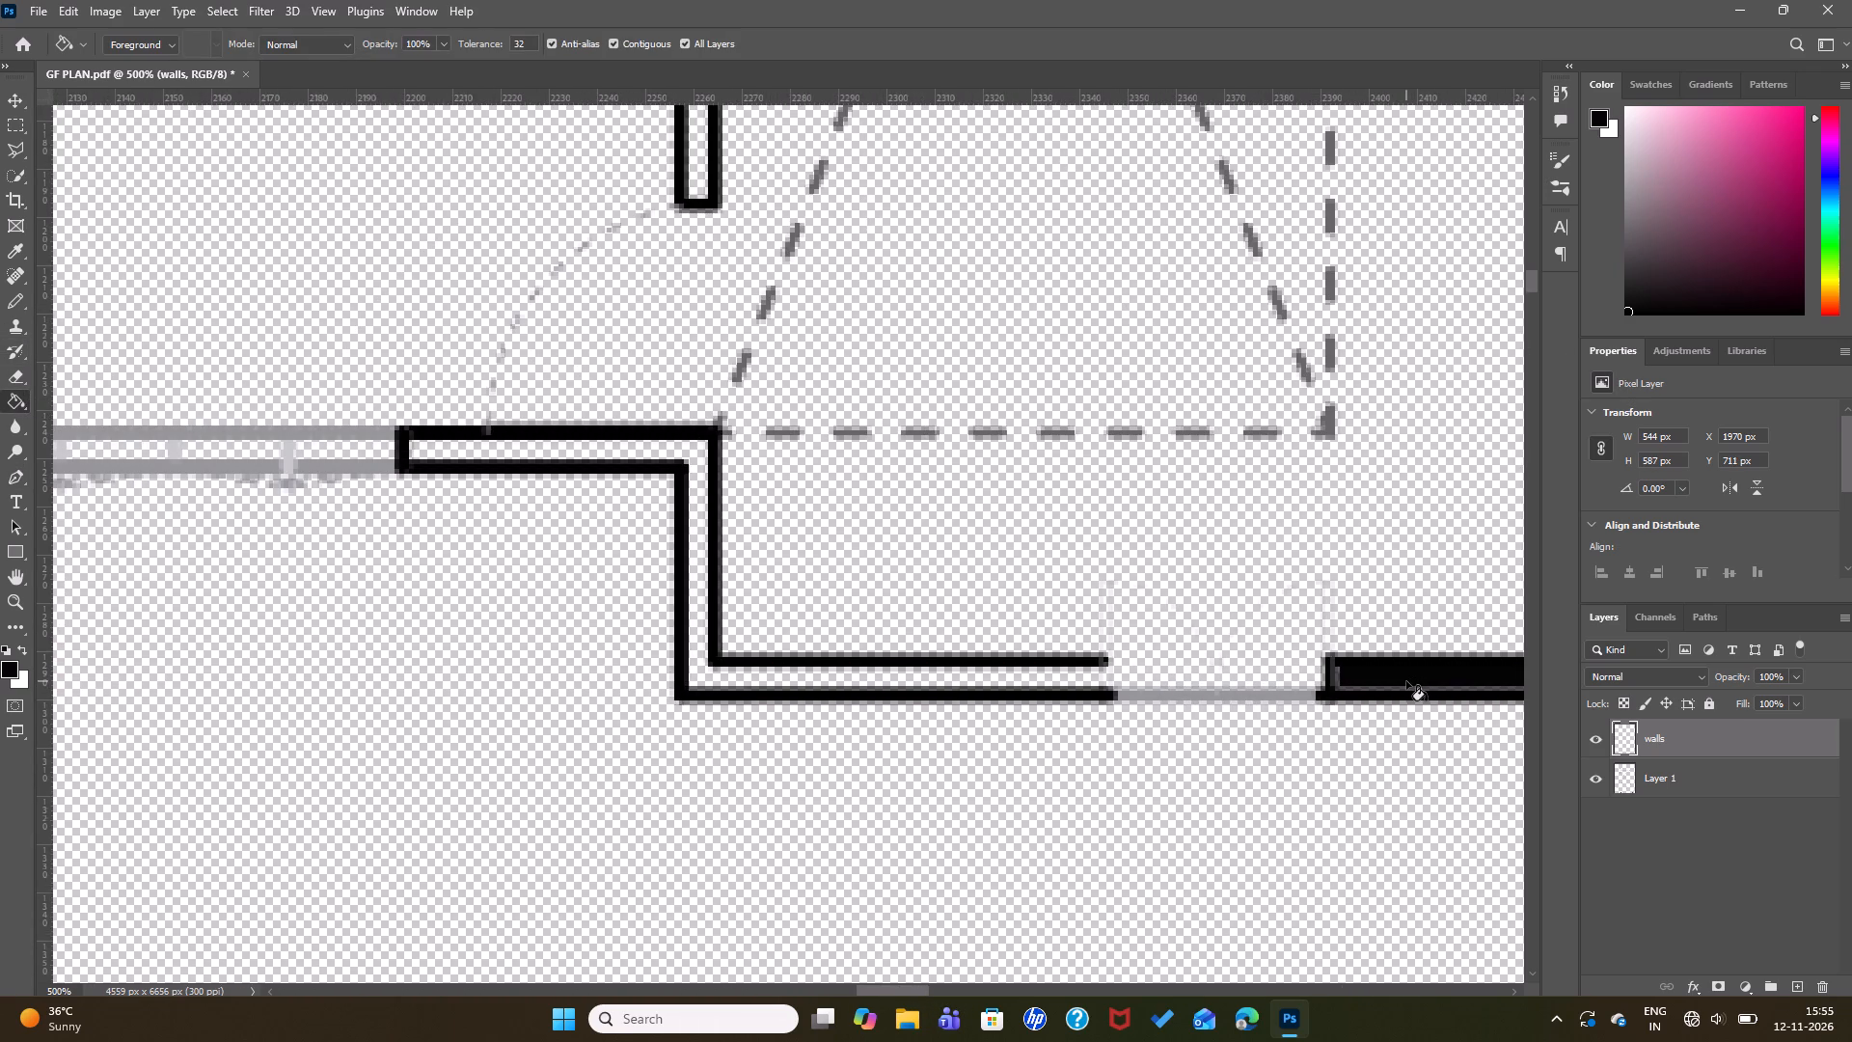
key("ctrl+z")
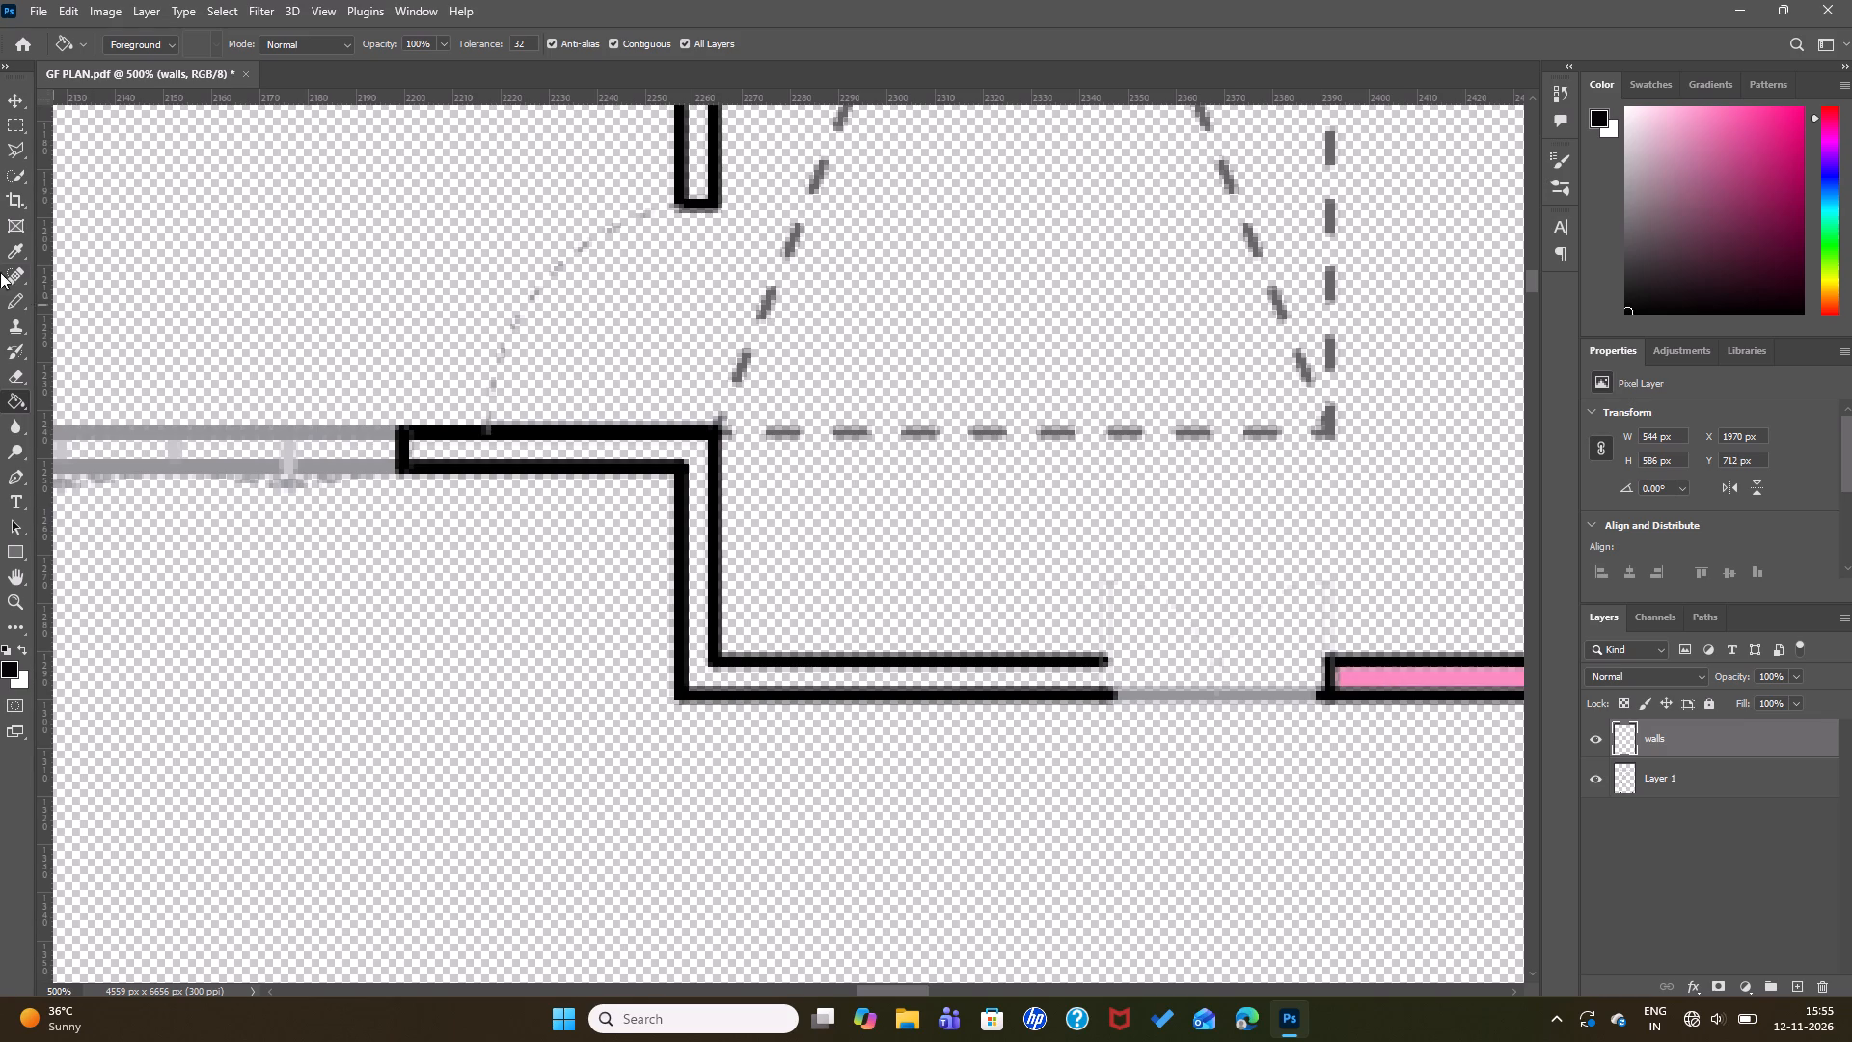
Sample the pink from the filled south wall and fill the stepped wall west of the opening with it.
left_click(14, 257)
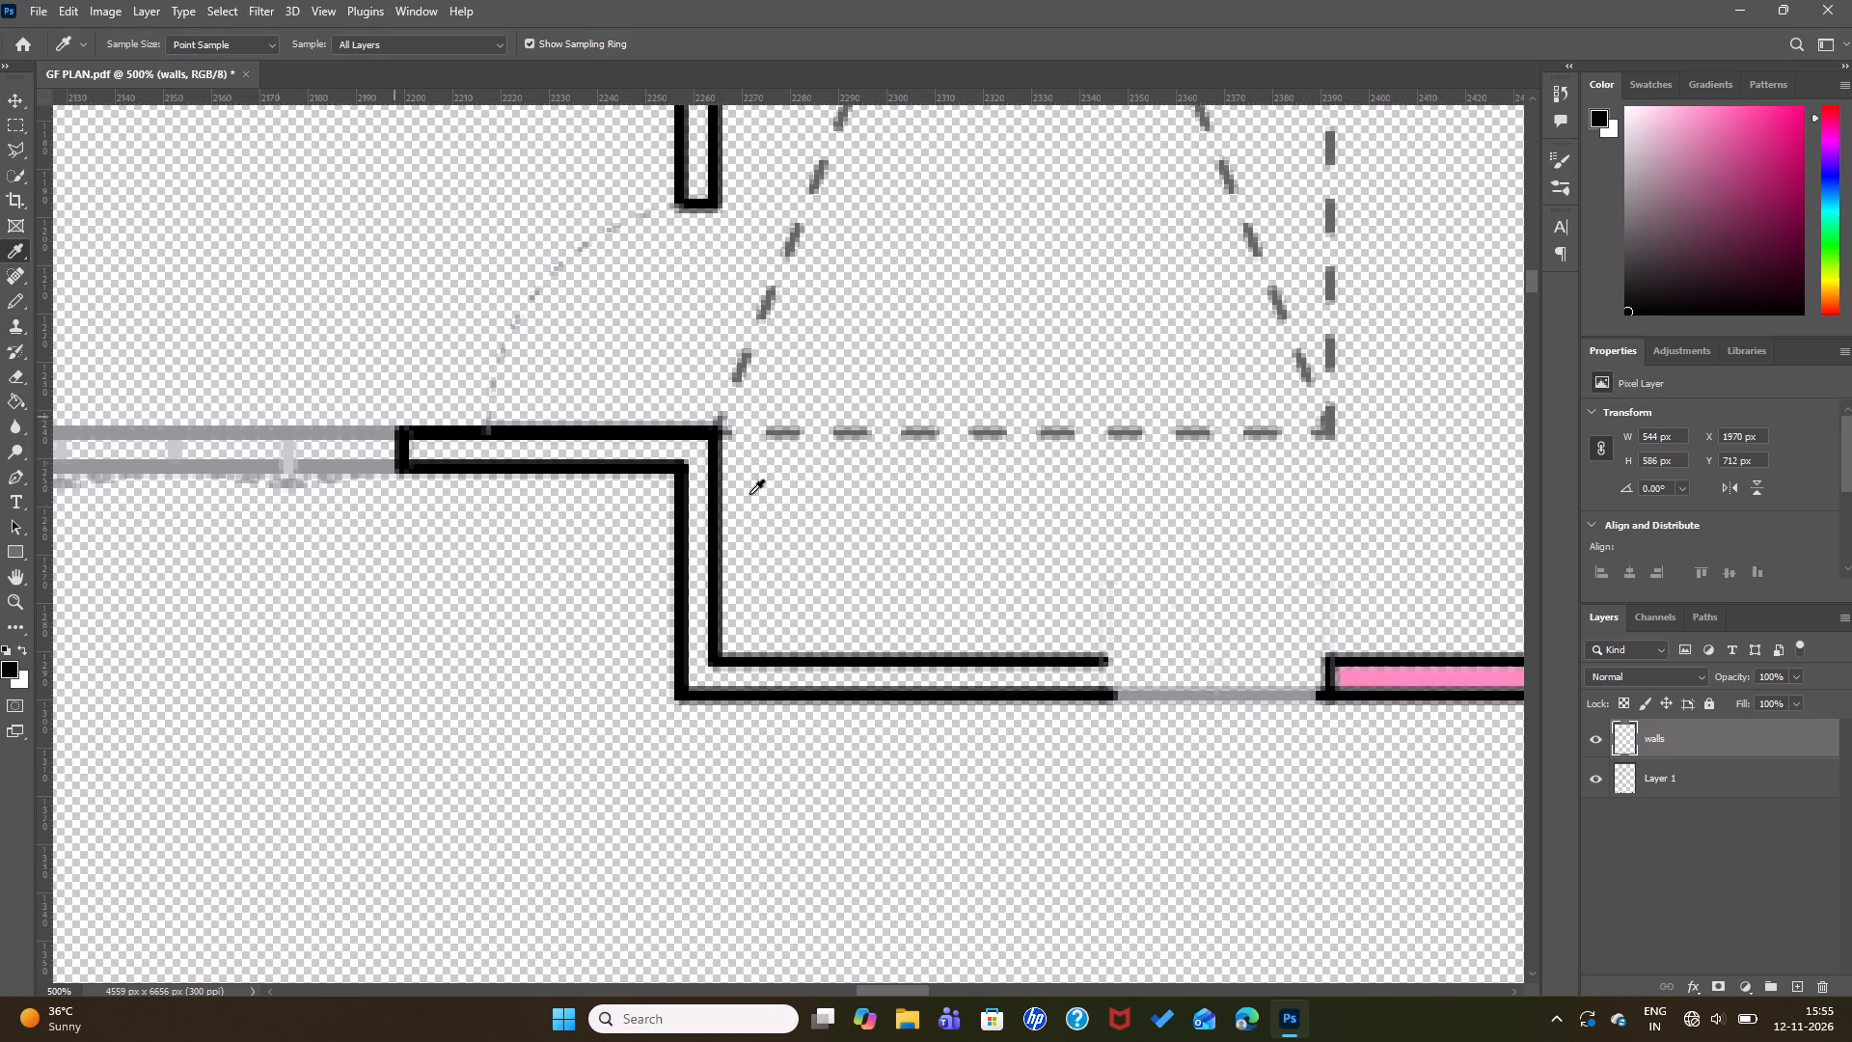
left_click(1359, 682)
left_click(9, 398)
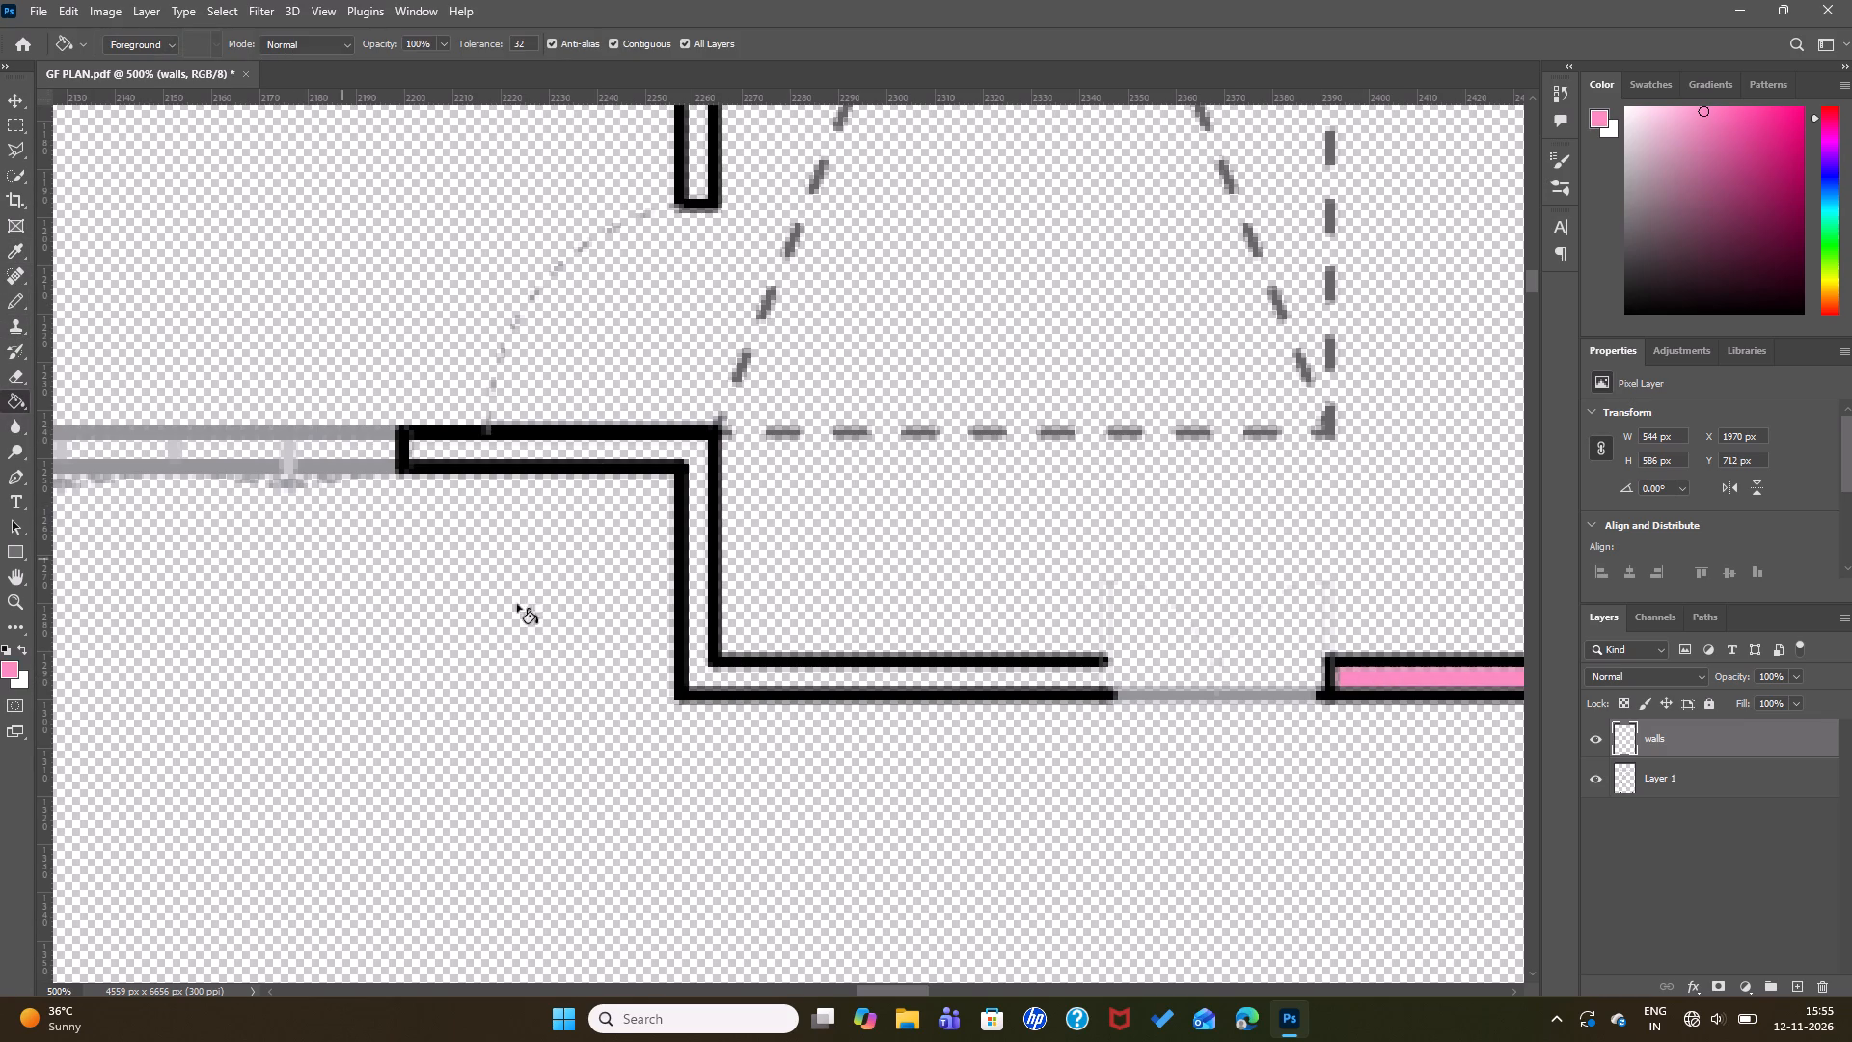
left_click(694, 648)
Fill the connected inner walls north of the stepped wall with pink, including the partitions and shaft surround.
scroll(802, 674, "down", 3)
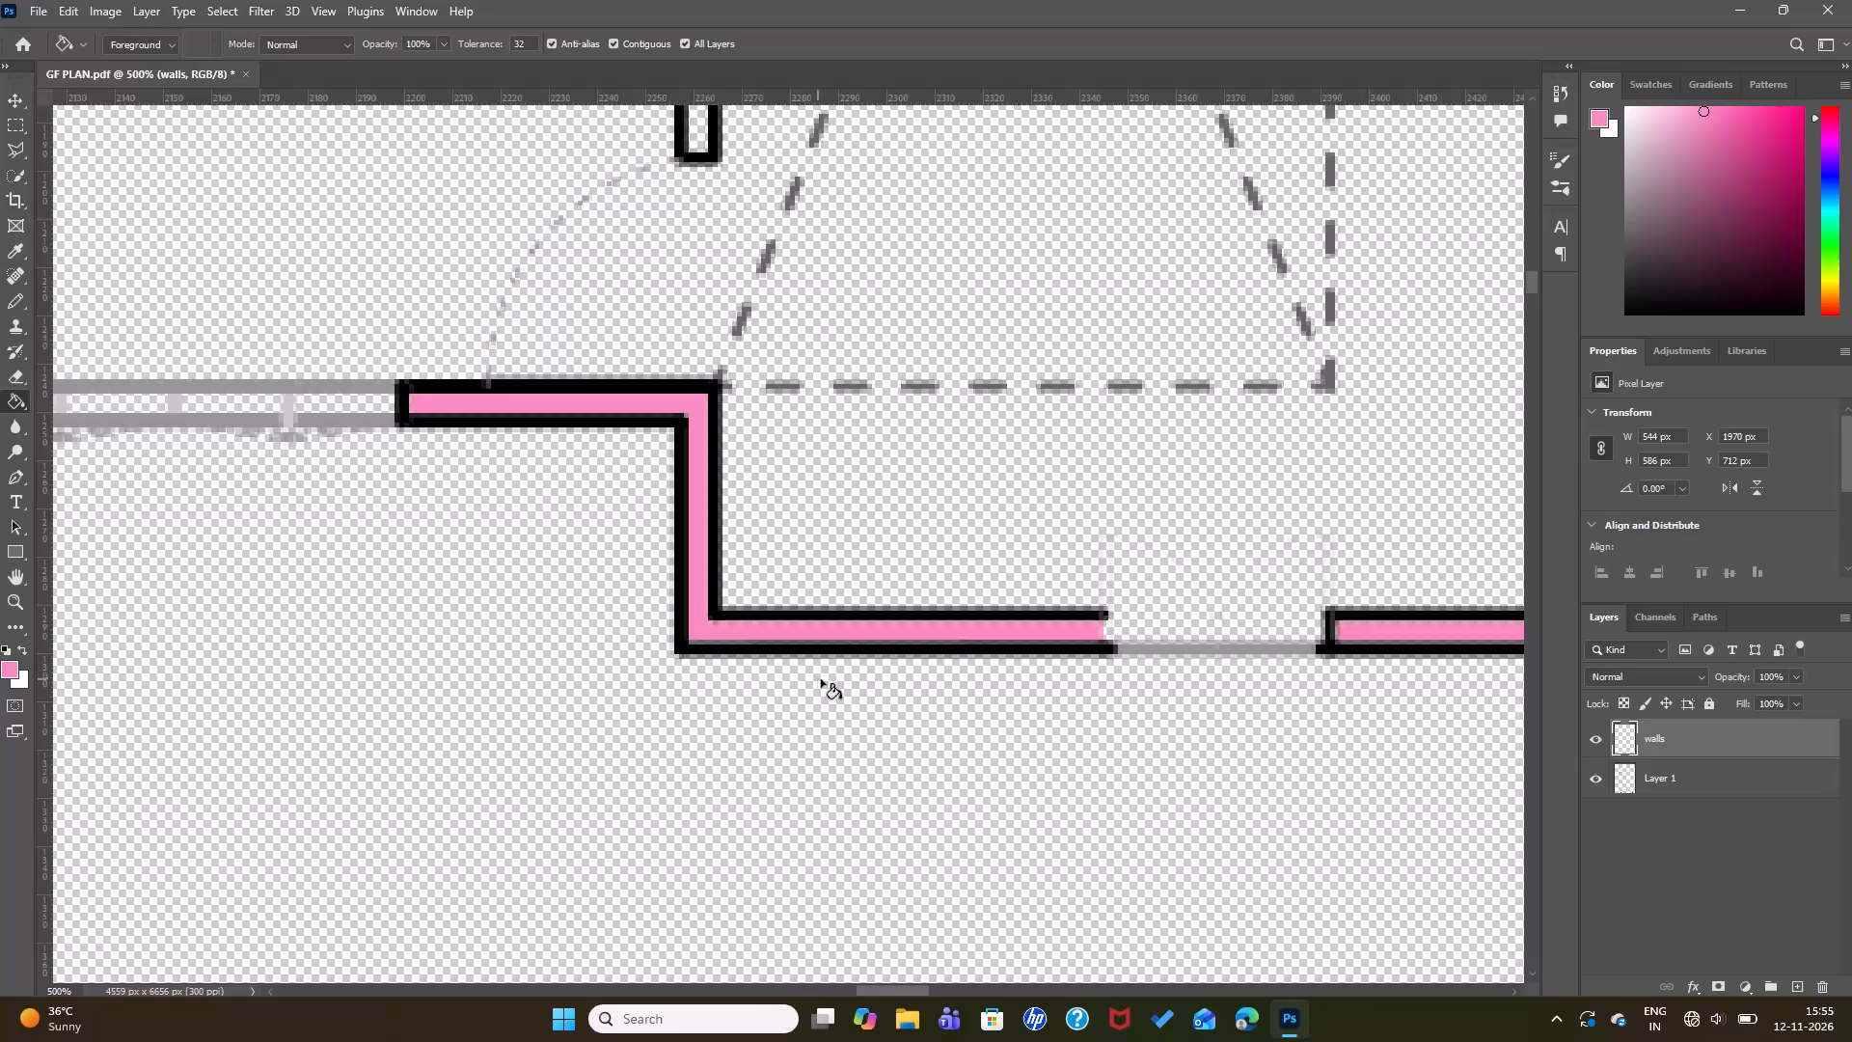
scroll(821, 679, "up", 16)
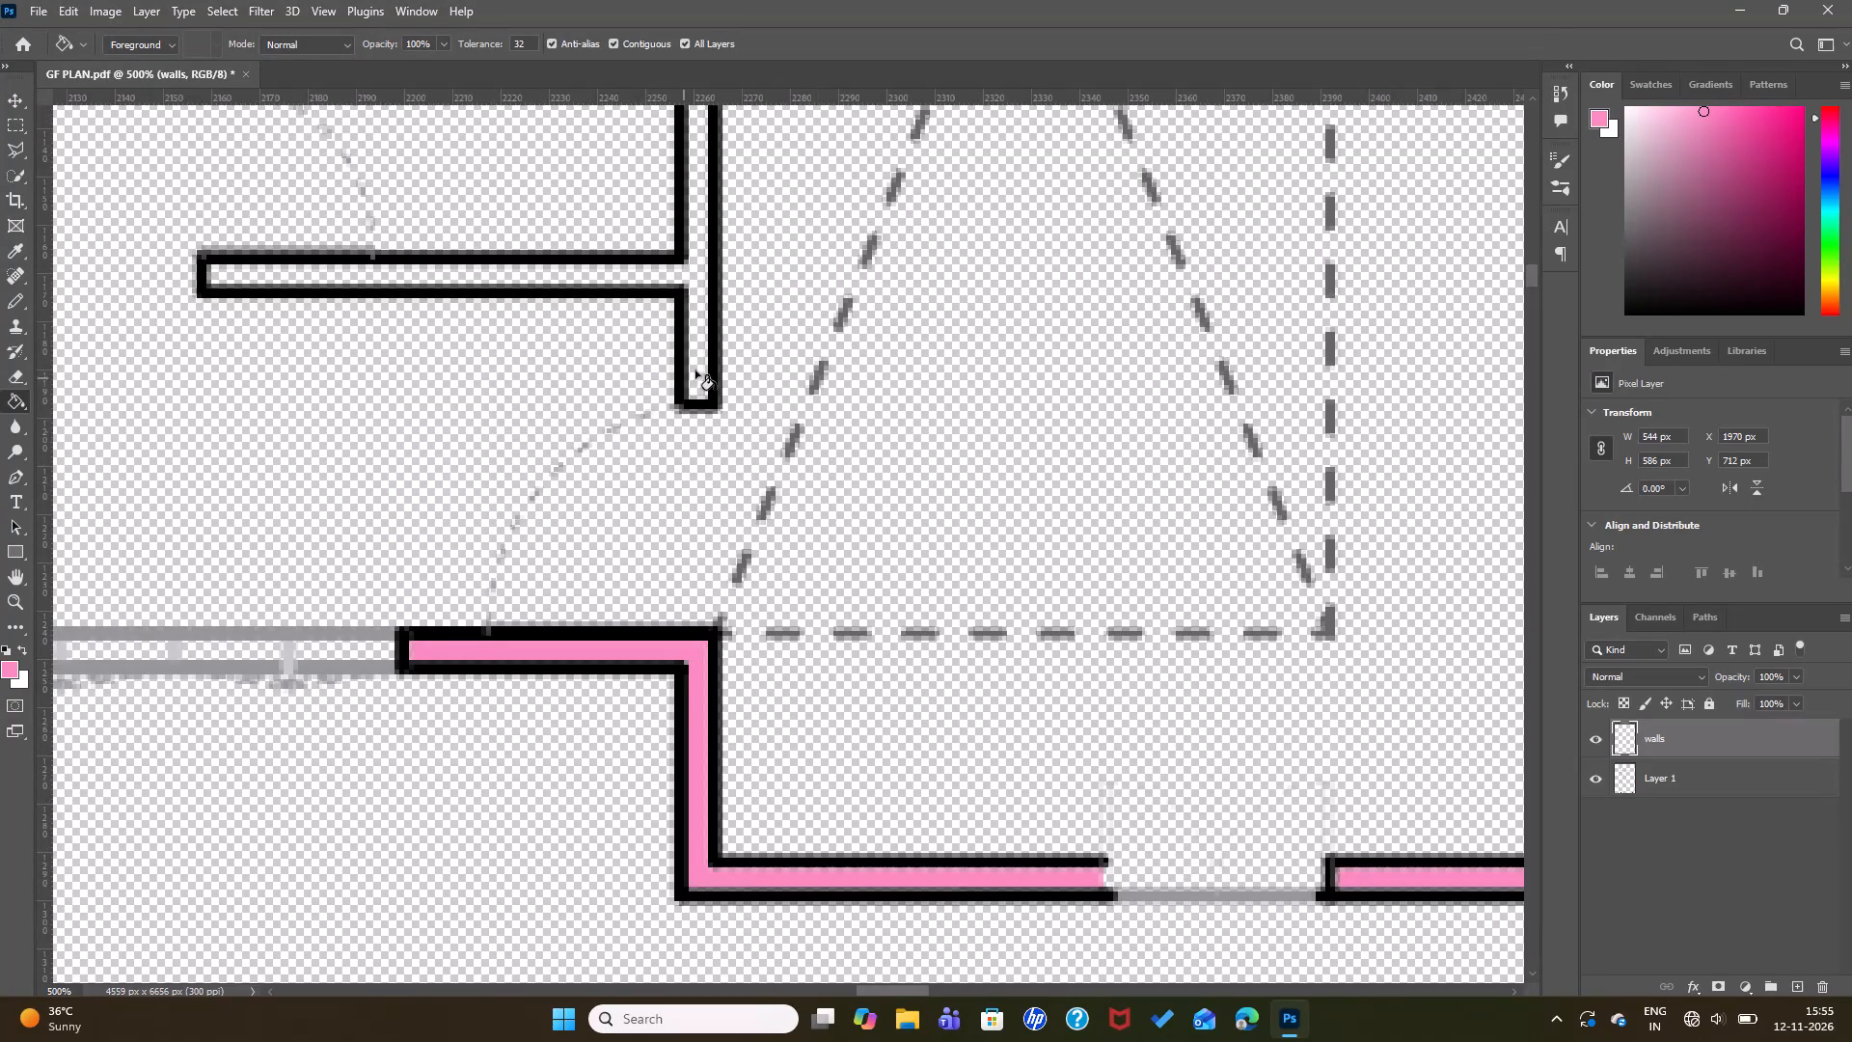
left_click(694, 369)
scroll(779, 643, "up", 18)
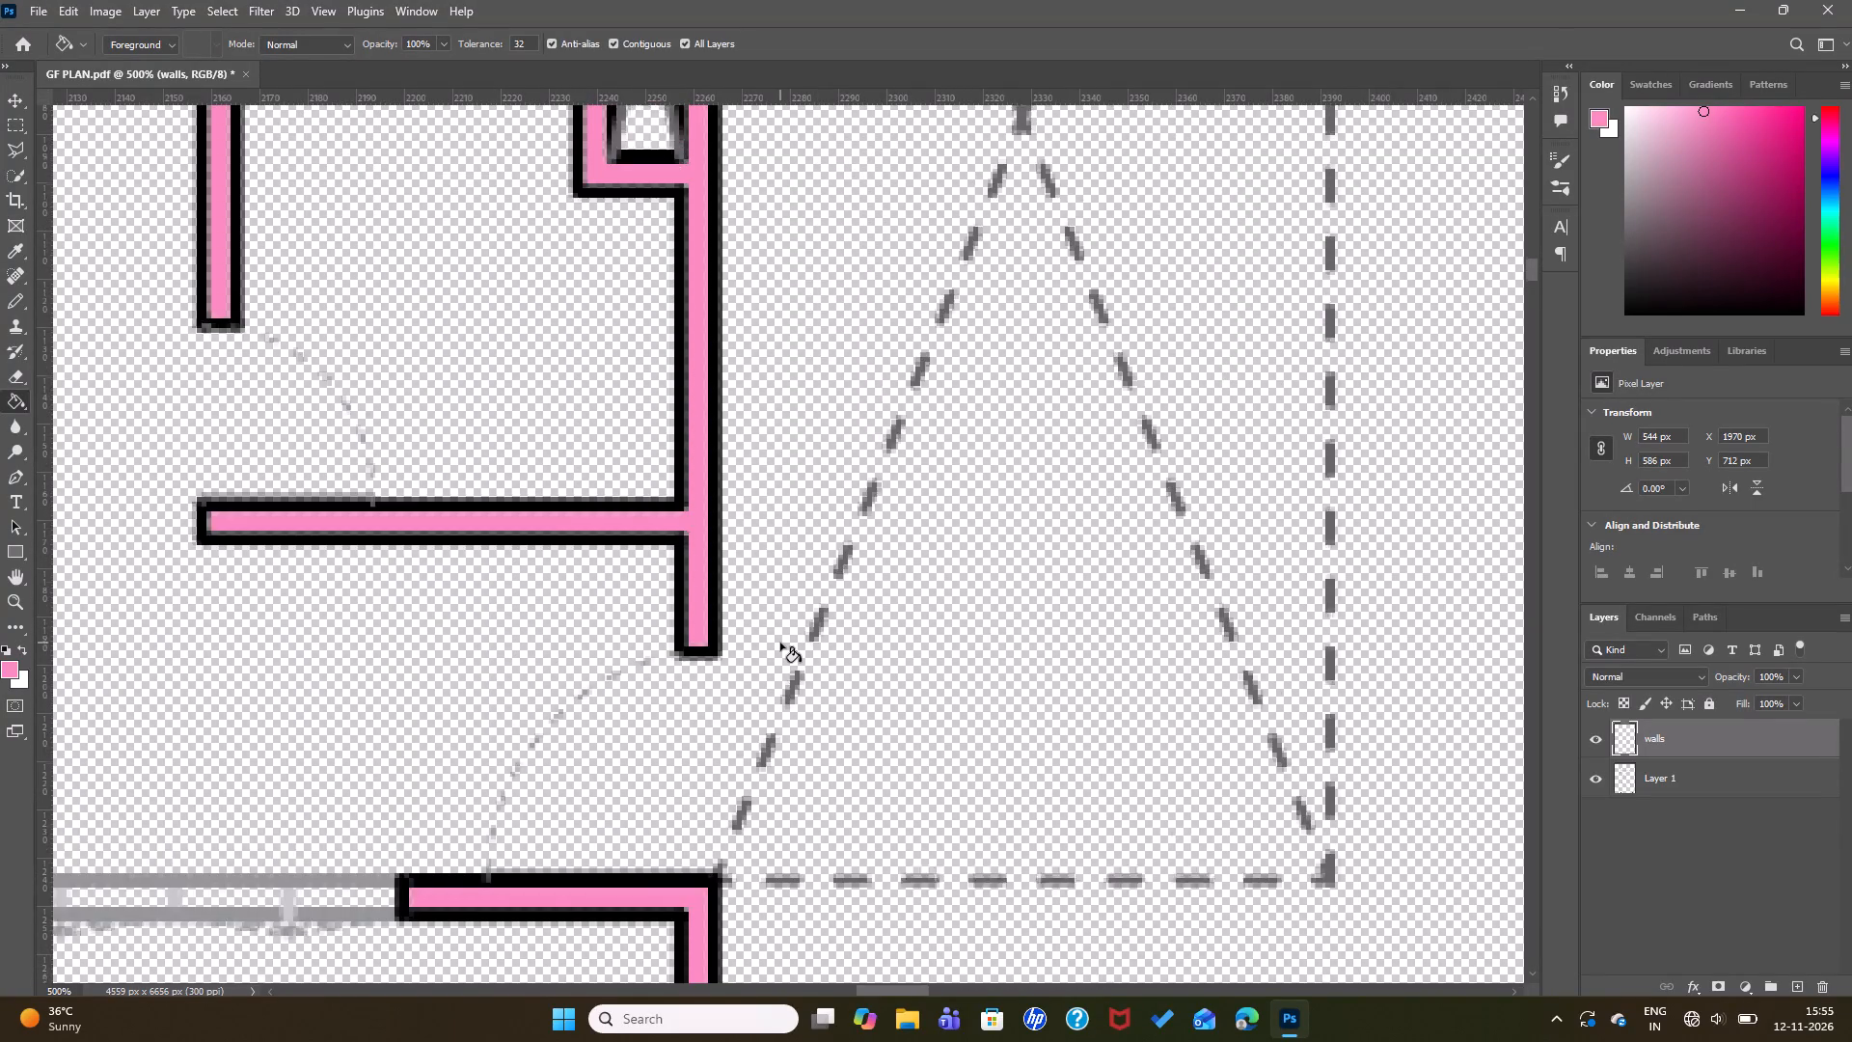
Fill the central circle of the spiral staircase with pink in the northern unit that already has pink inner walls.
scroll(780, 643, "up", 20)
scroll(780, 643, "up", 20)
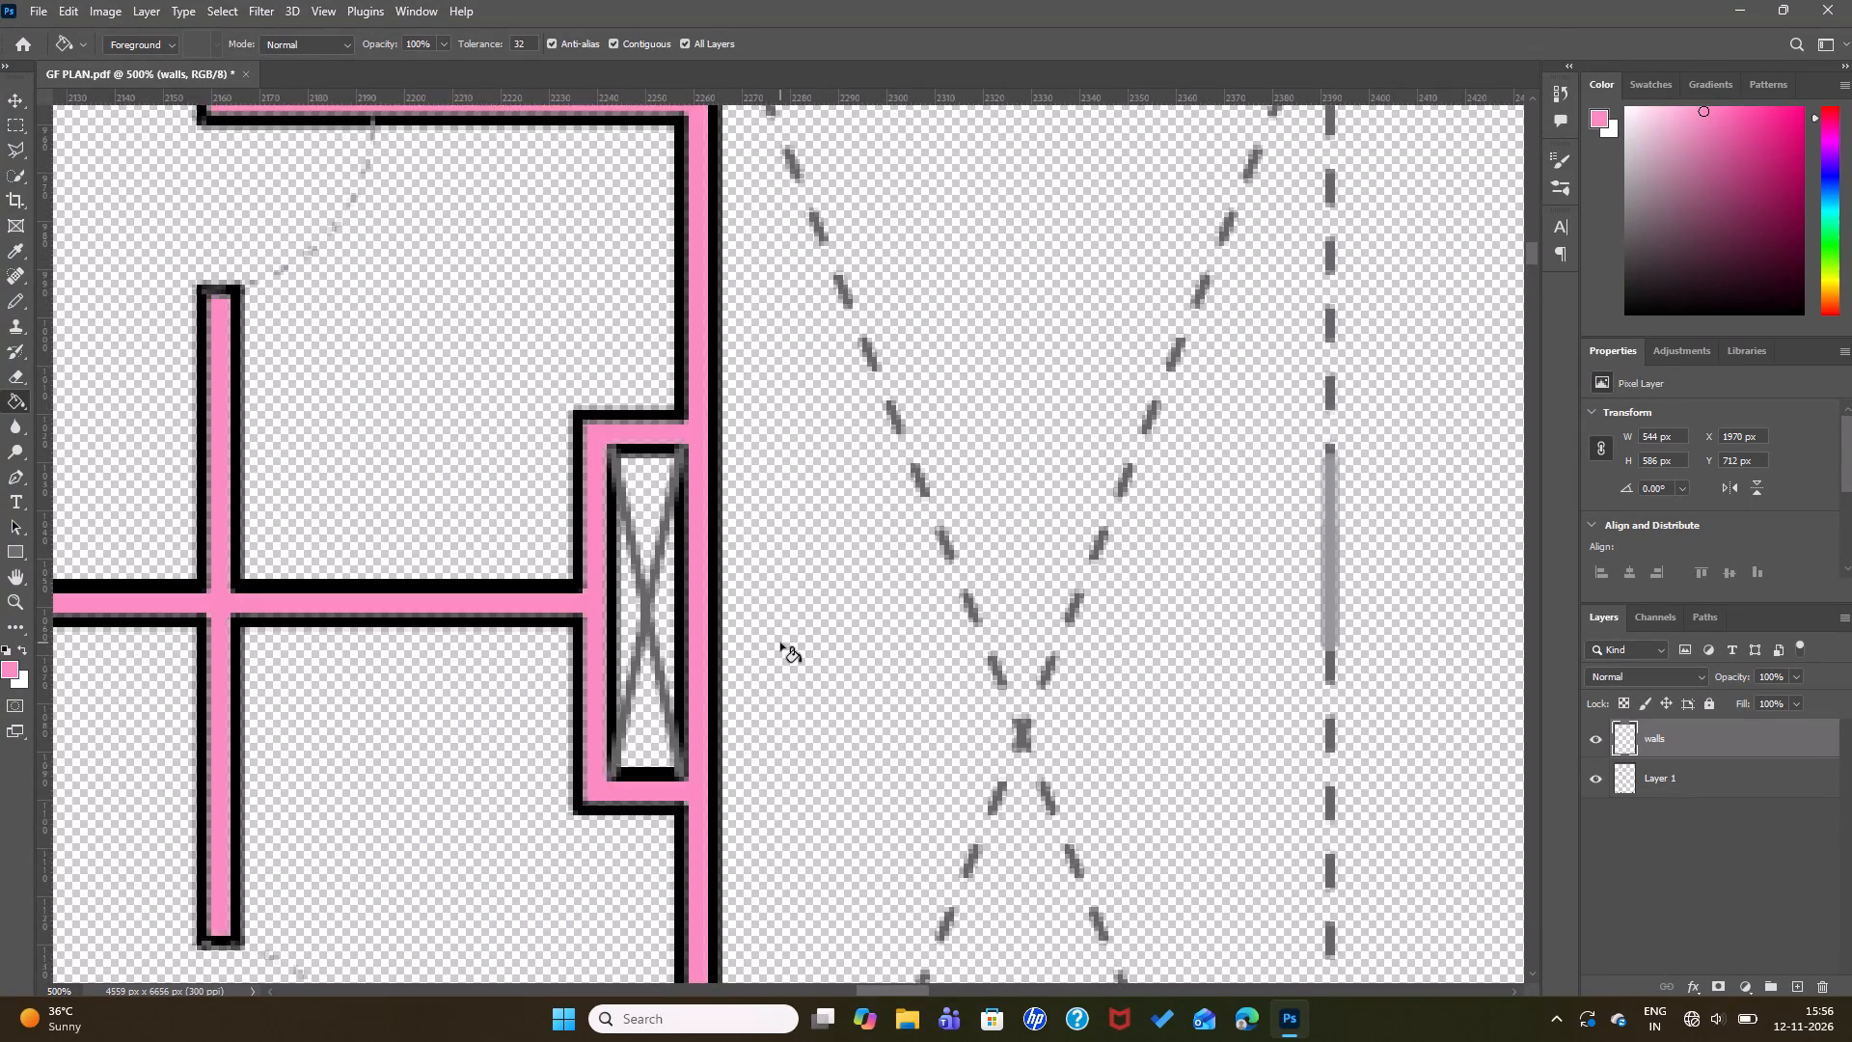
scroll(780, 643, "up", 17)
scroll(780, 643, "up", 17)
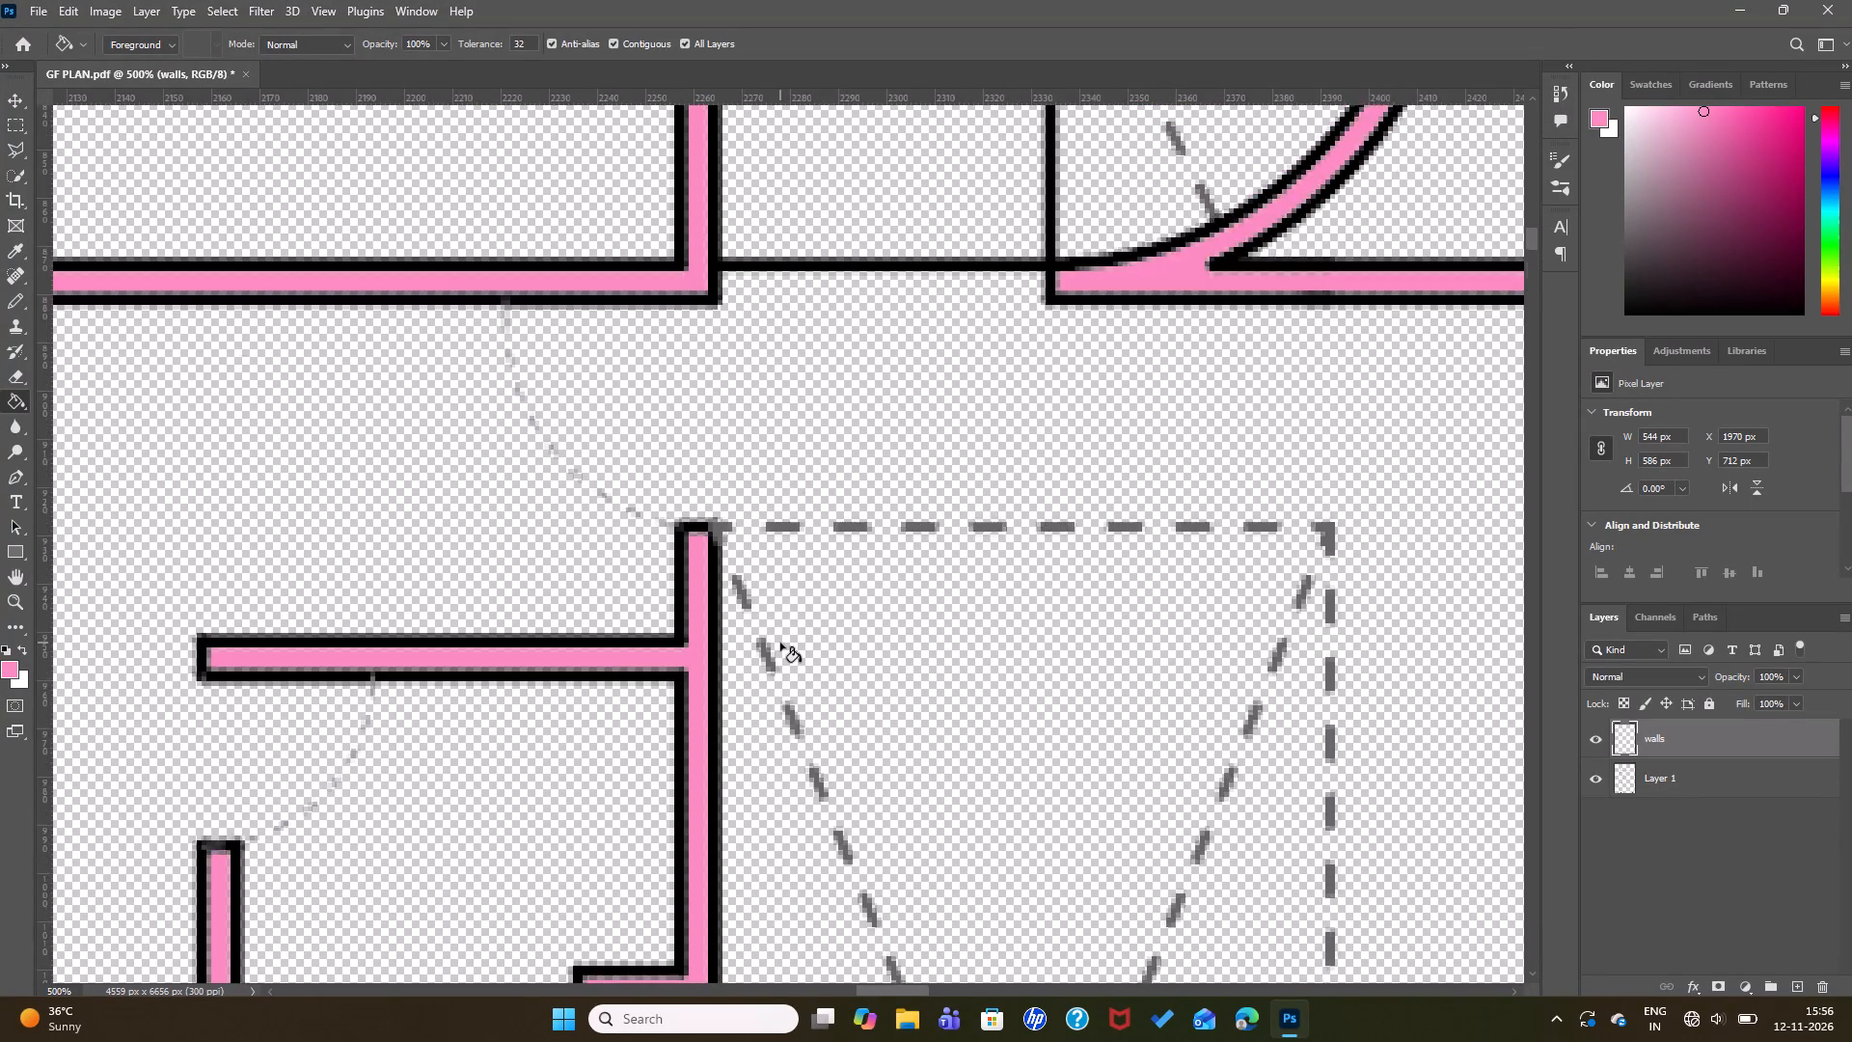
scroll(780, 643, "up", 20)
scroll(780, 643, "up", 15)
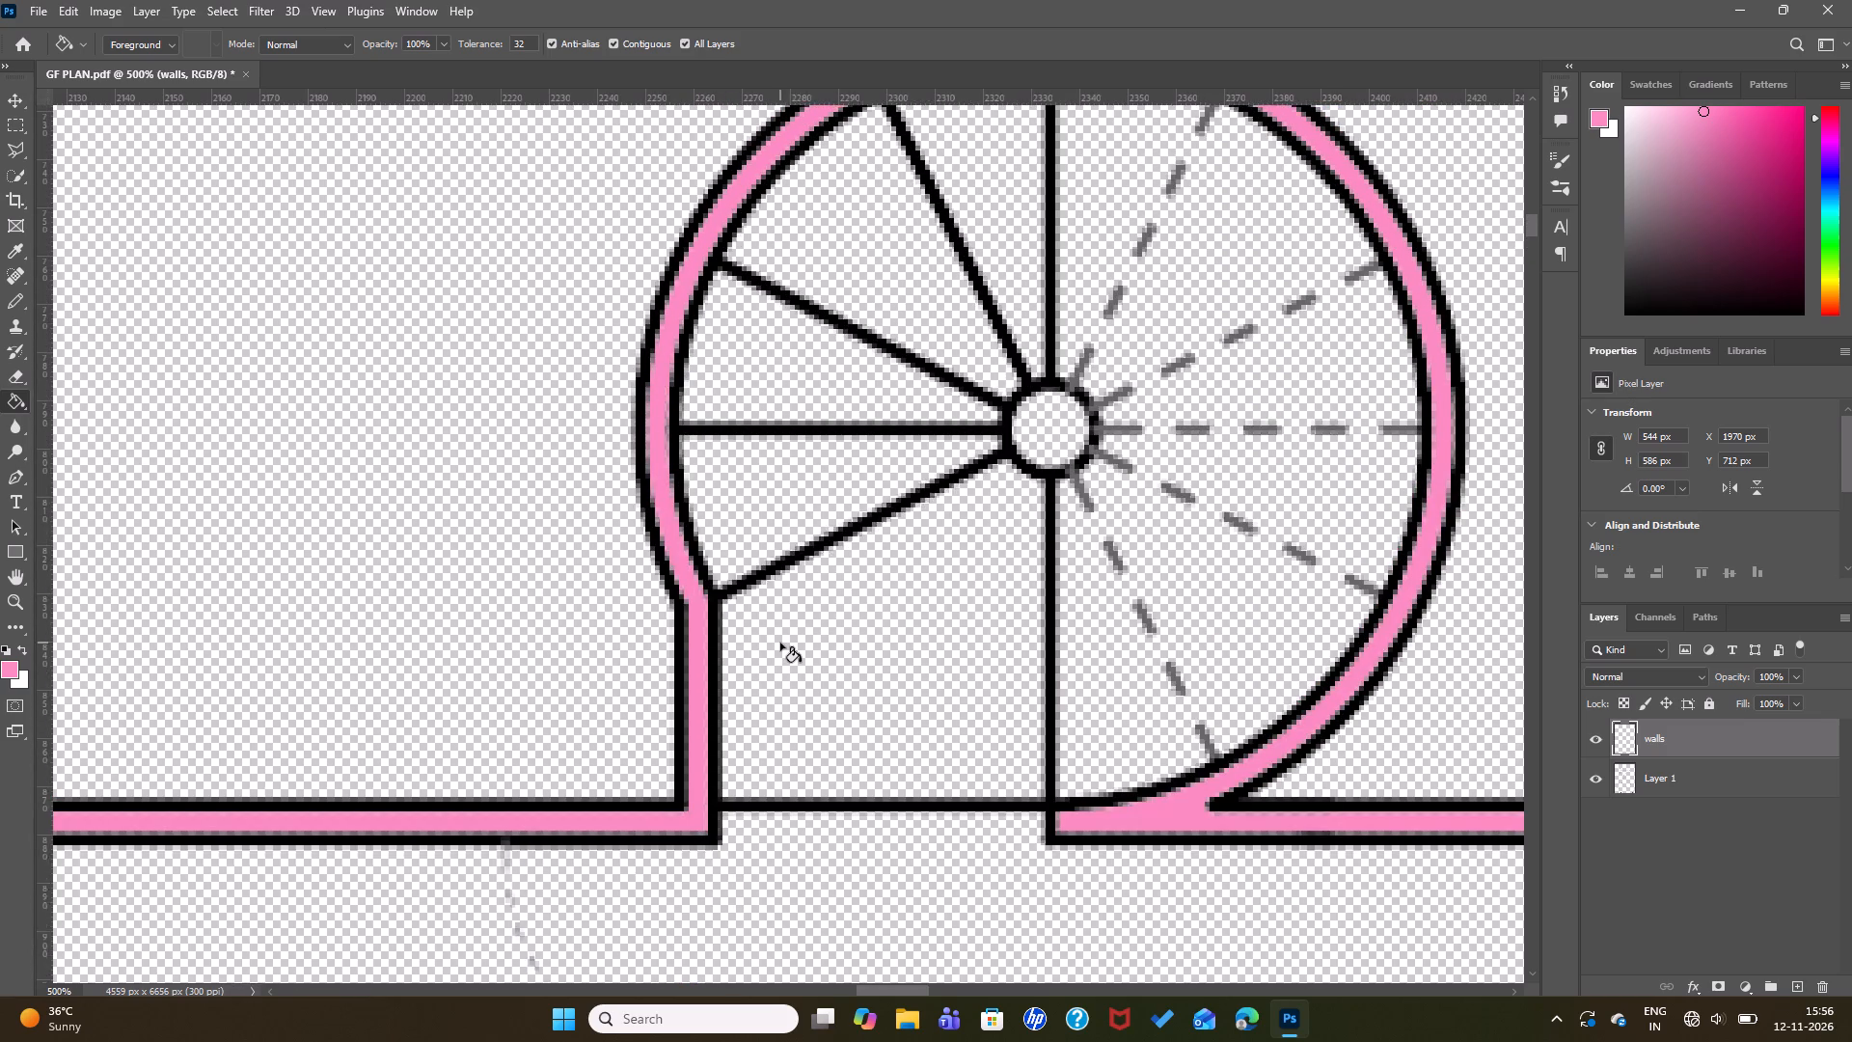
scroll(780, 643, "up", 4)
left_click(1040, 486)
Fill the short L-shaped wall at the same unit's northwest corner with pink.
scroll(1006, 525, "down", 5)
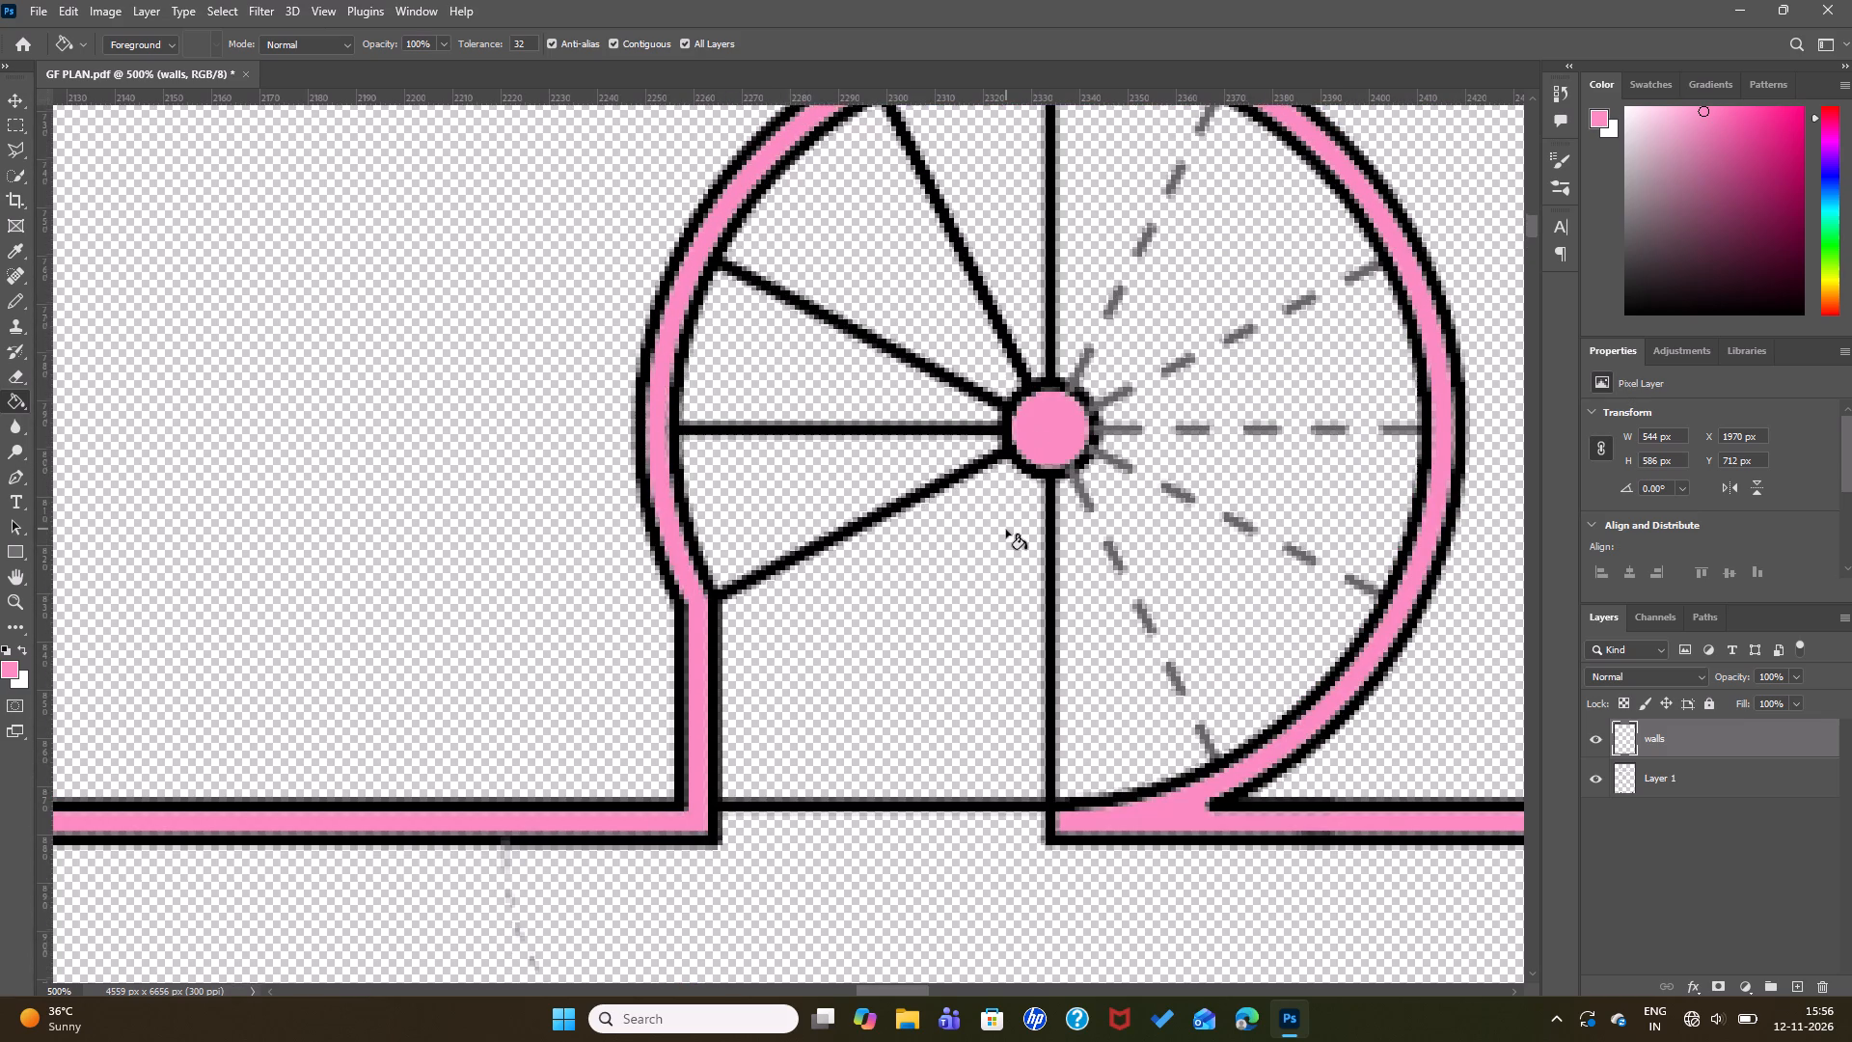
left_click_drag(910, 988, 866, 992)
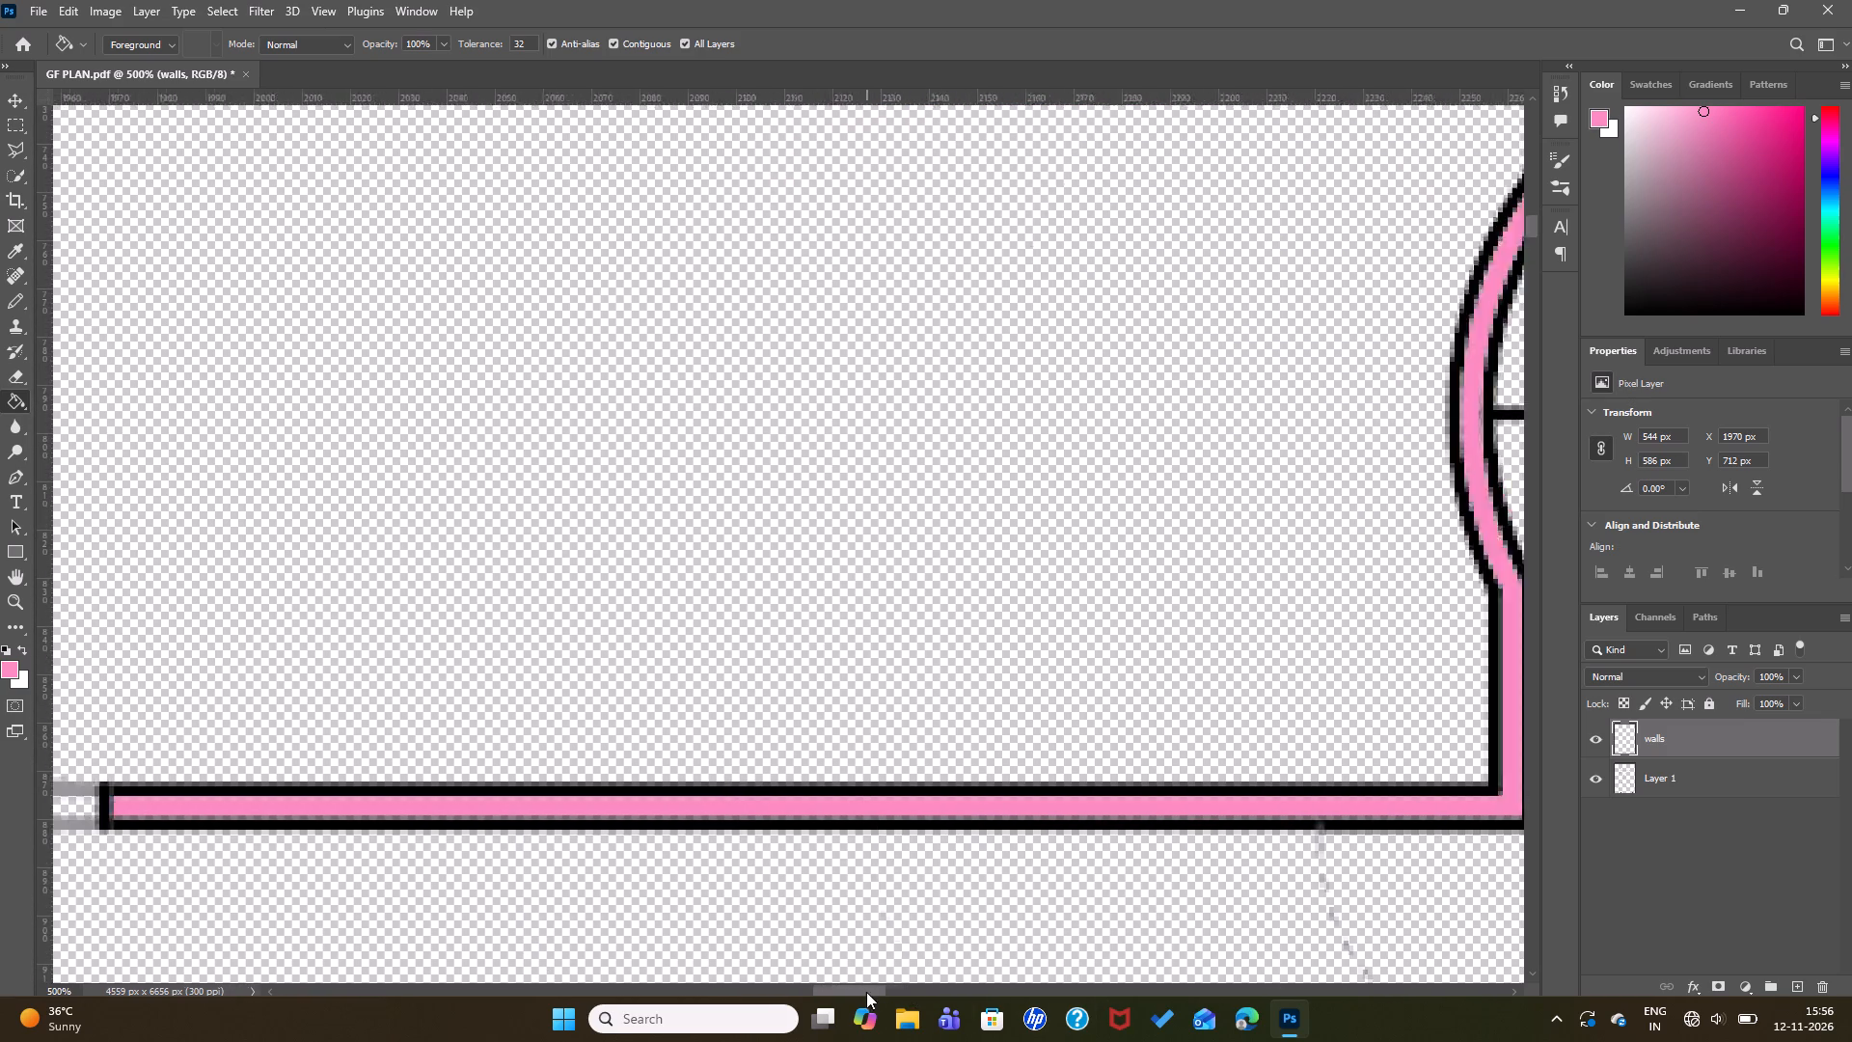
left_click_drag(866, 992, 831, 999)
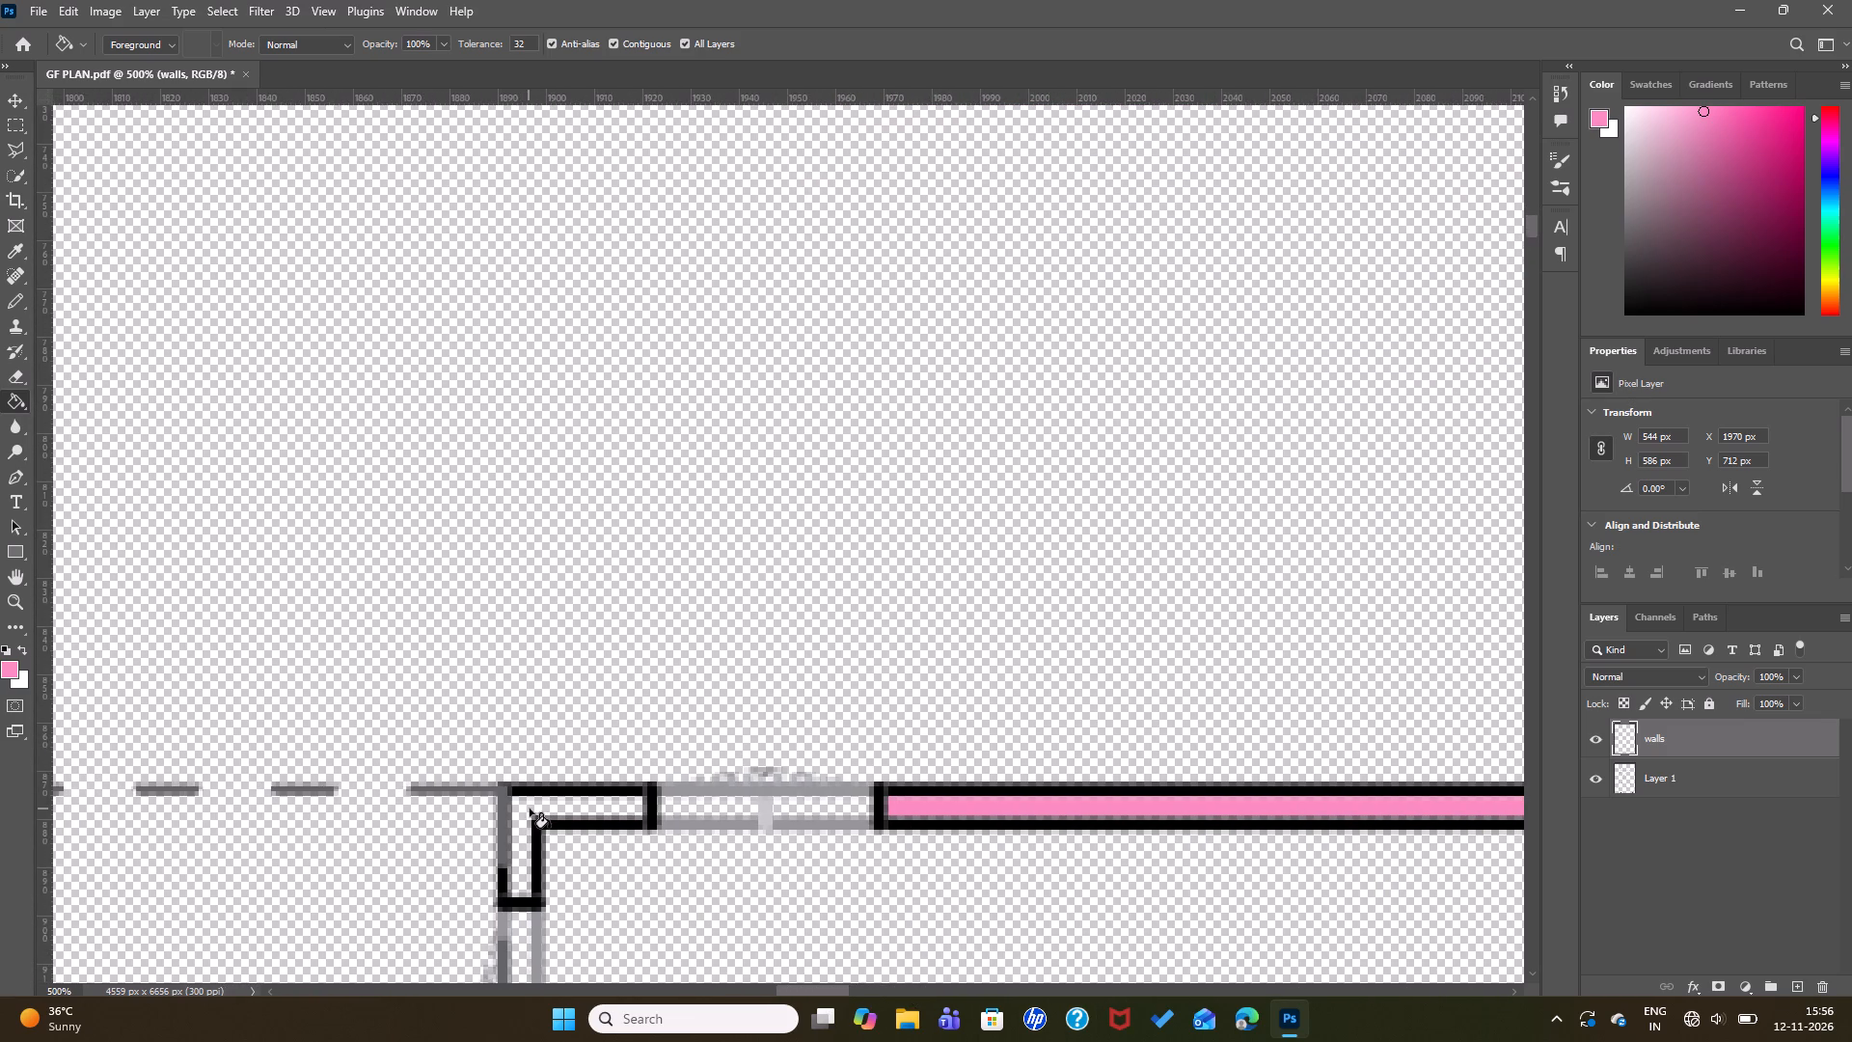
left_click(522, 809)
Fill the unit's remaining west side walls with pink: the stepped wall between the window openings and the L-shaped southwest corner wall.
scroll(657, 606, "down", 17)
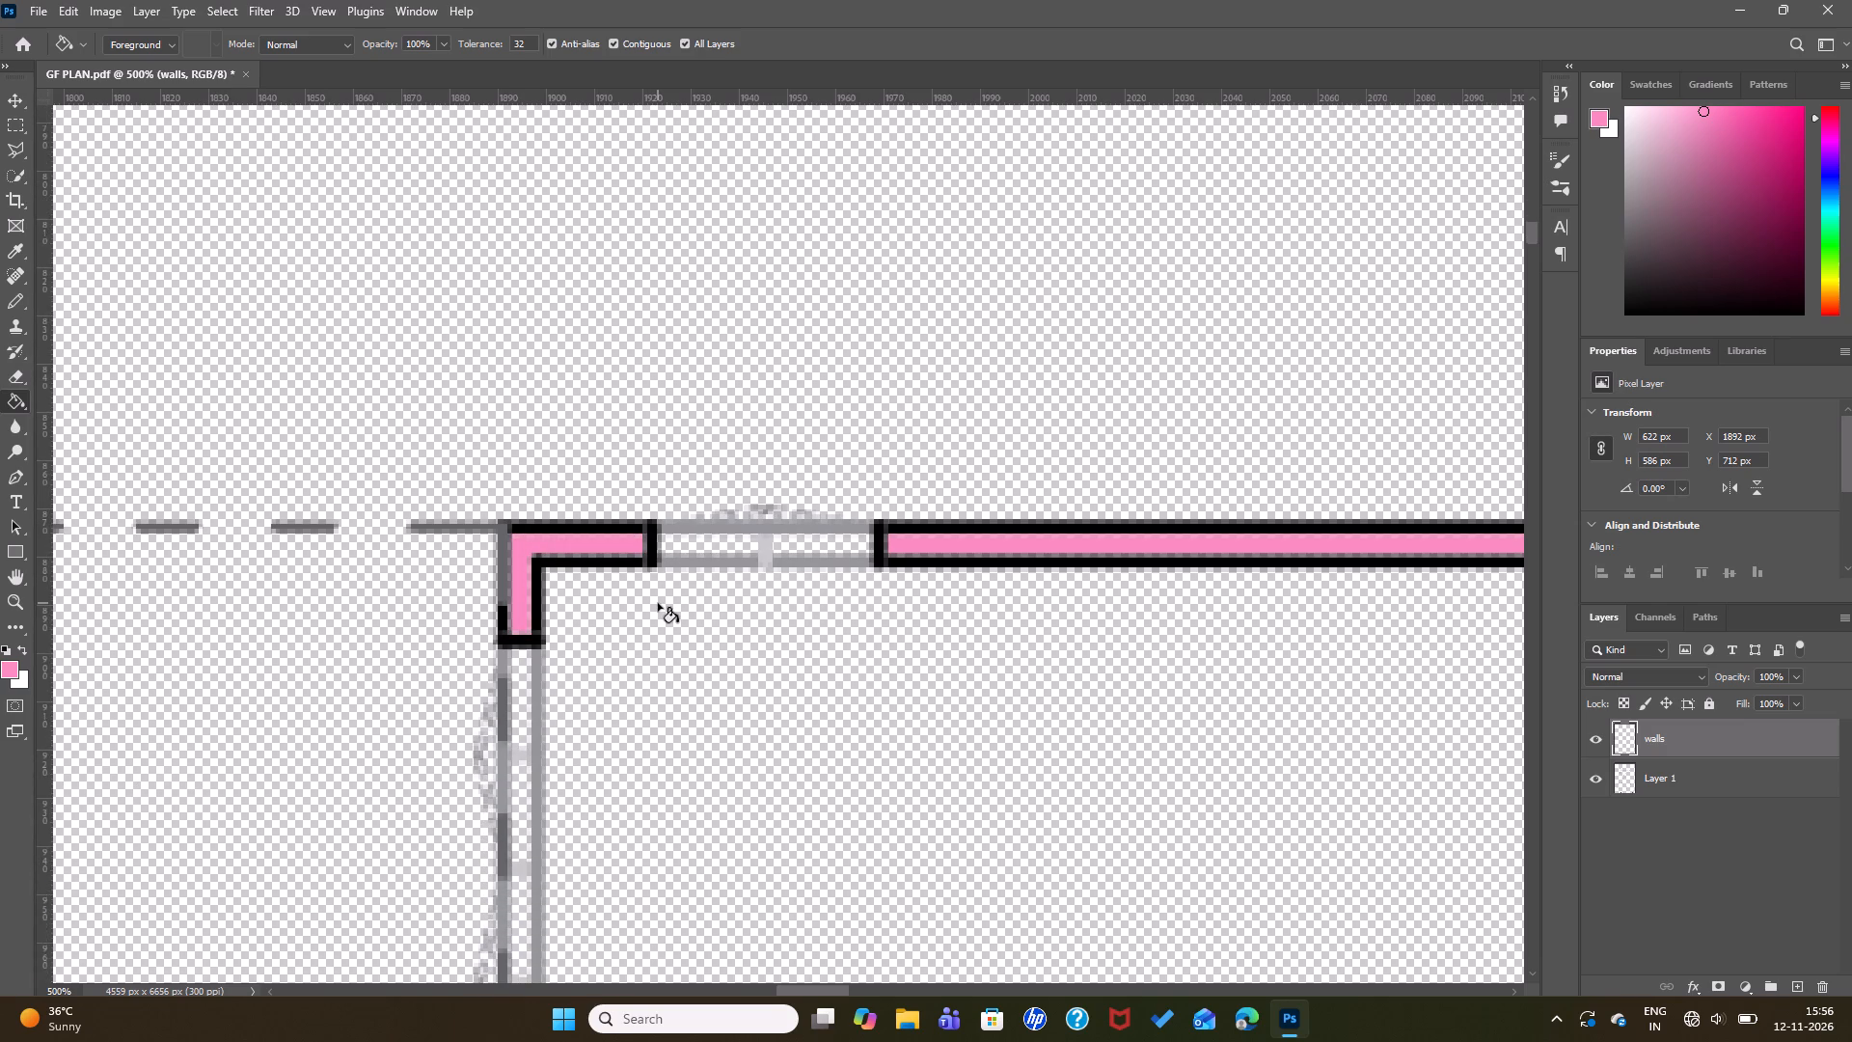
key("ctrl+minus")
key("ctrl+minus")
key("ctrl+minus")
key("ctrl+minus")
key("ctrl+minus")
key("ctrl+minus")
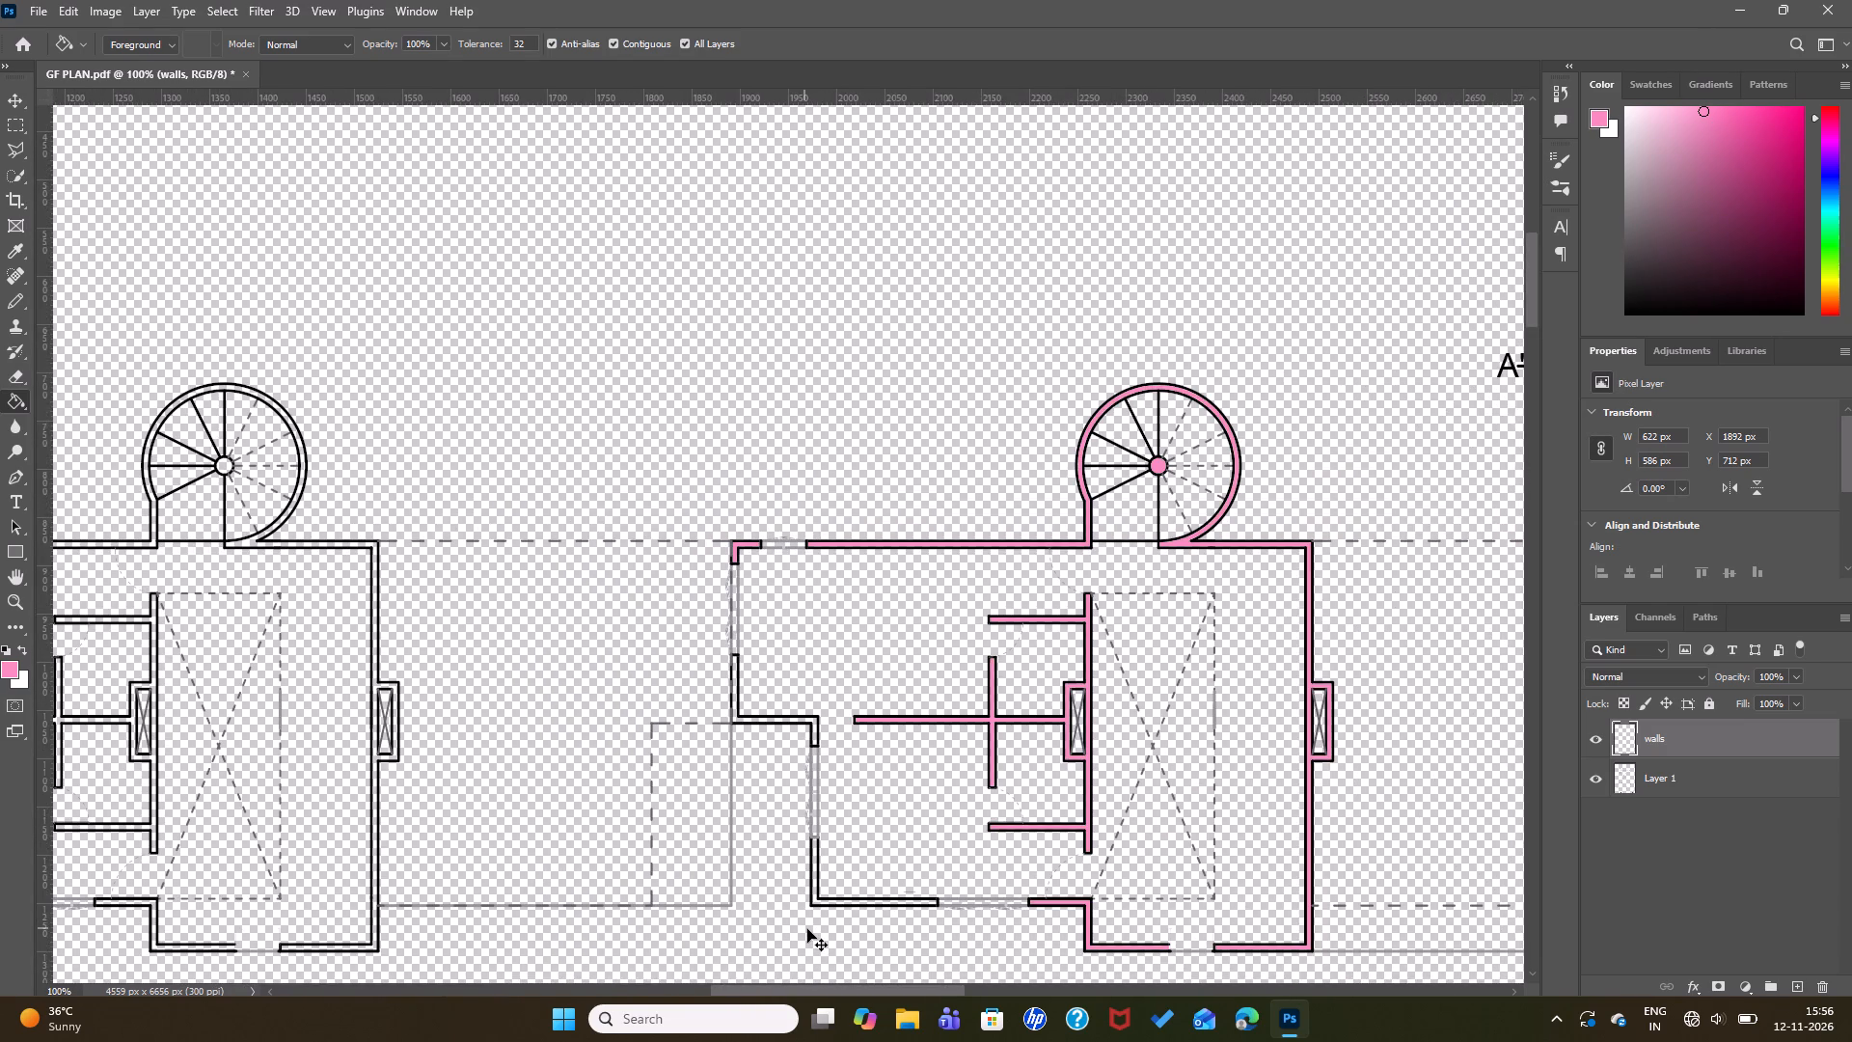
key("ctrl+equal")
key("ctrl+equal")
scroll(324, 599, "down", 6)
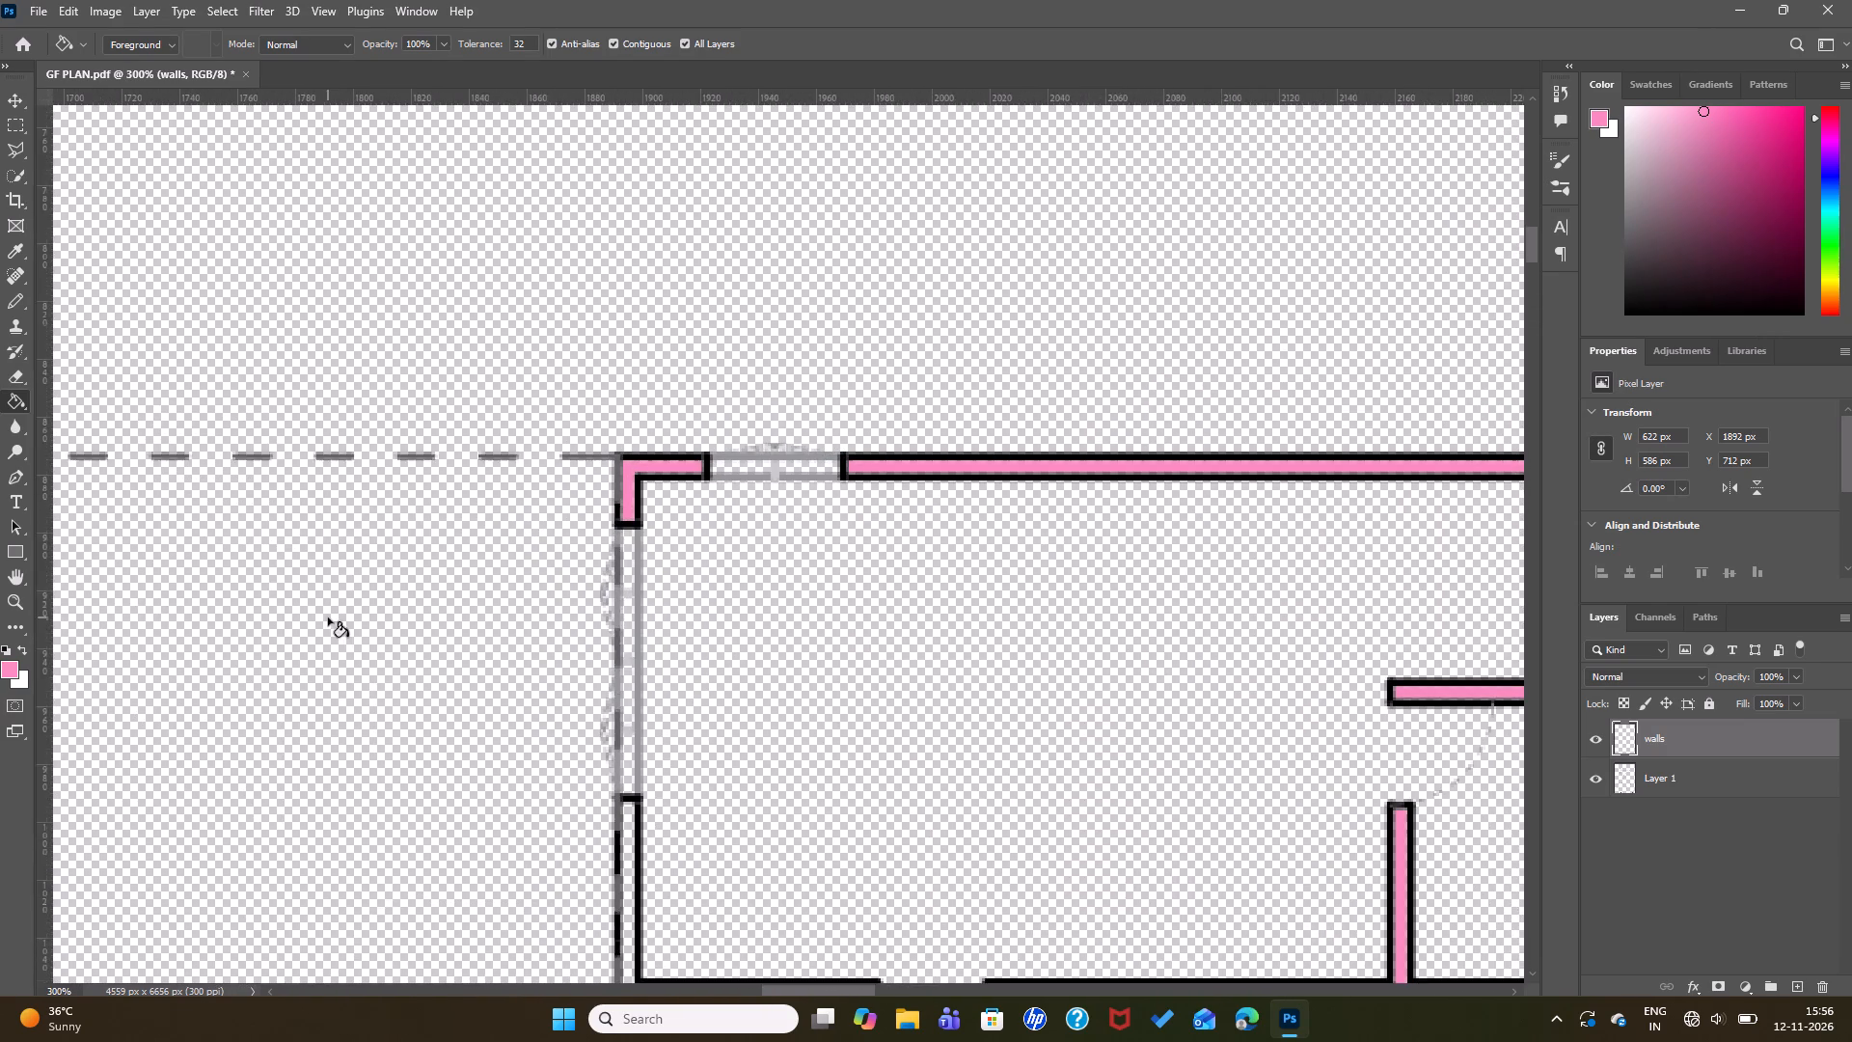
scroll(427, 655, "down", 8)
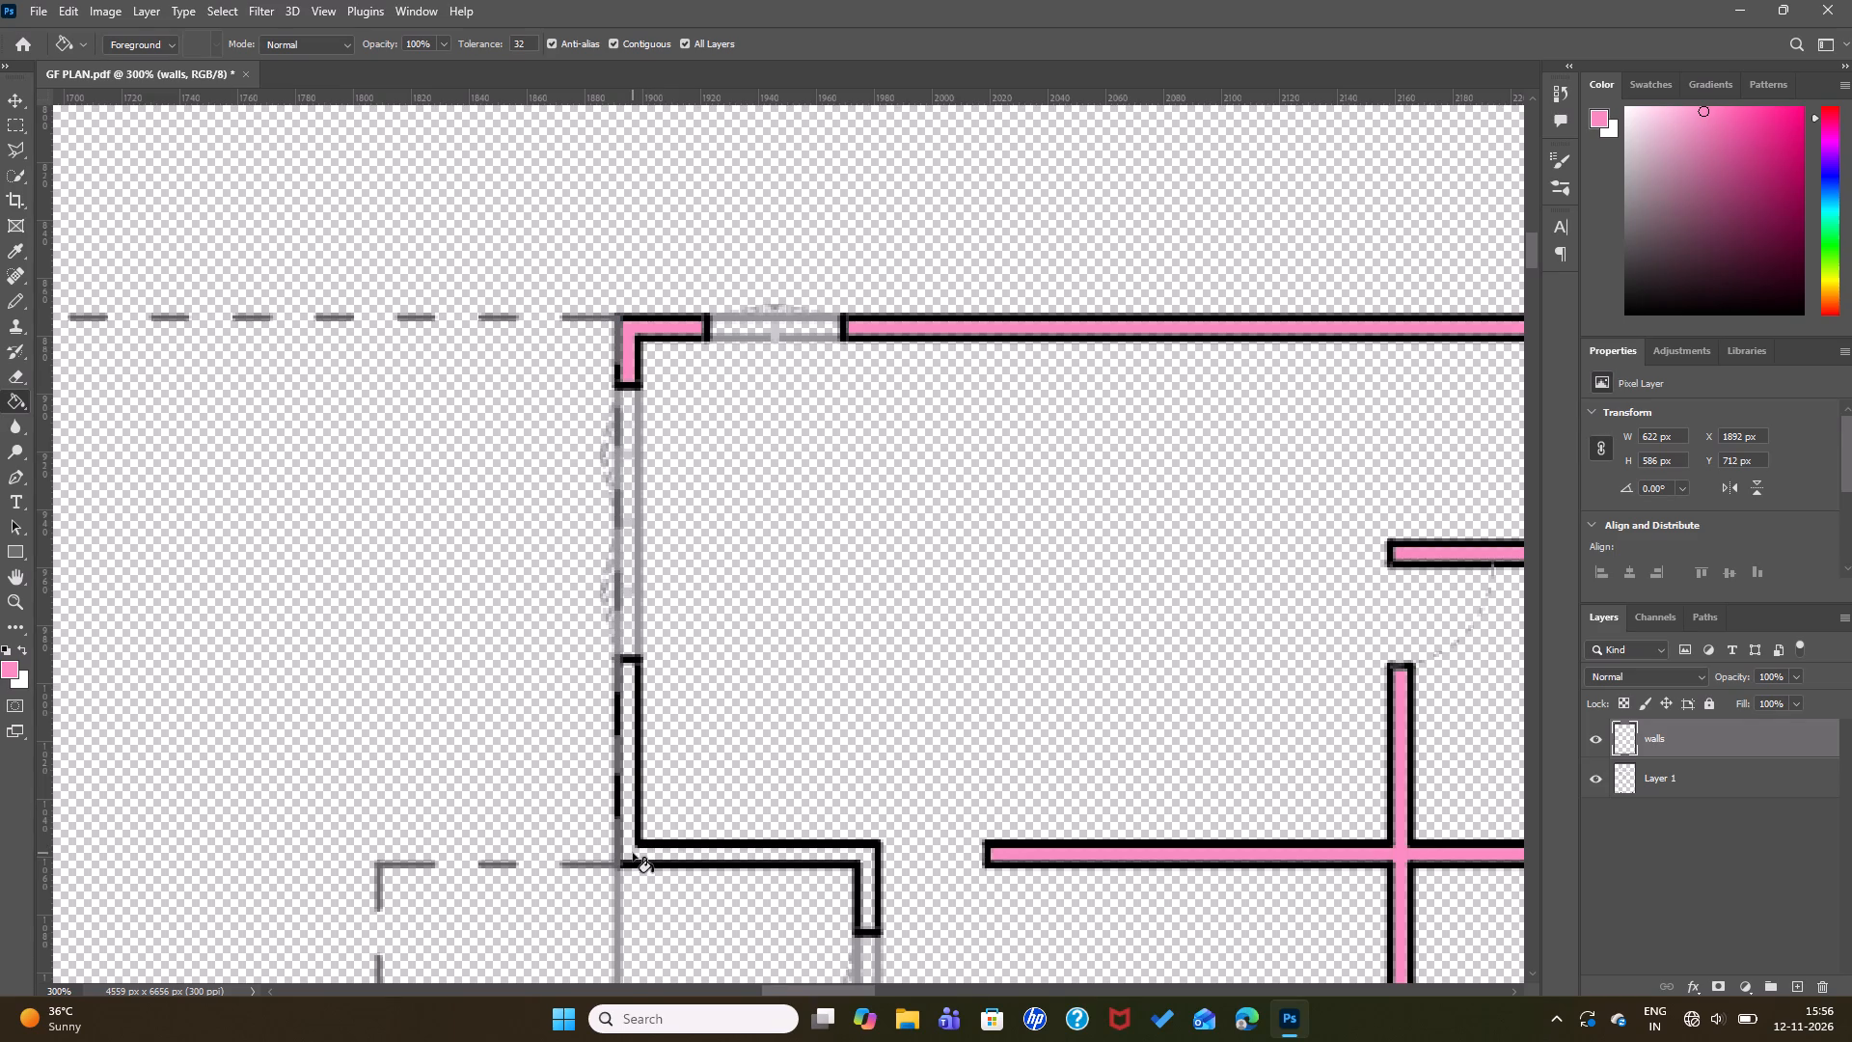
left_click(633, 850)
scroll(716, 637, "down", 19)
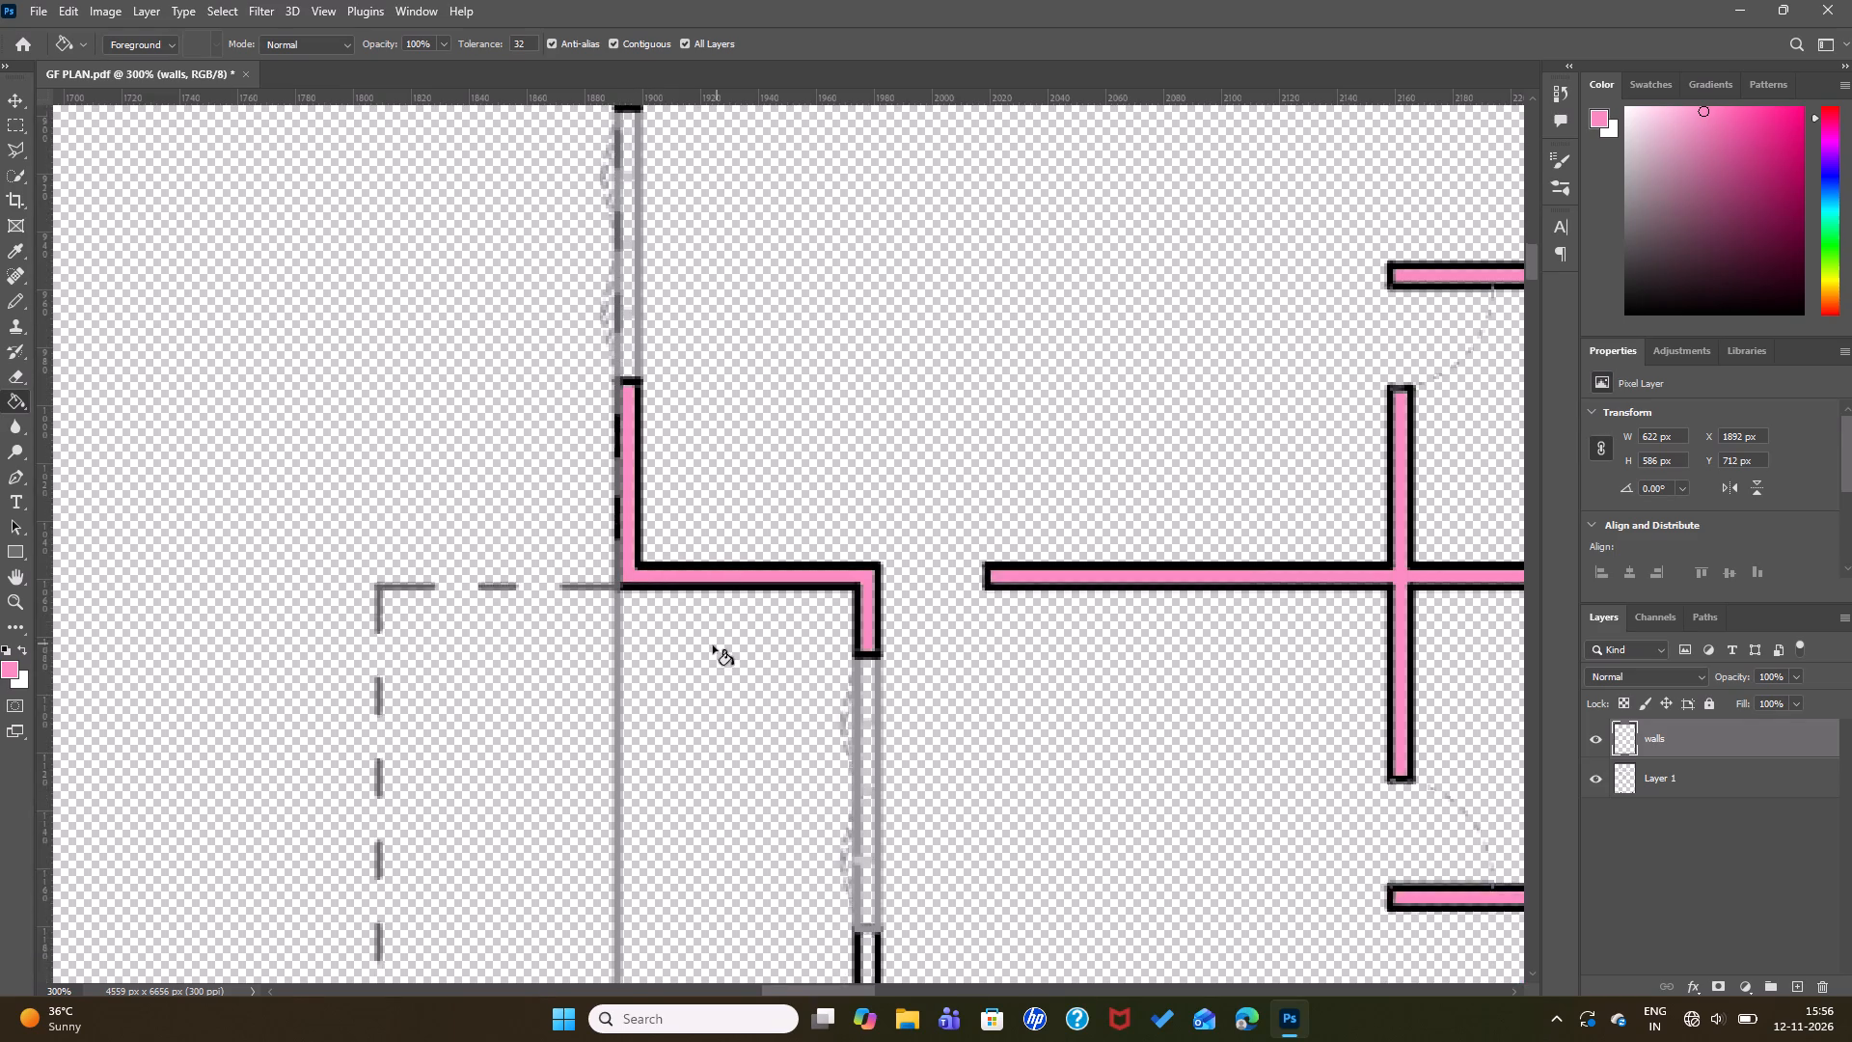
scroll(713, 645, "down", 13)
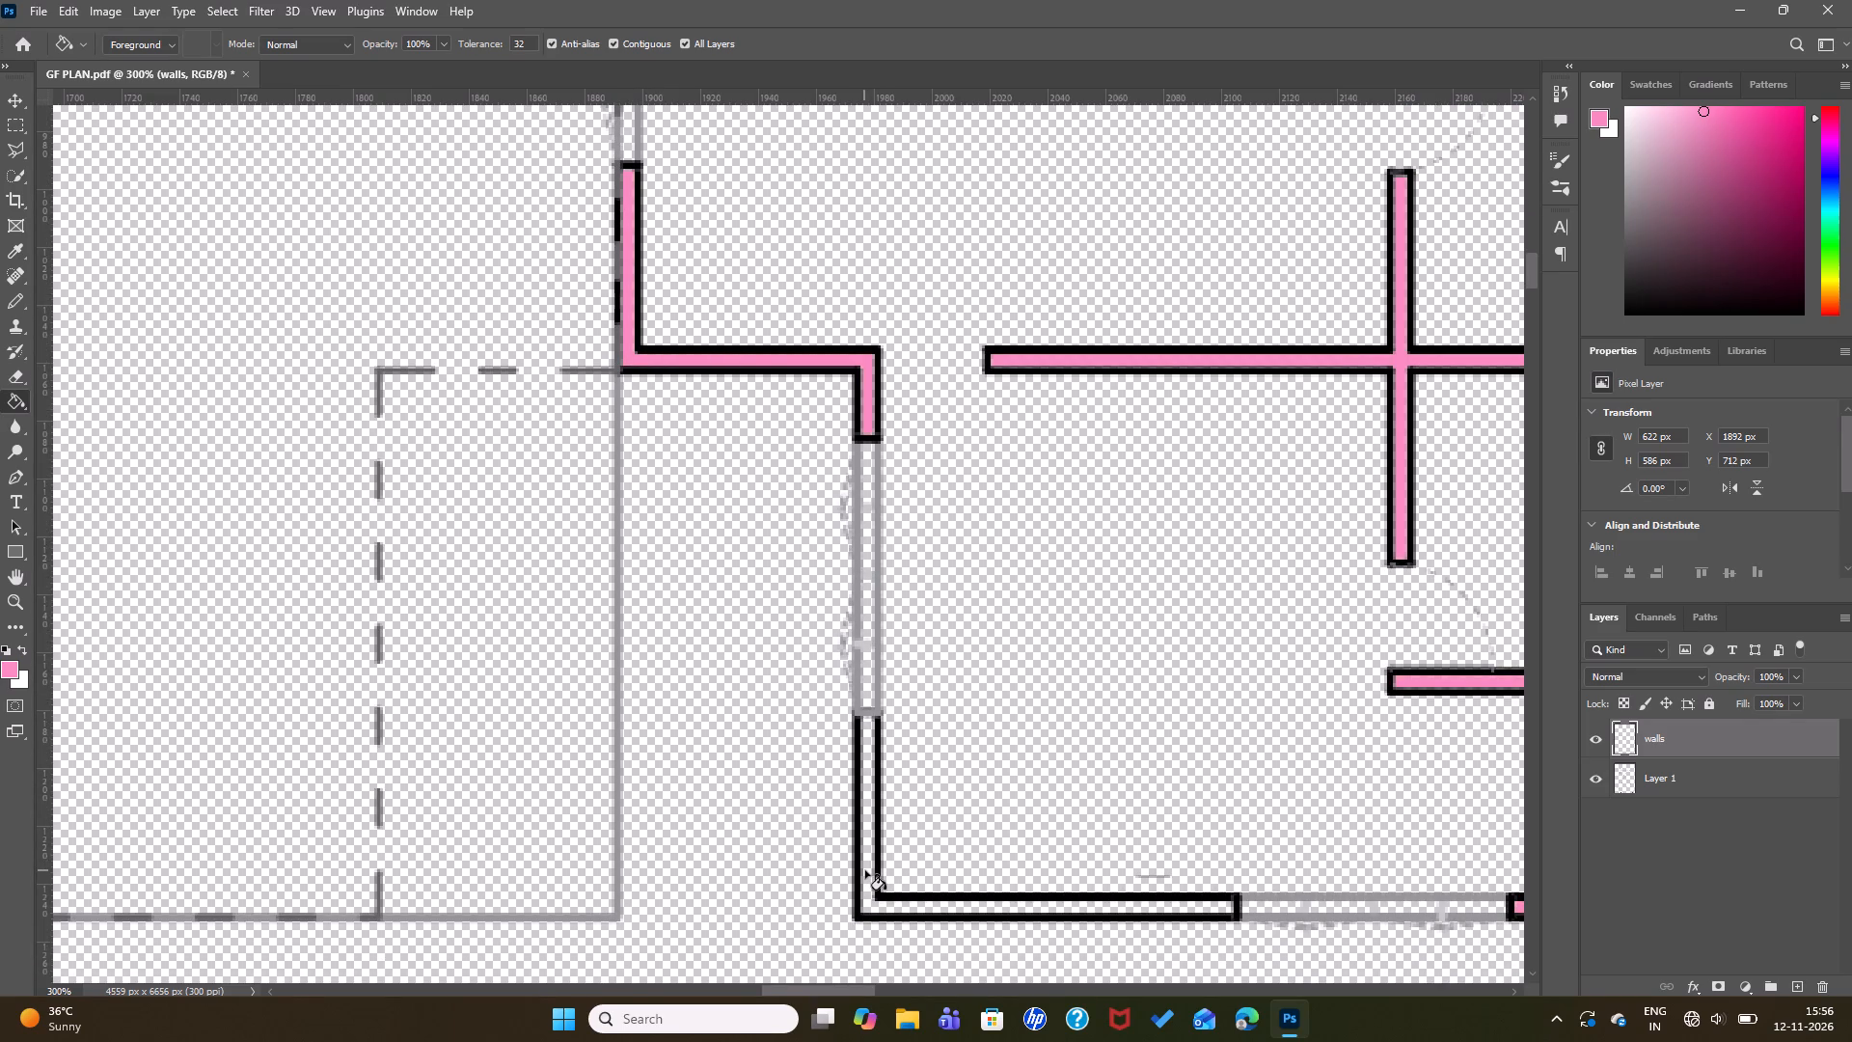
left_click(865, 870)
scroll(732, 651, "down", 18)
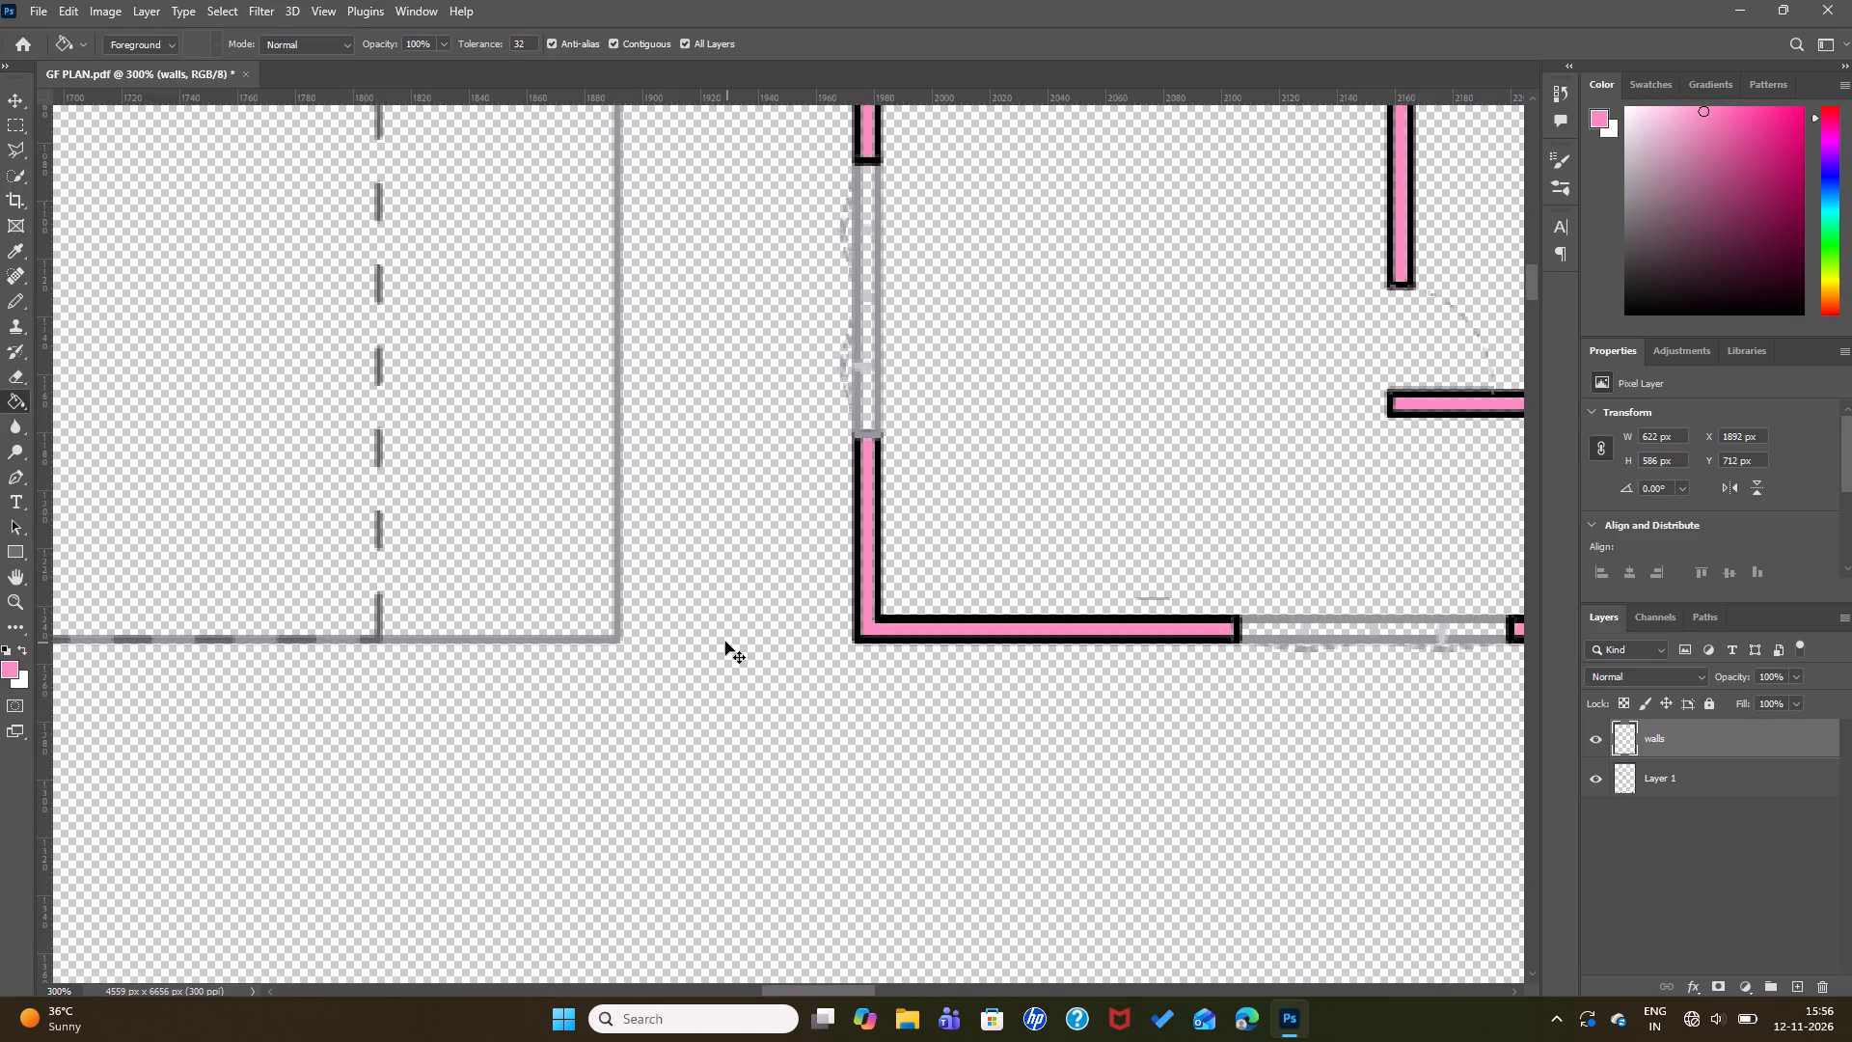
Fill the neighbouring northern unit to the west with pink: its east and south outer walls, stepped wall and connected inner partitions.
key("ctrl+minus")
key("ctrl+minus")
key("ctrl+minus")
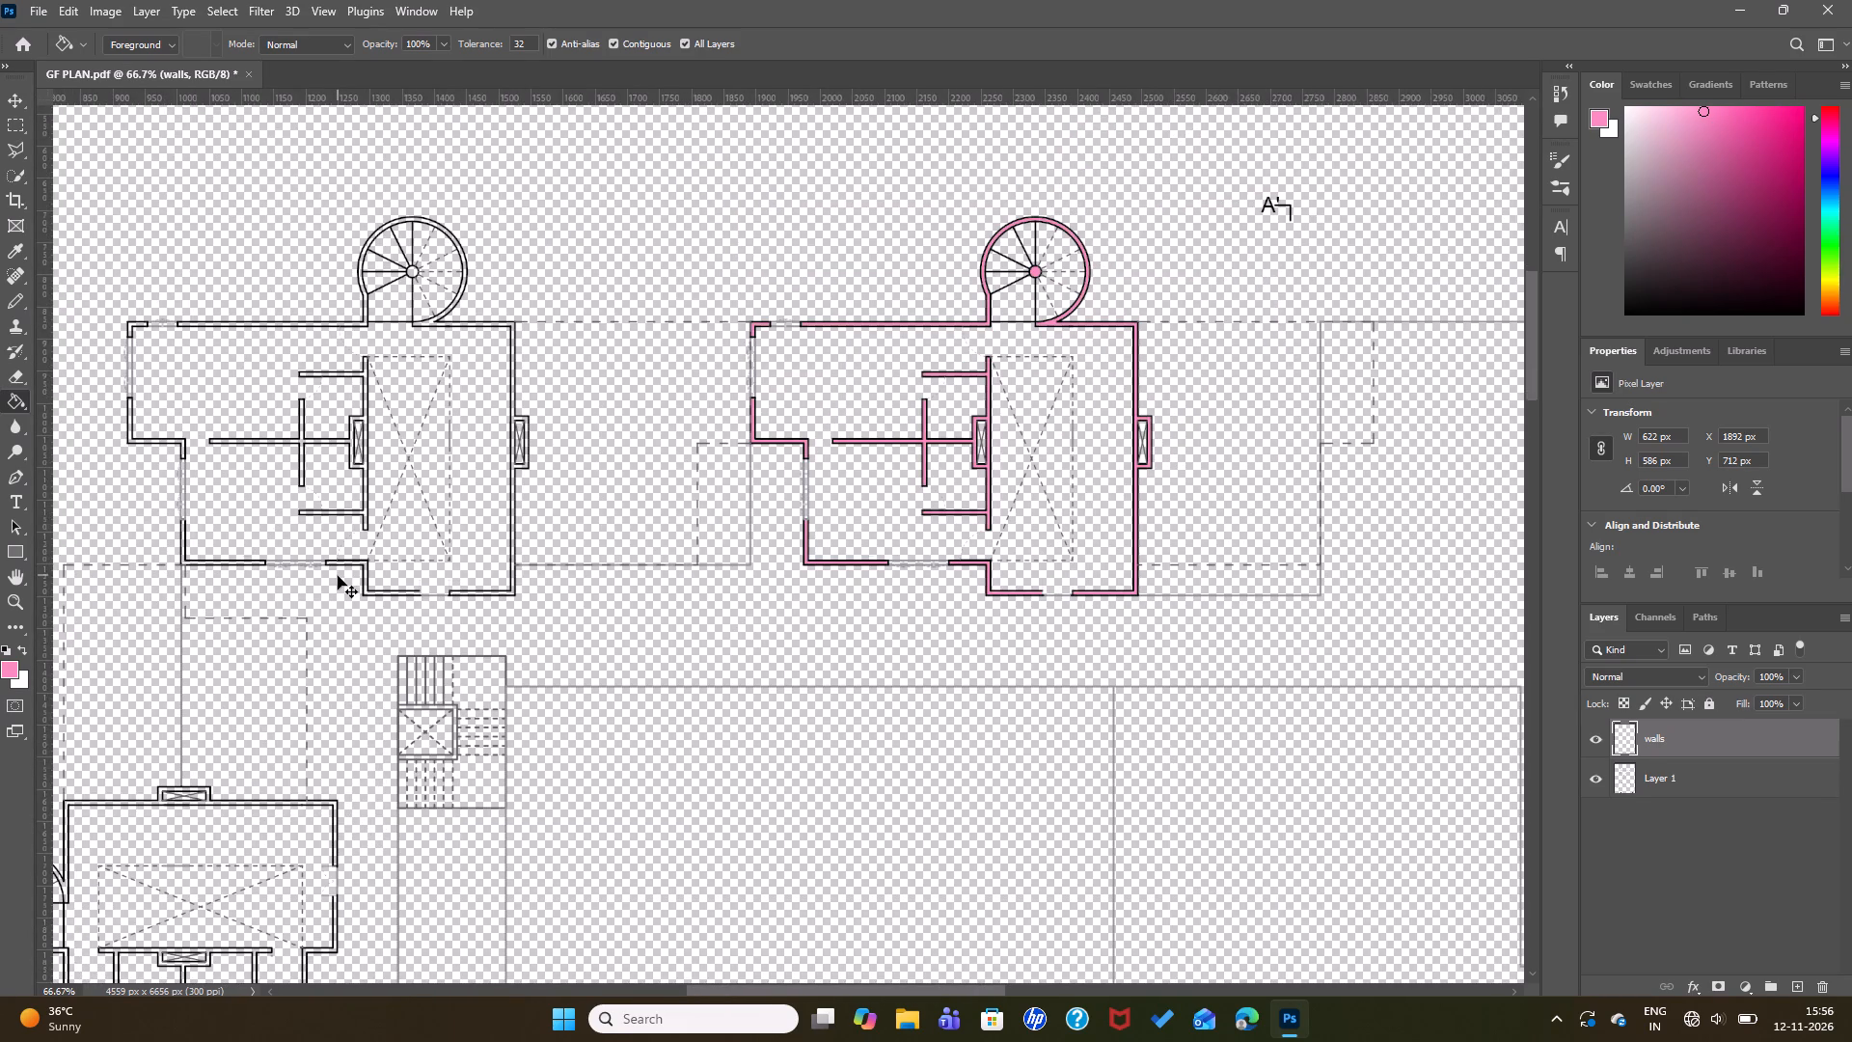
key("ctrl+equal")
key("ctrl+equal")
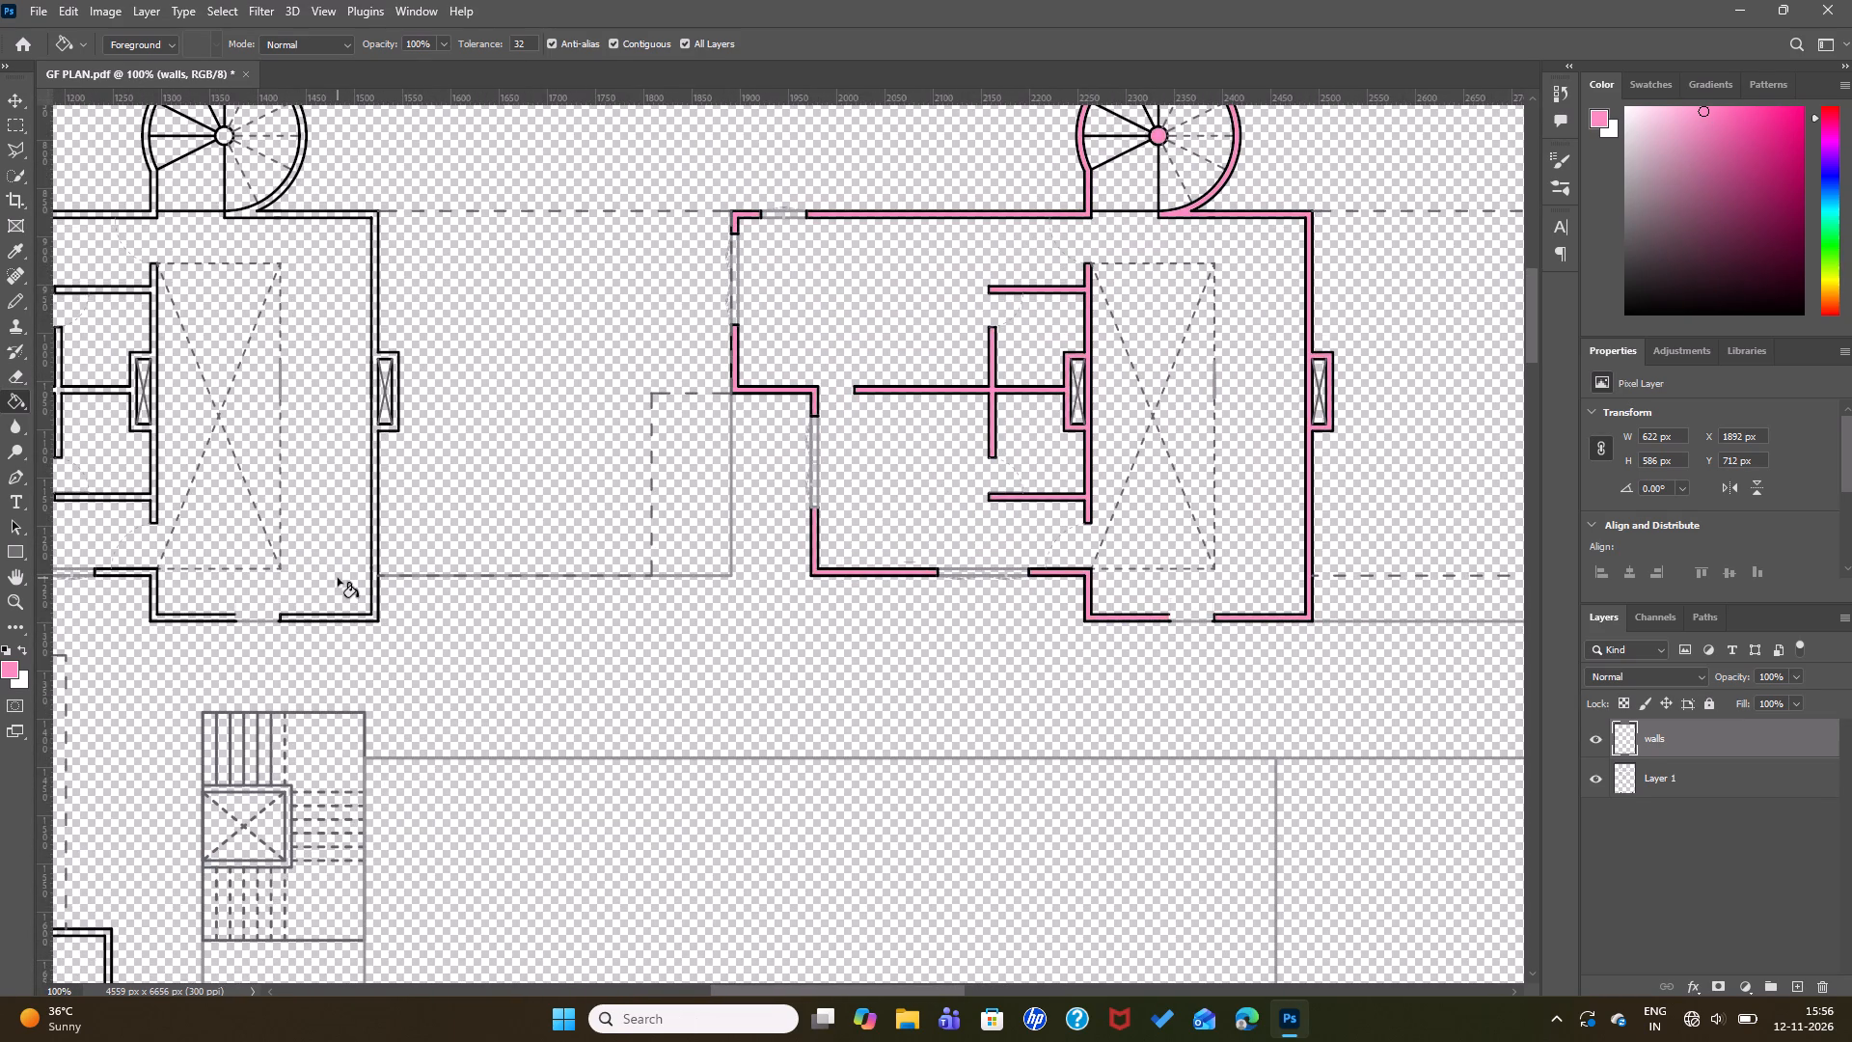
key("Left")
key("Left")
key("Left")
left_click_drag(741, 990, 693, 995)
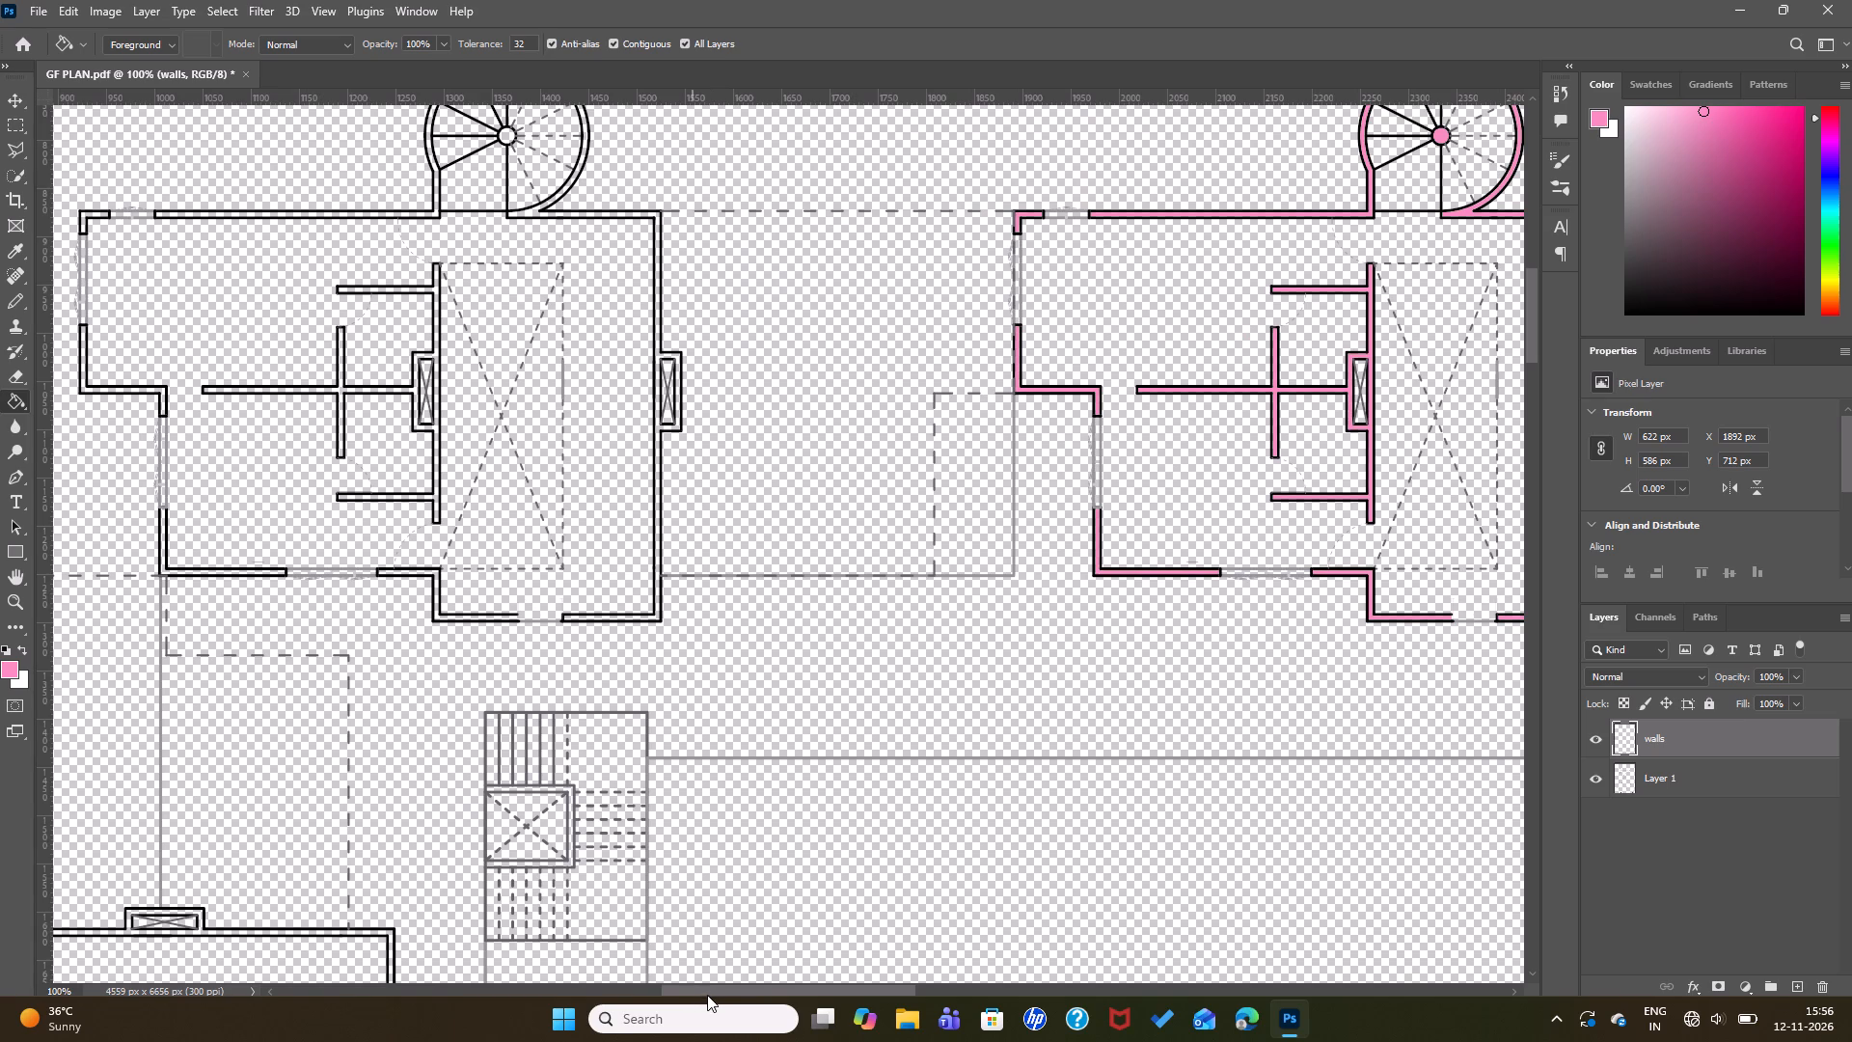
left_click_drag(715, 992, 693, 991)
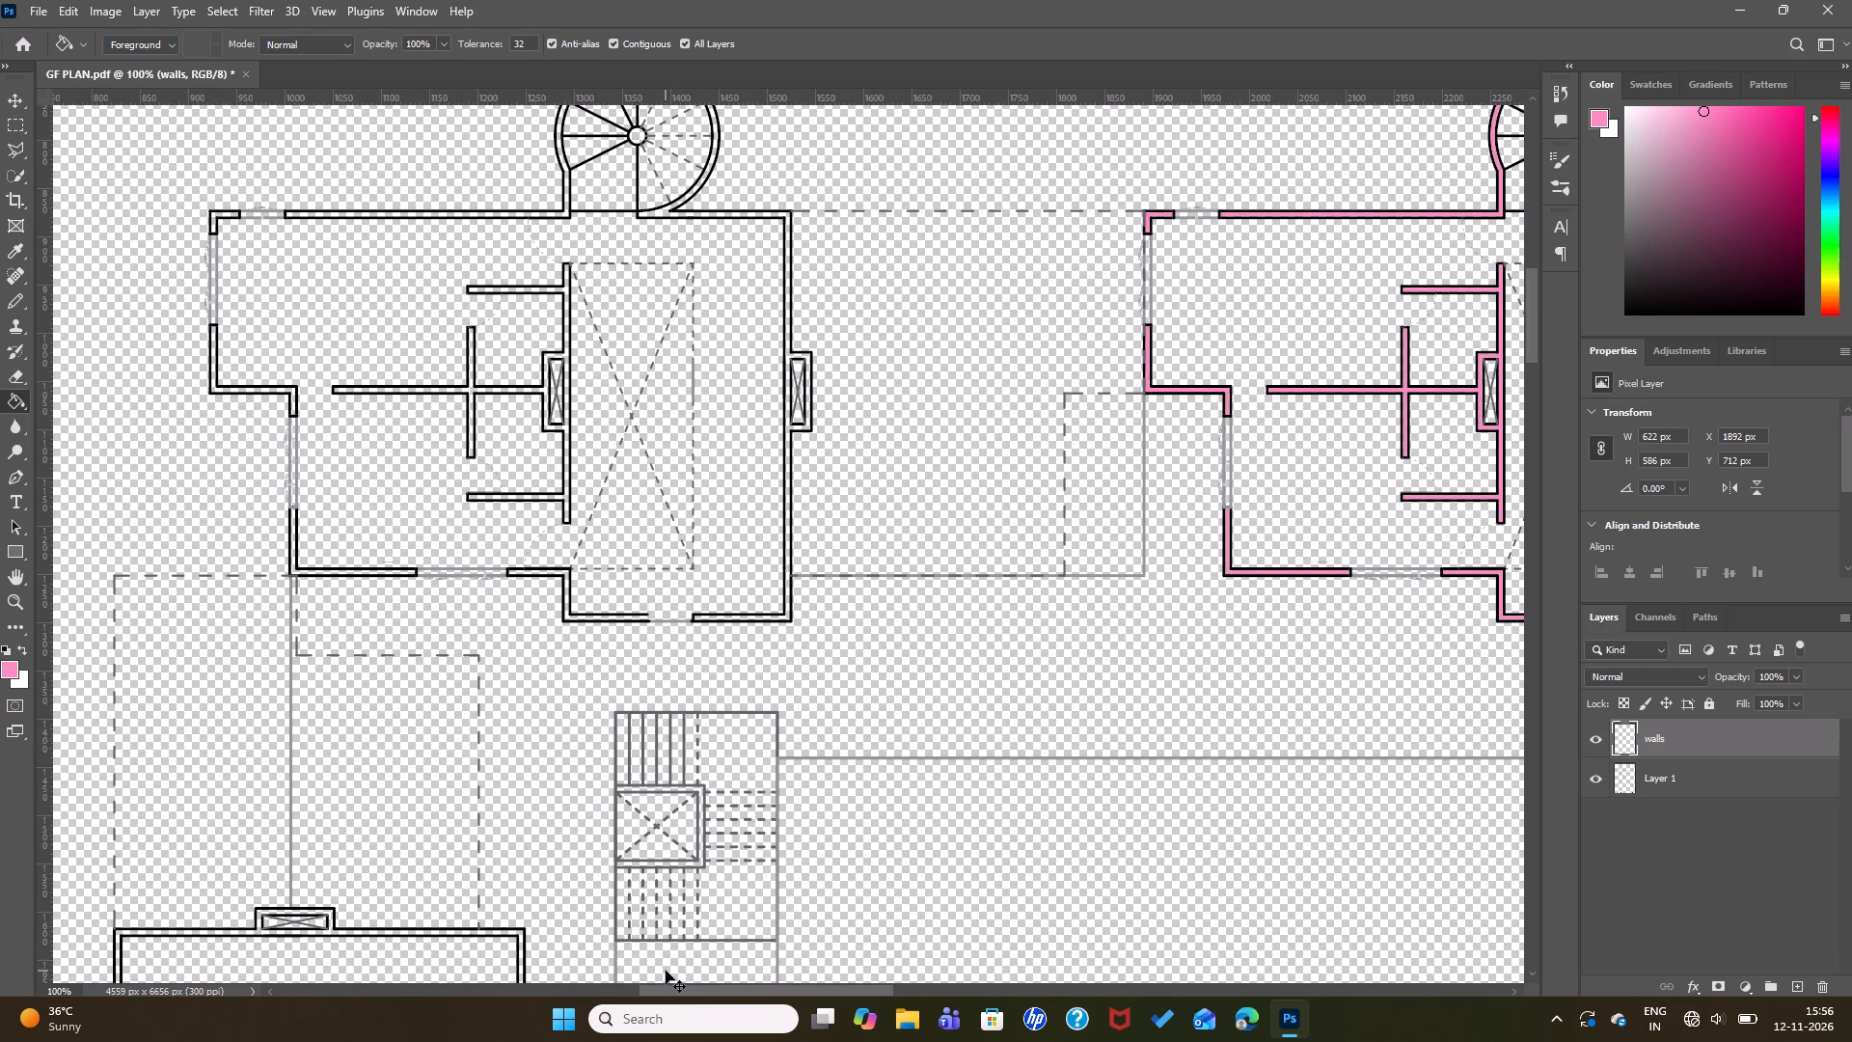
key("ctrl+equal")
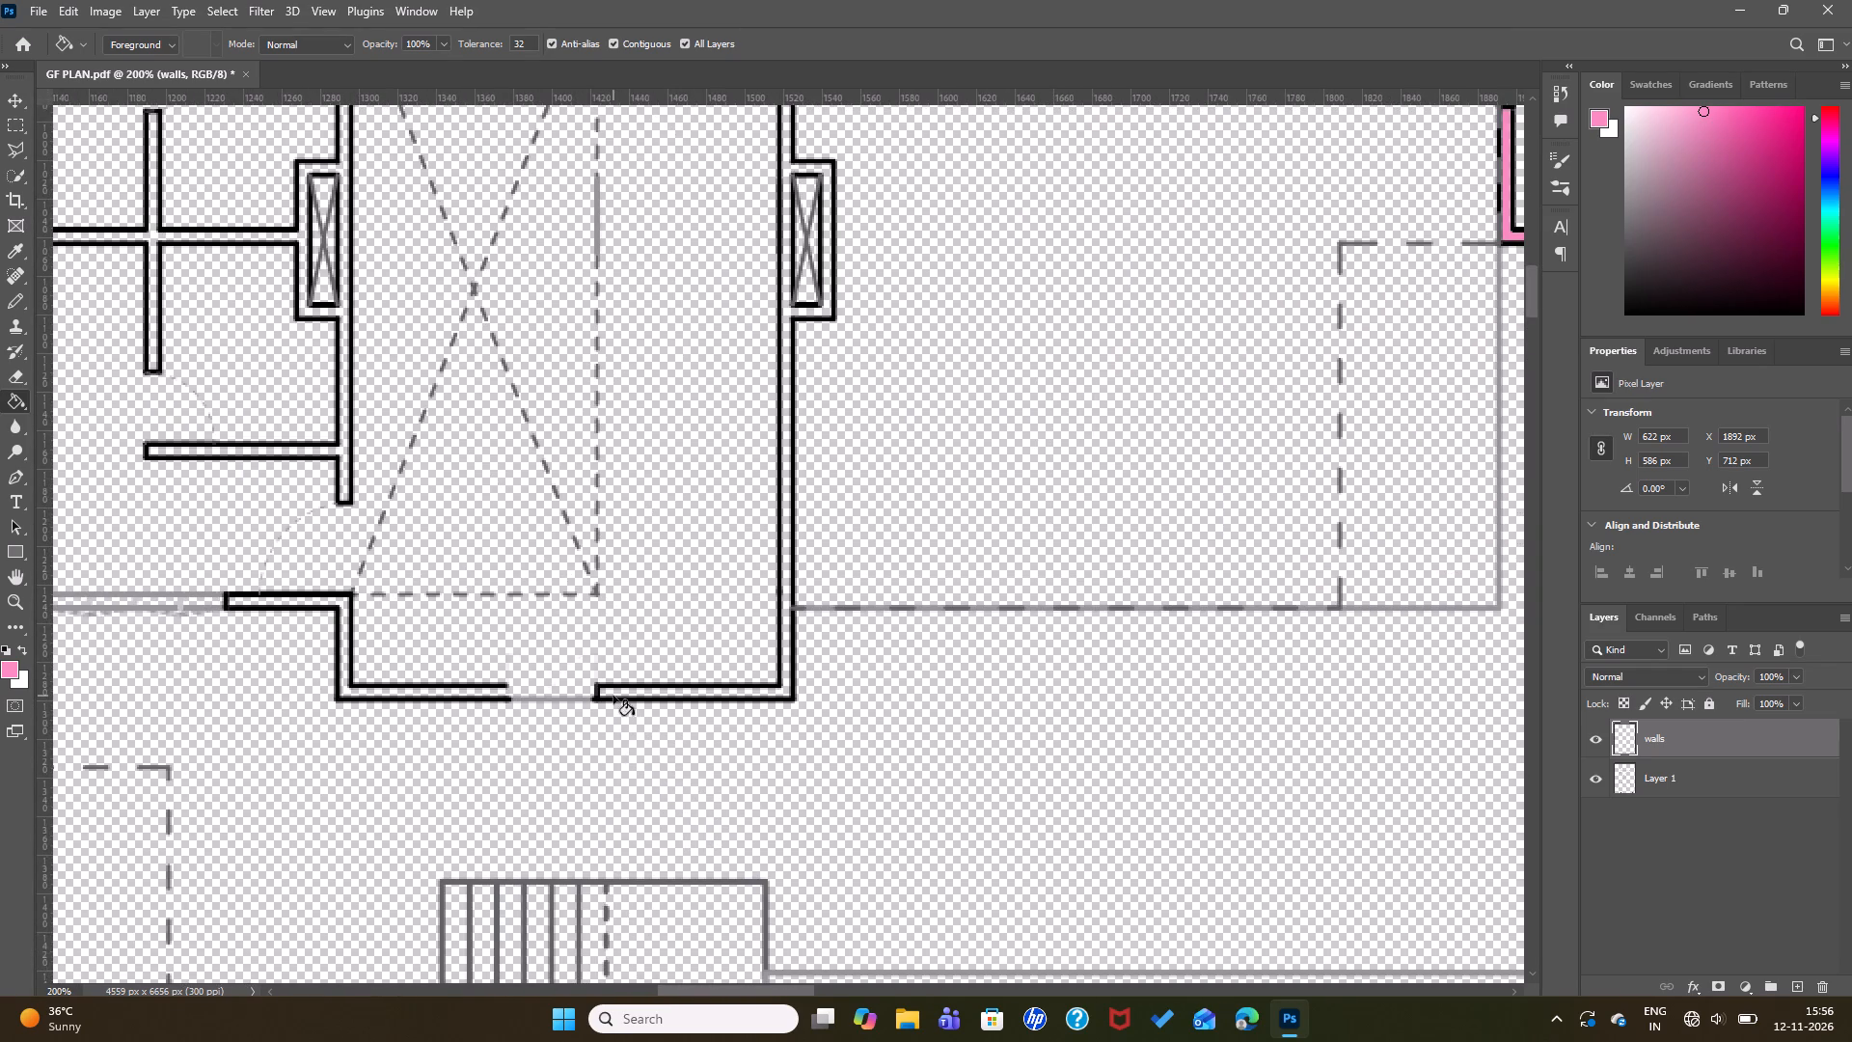
left_click(622, 691)
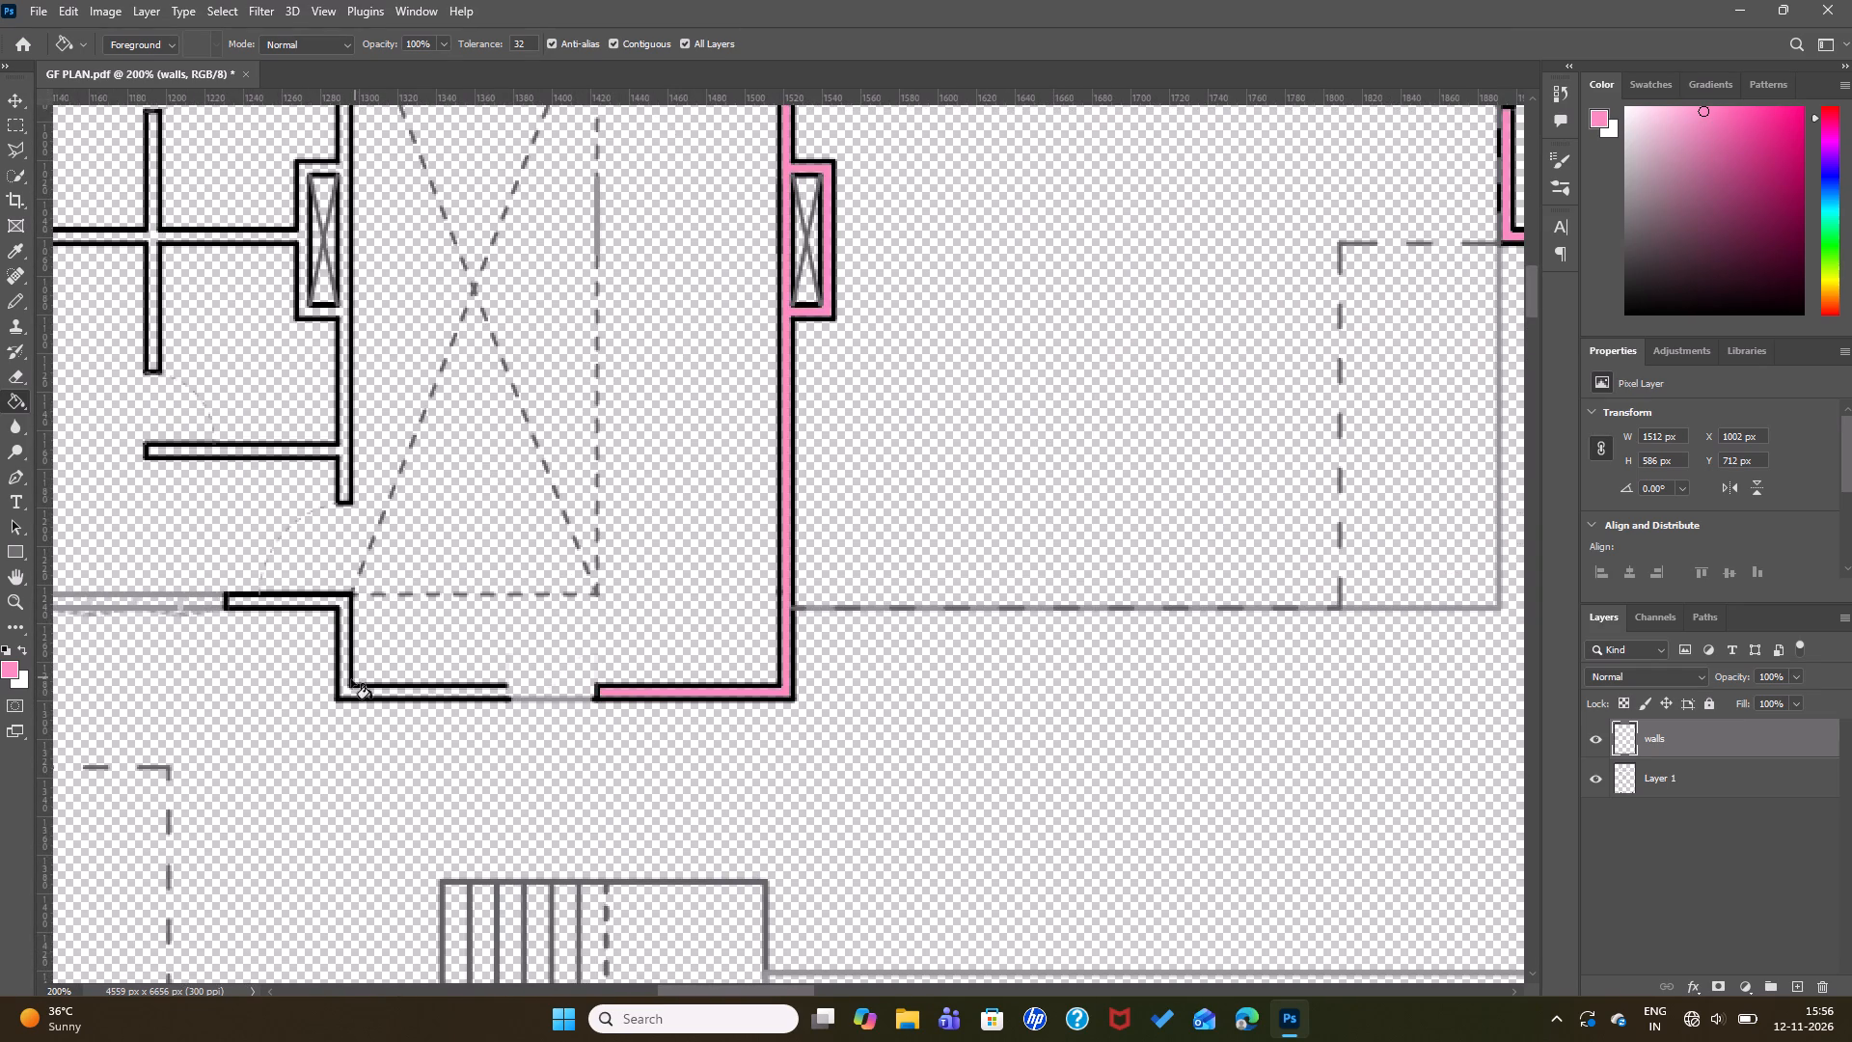
left_click(344, 684)
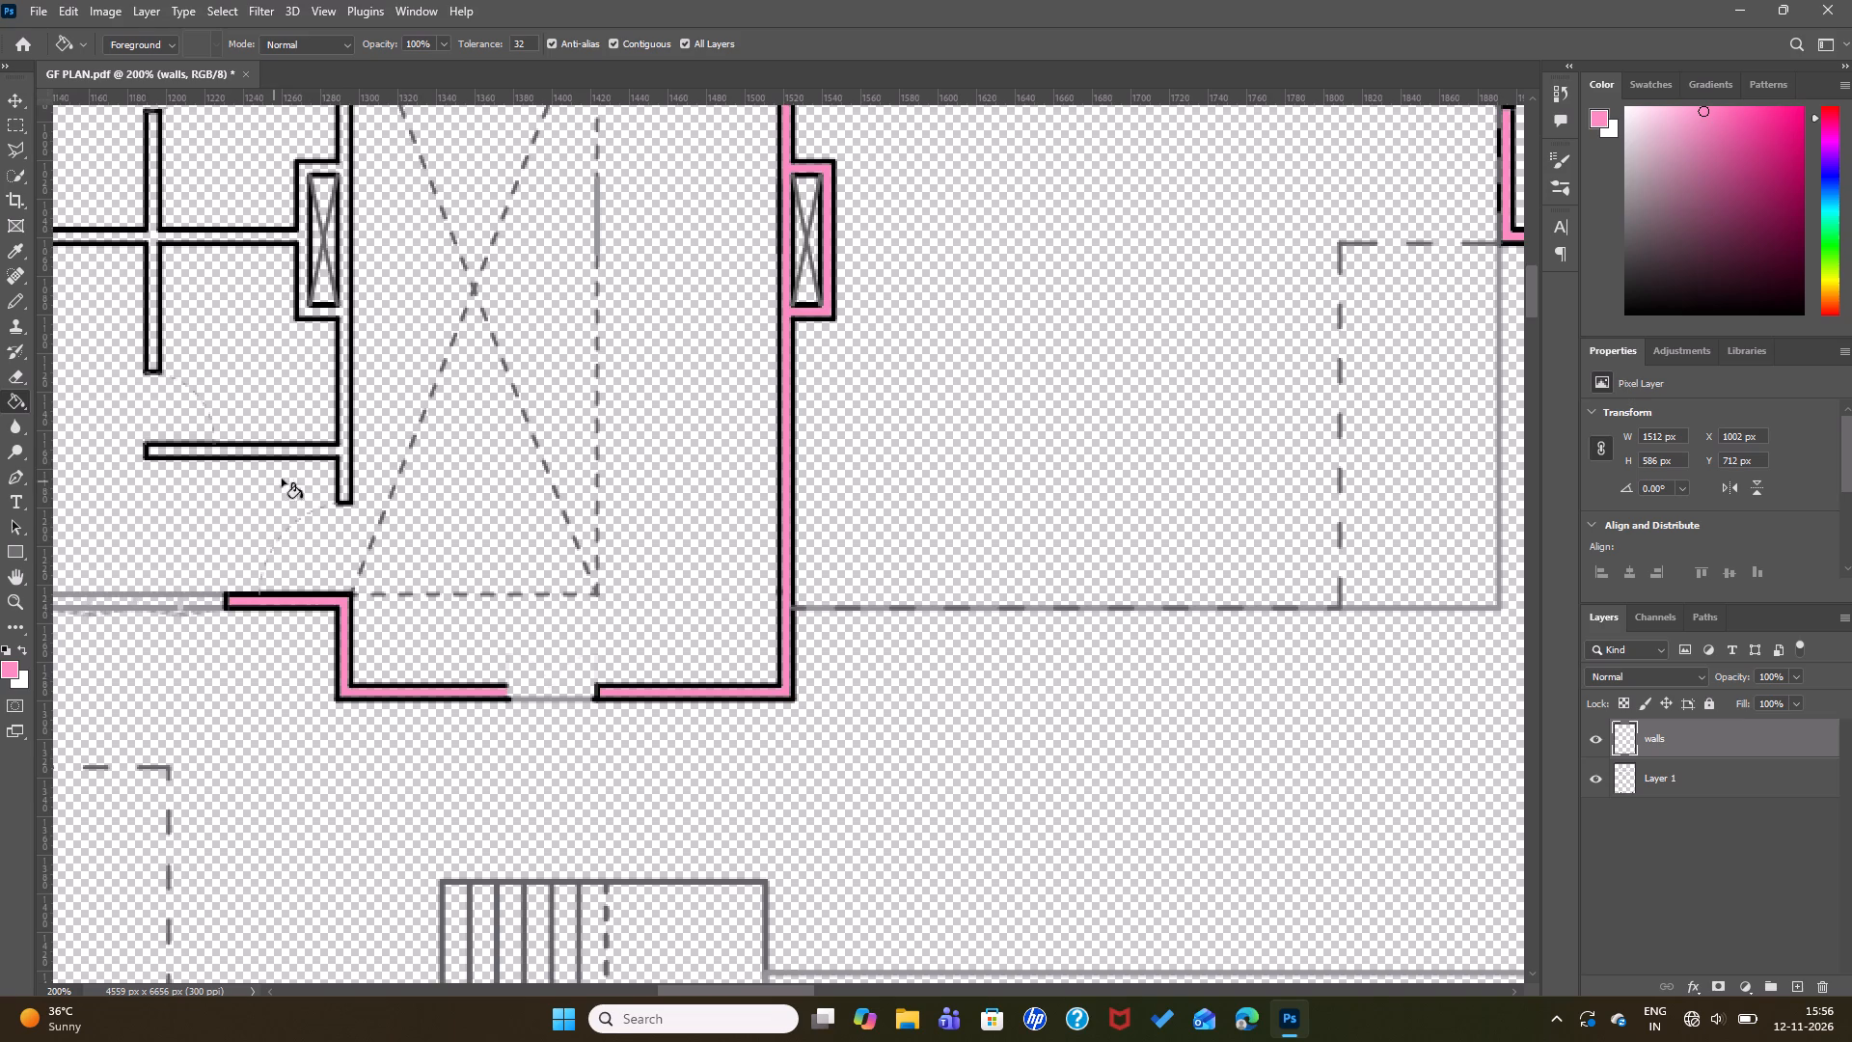
left_click(340, 450)
Check the pink fills on both northern units and look over the unfilled units across the rest of the cluster plan.
scroll(378, 469, "up", 2)
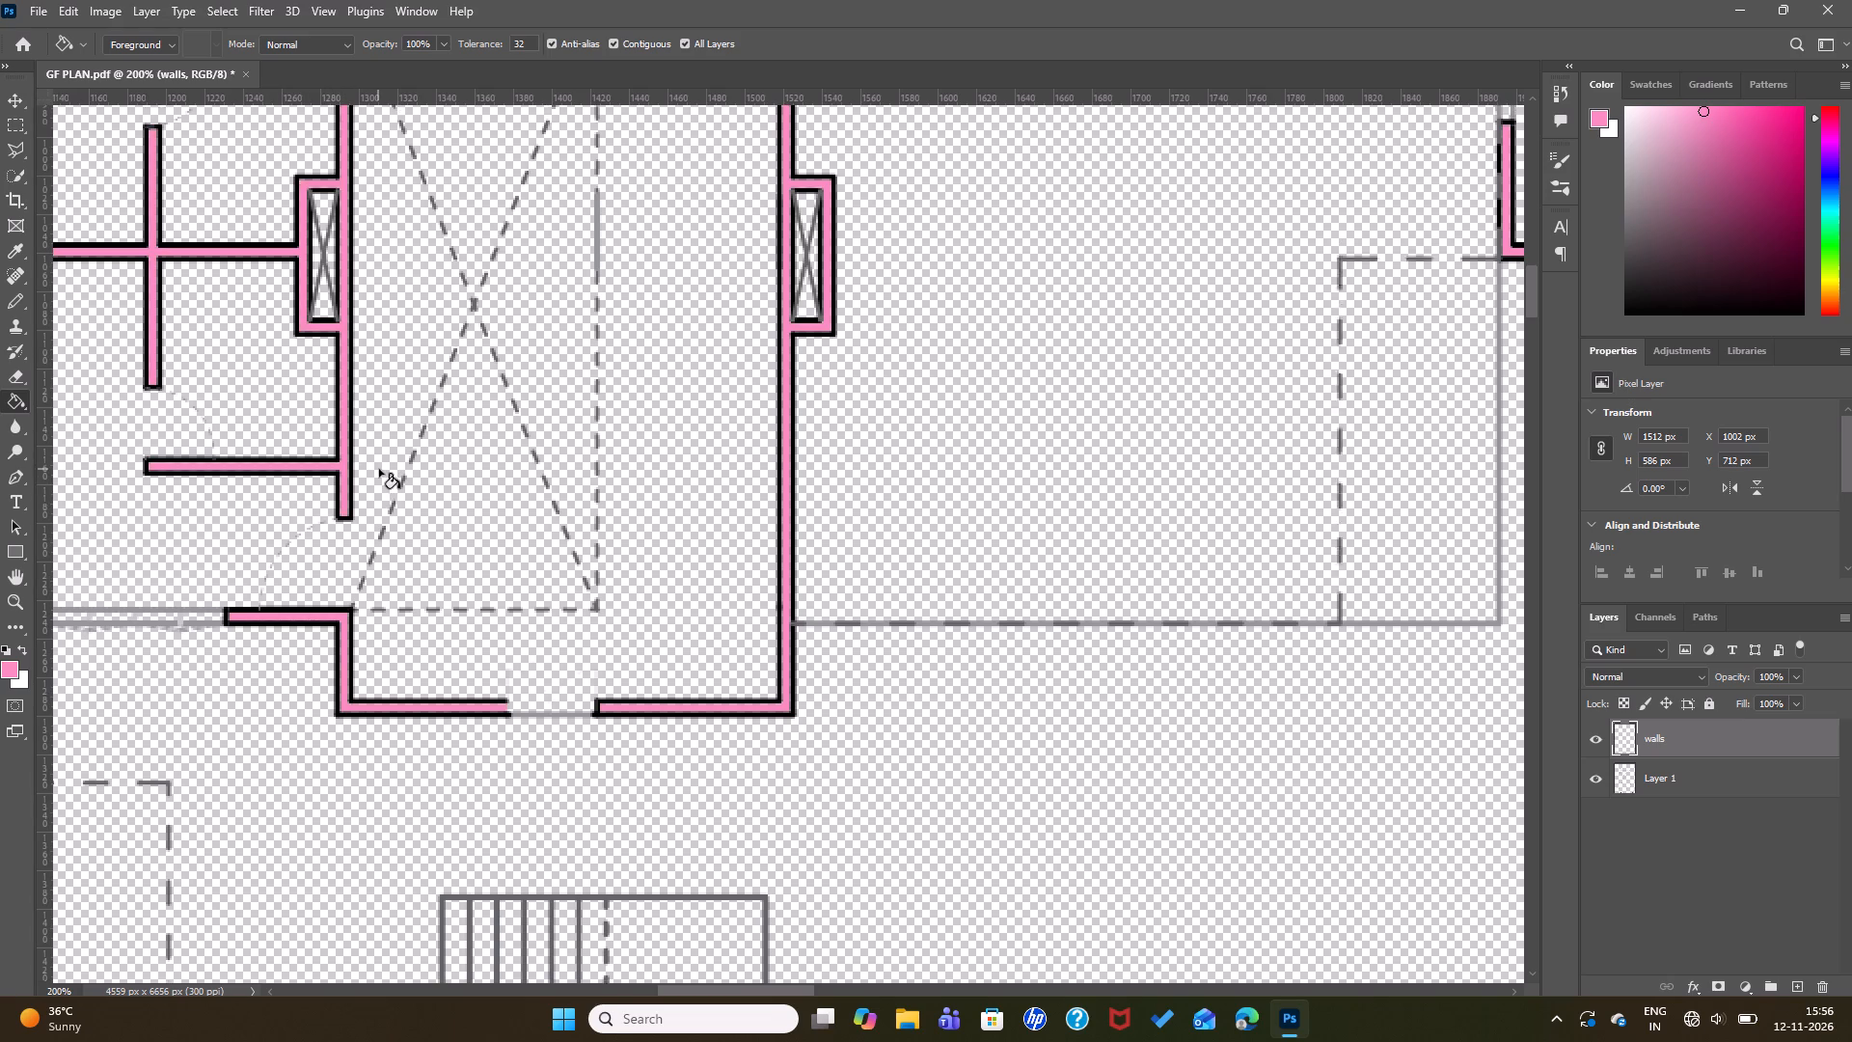
scroll(379, 469, "up", 14)
scroll(379, 469, "down", 4)
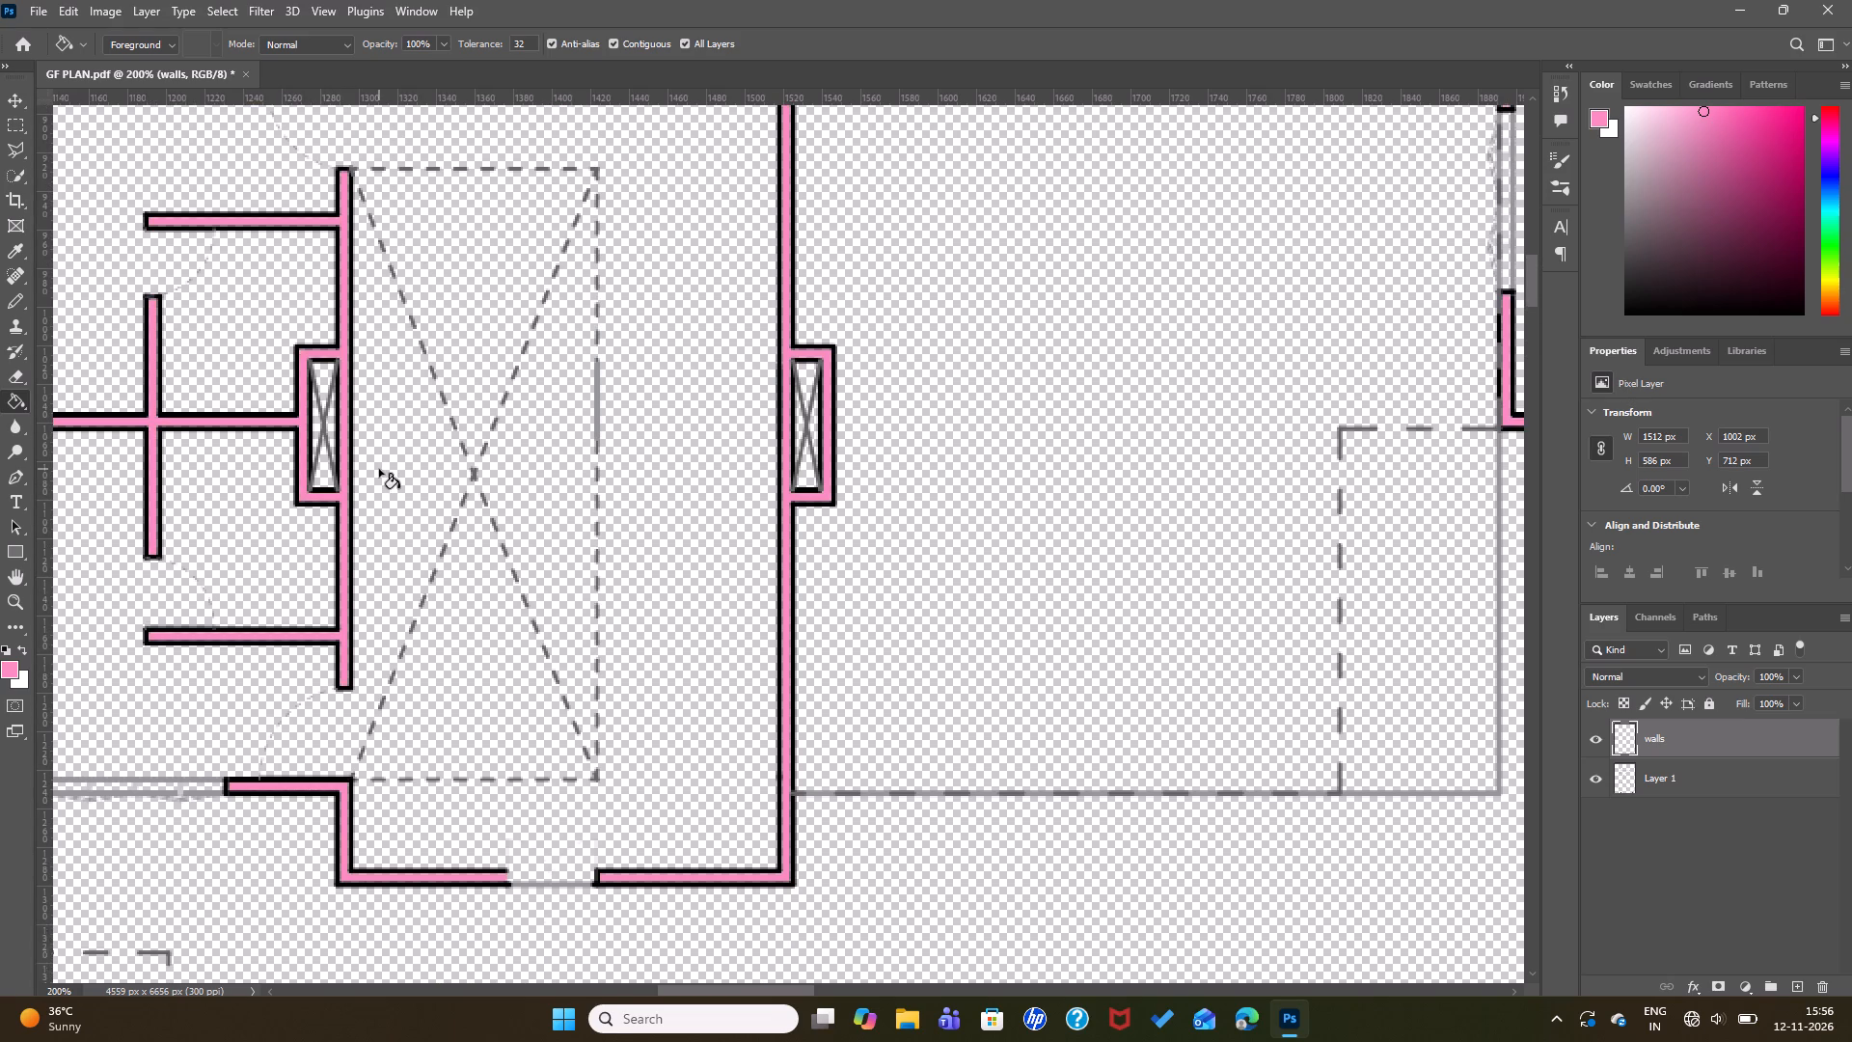
scroll(379, 469, "up", 13)
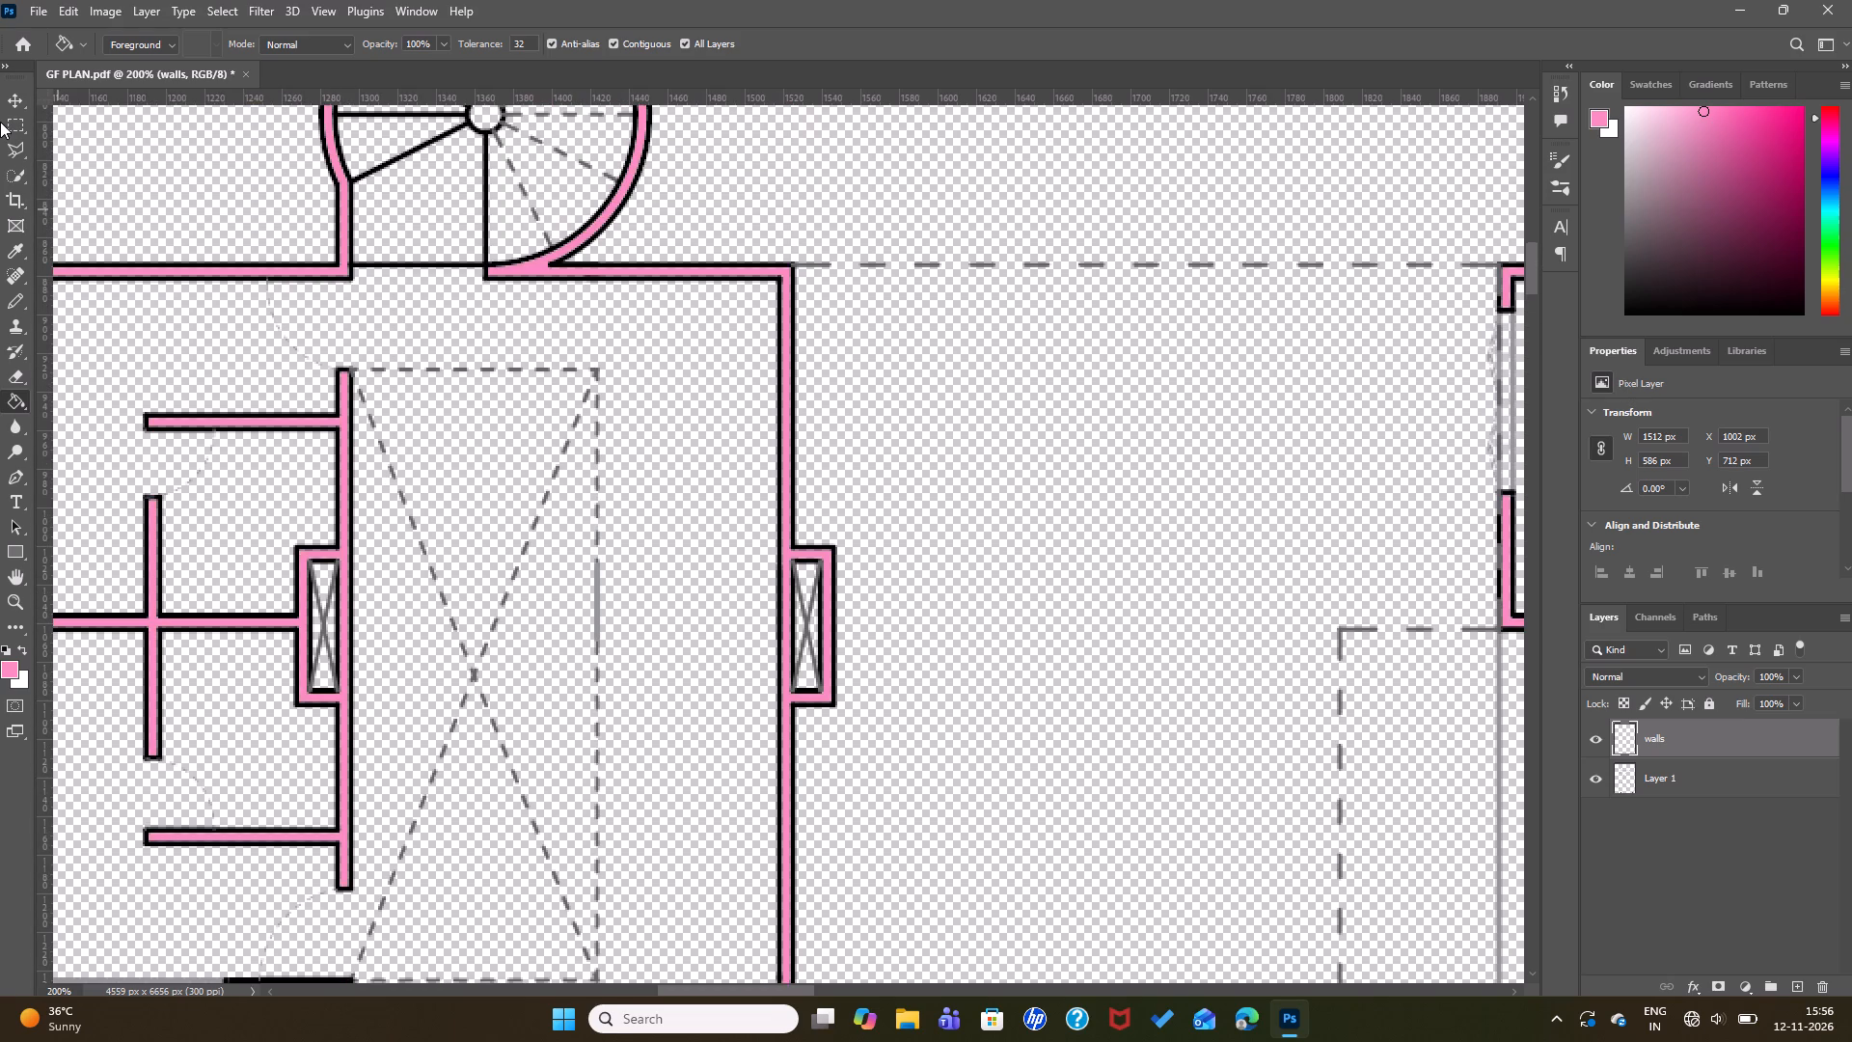
key("ctrl+minus")
key("ctrl+minus")
key("ctrl+minus")
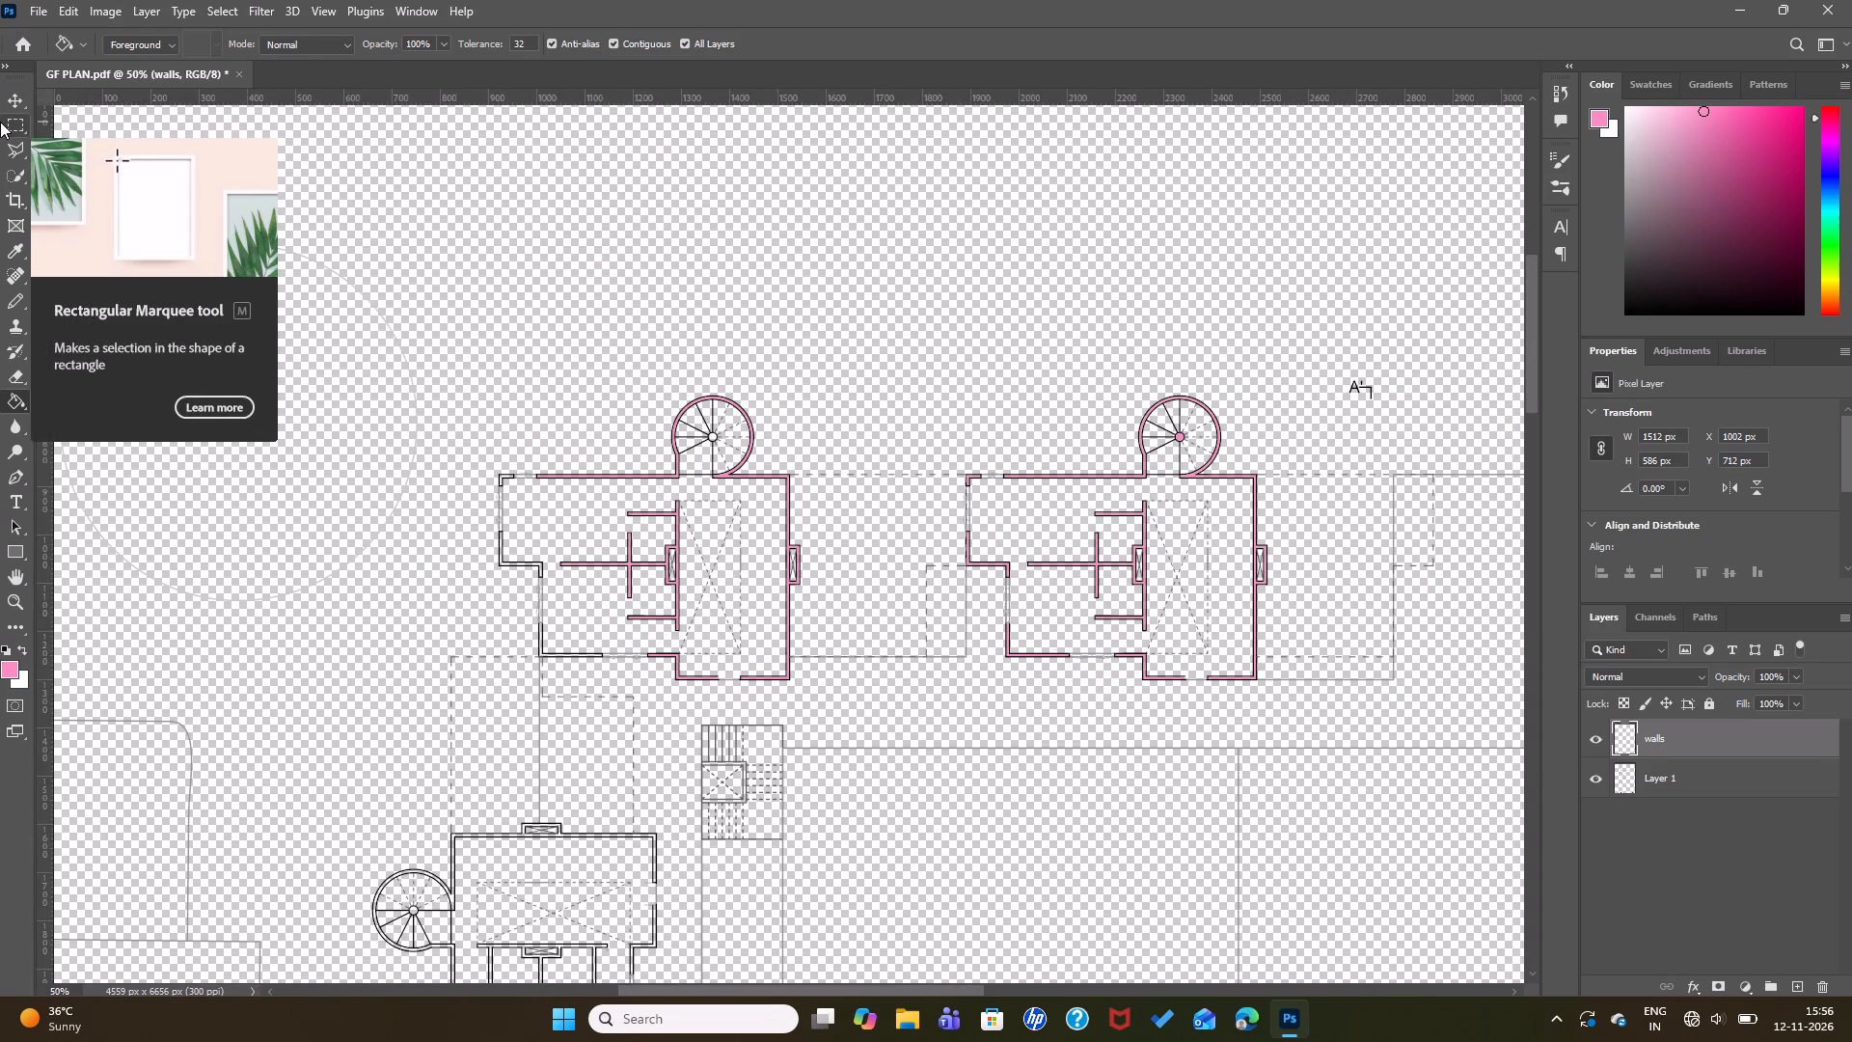
scroll(41, 131, "down", 15)
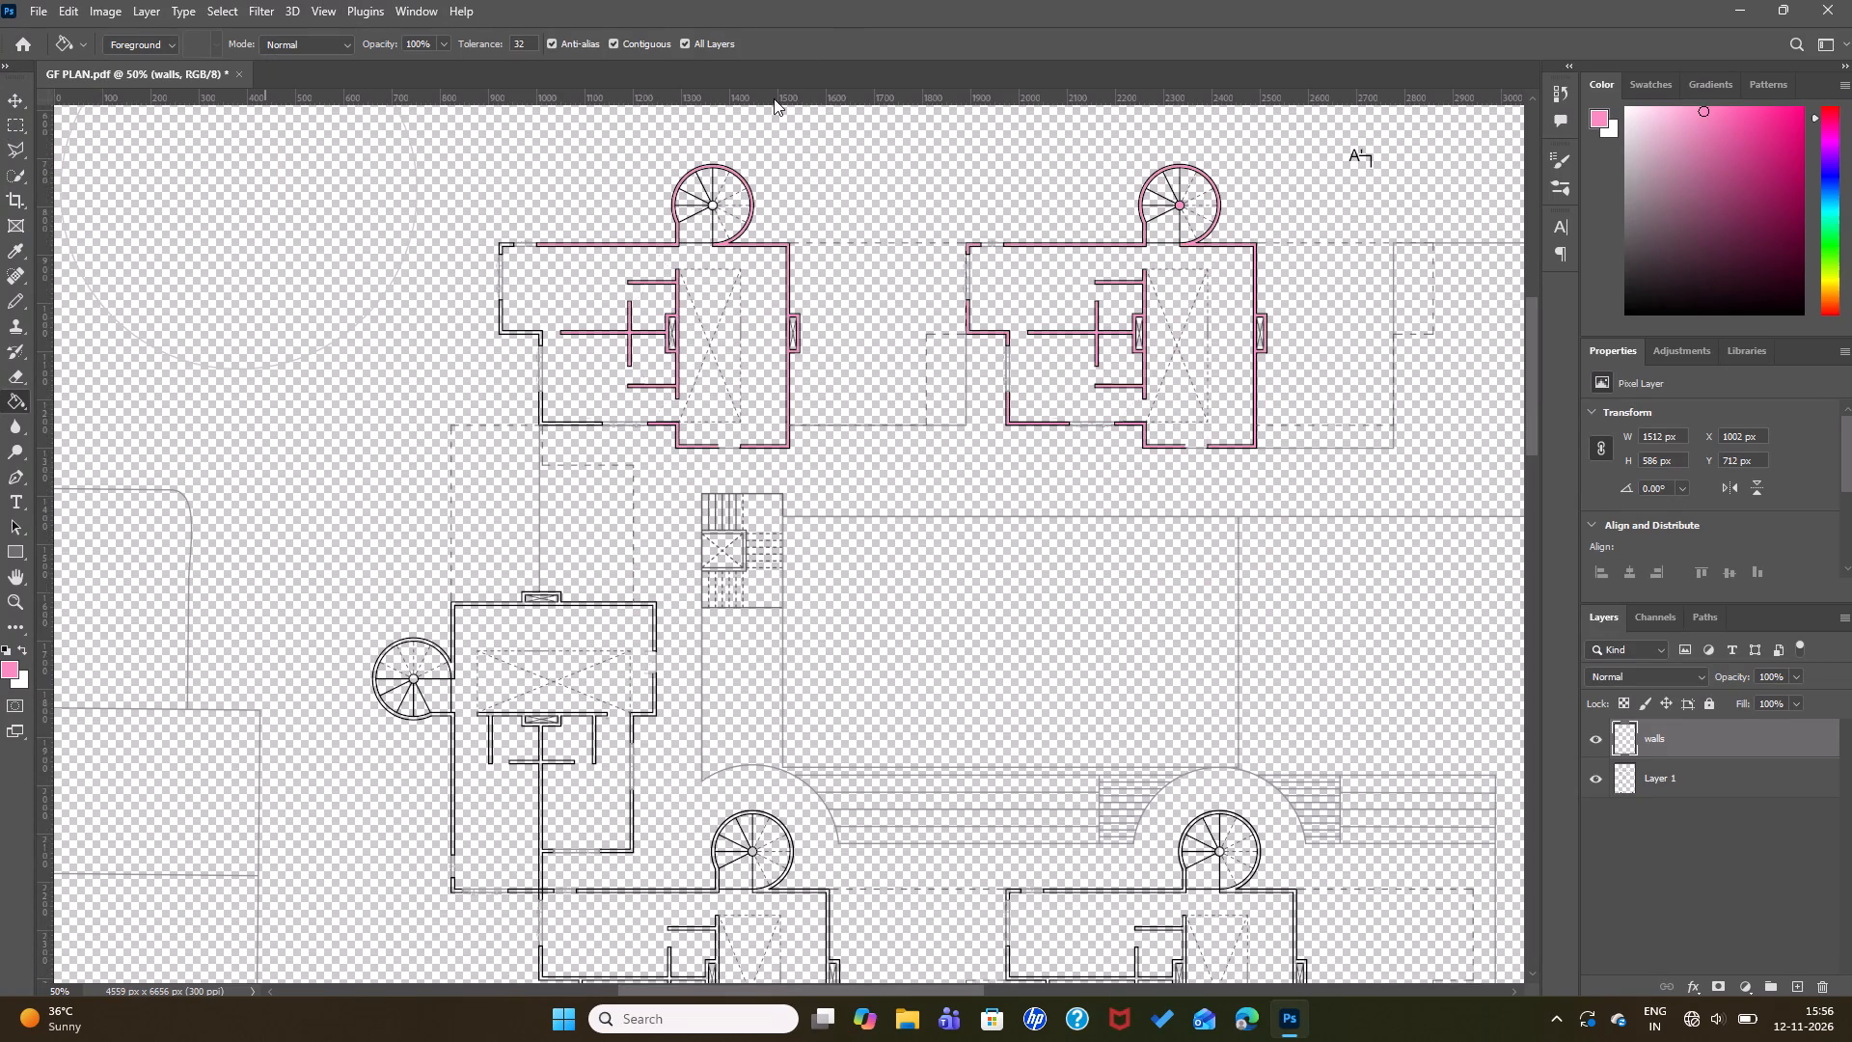
key("Escape")
scroll(694, 279, "down", 11)
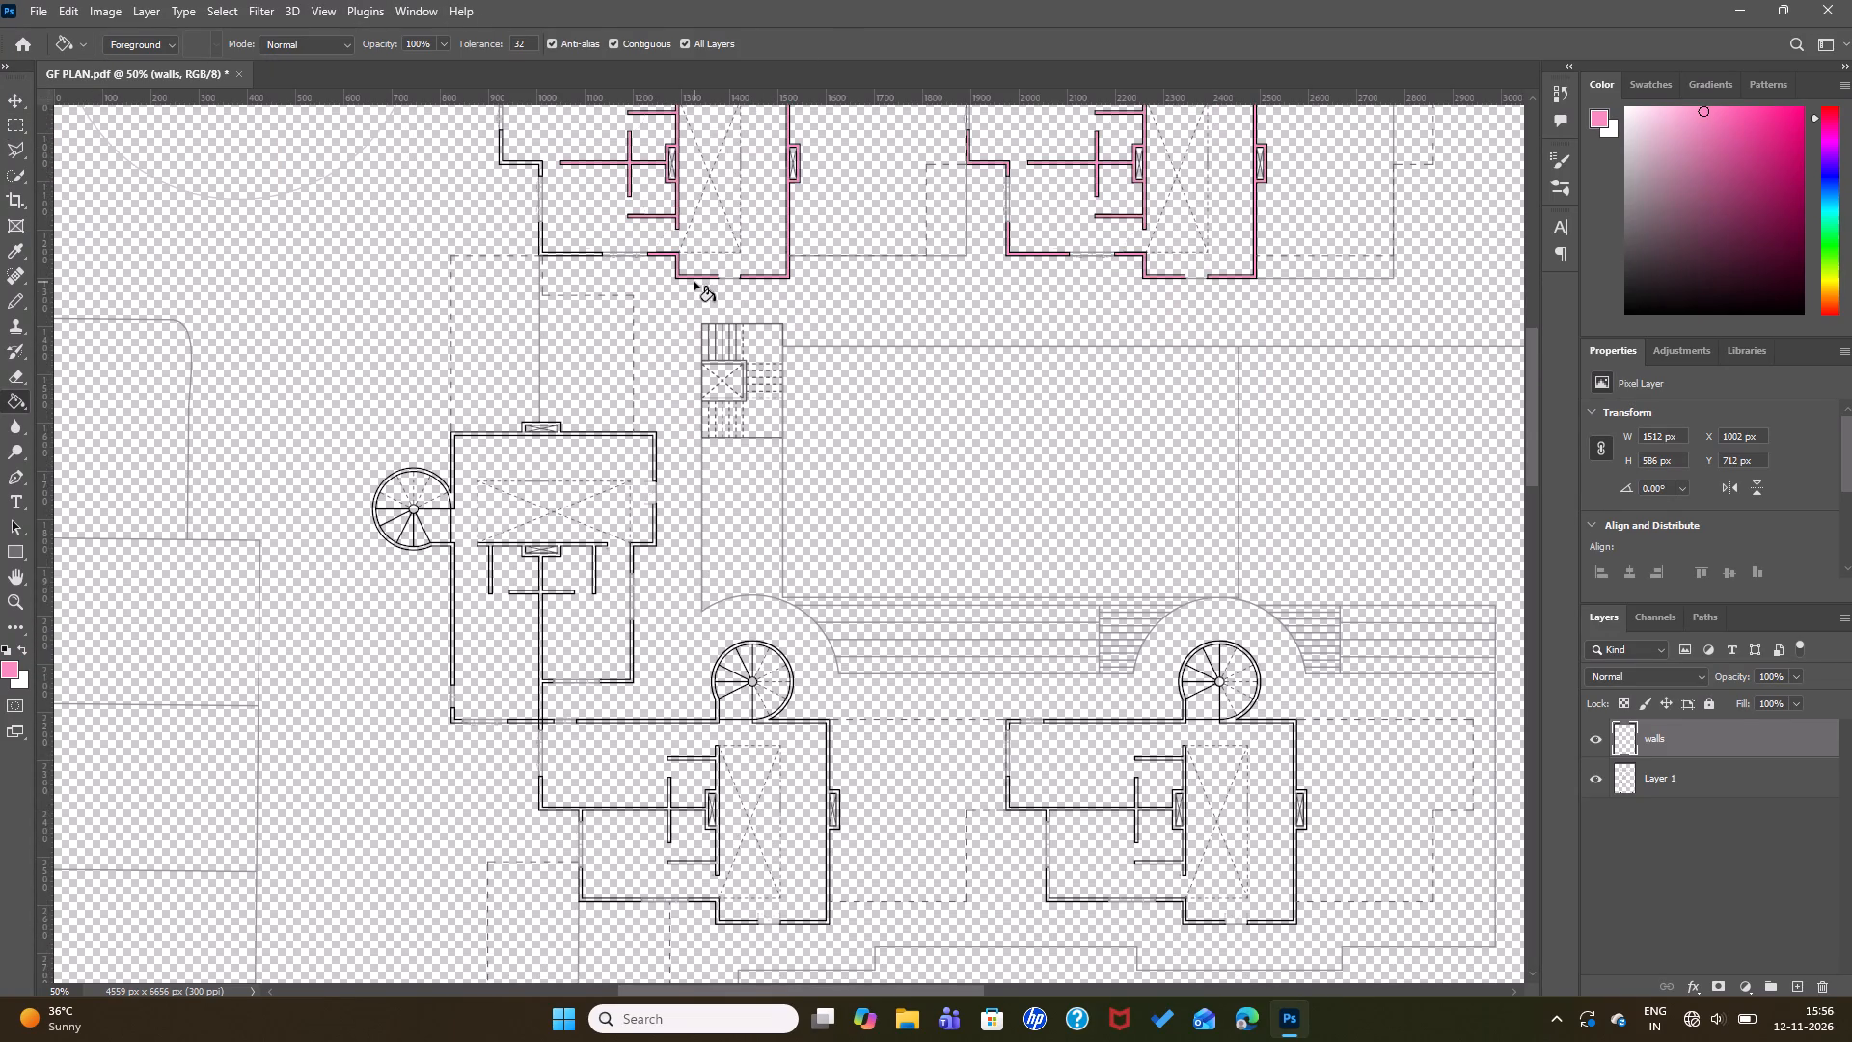
scroll(595, 361, "down", 13, "ctrl")
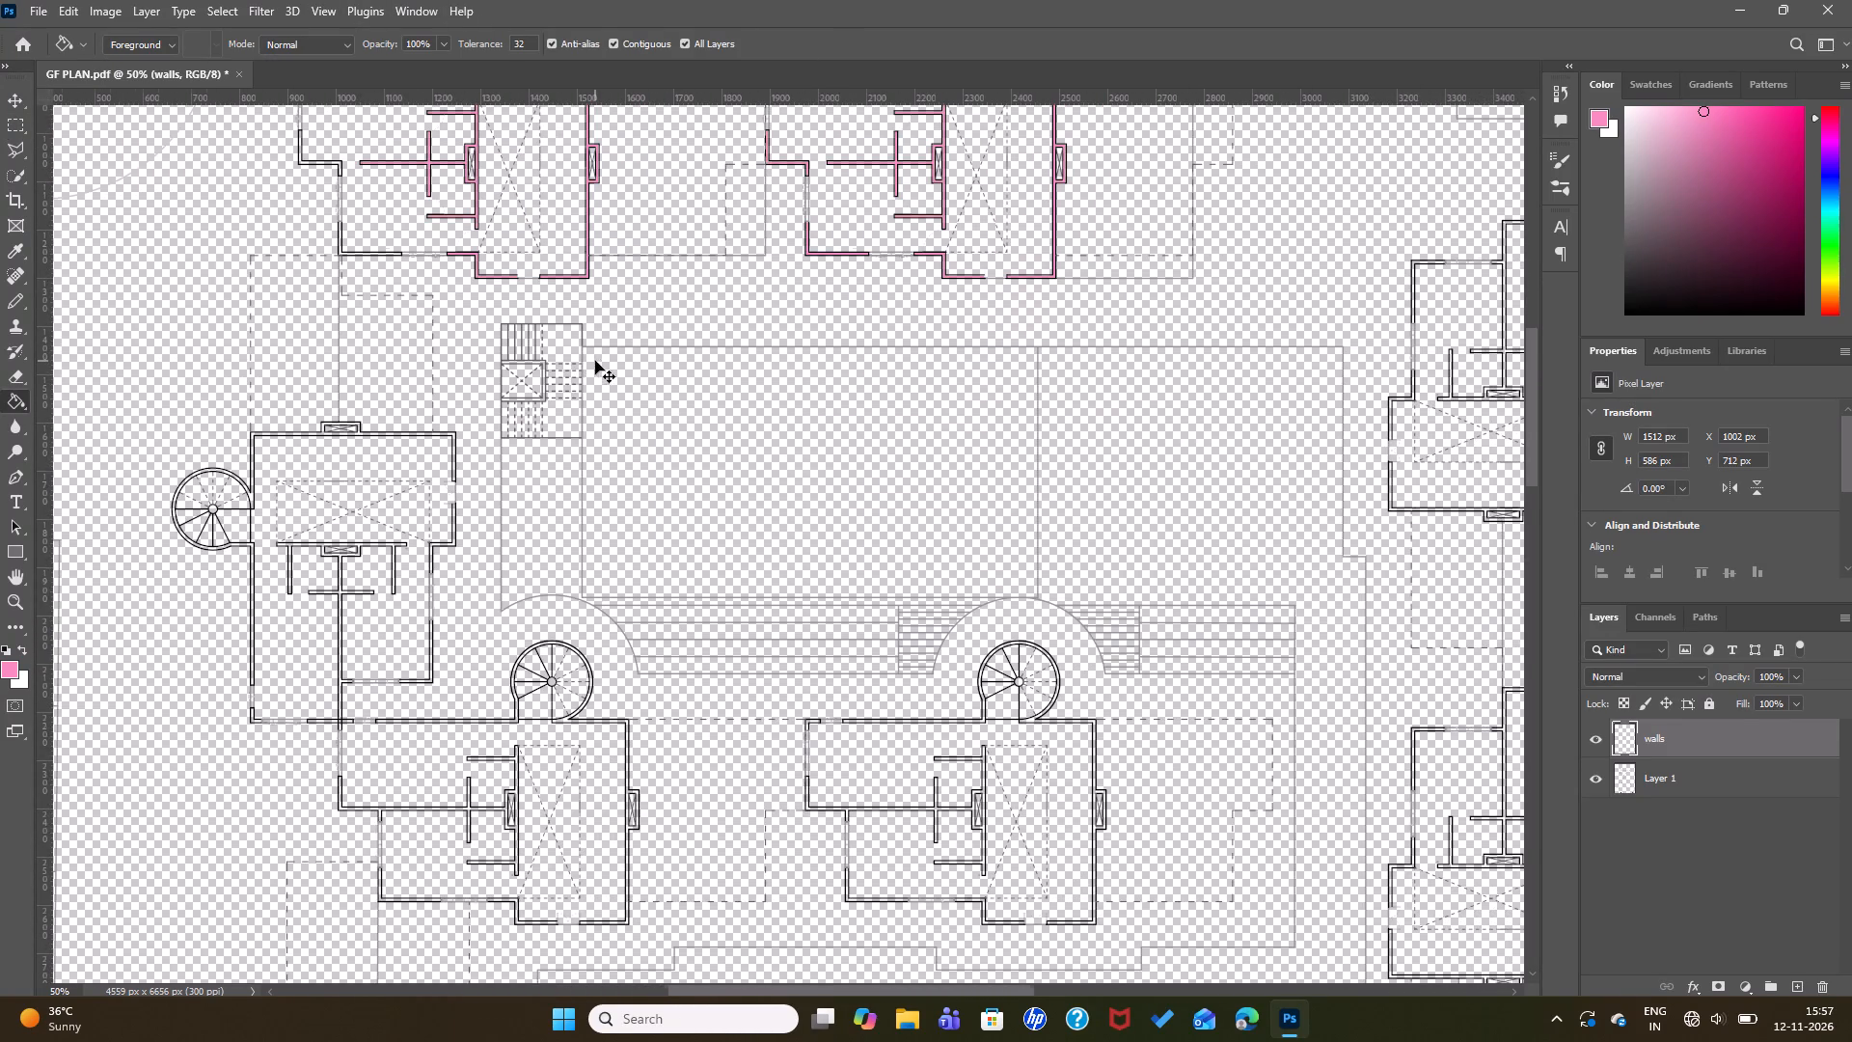
scroll(583, 359, "down", 4, "ctrl")
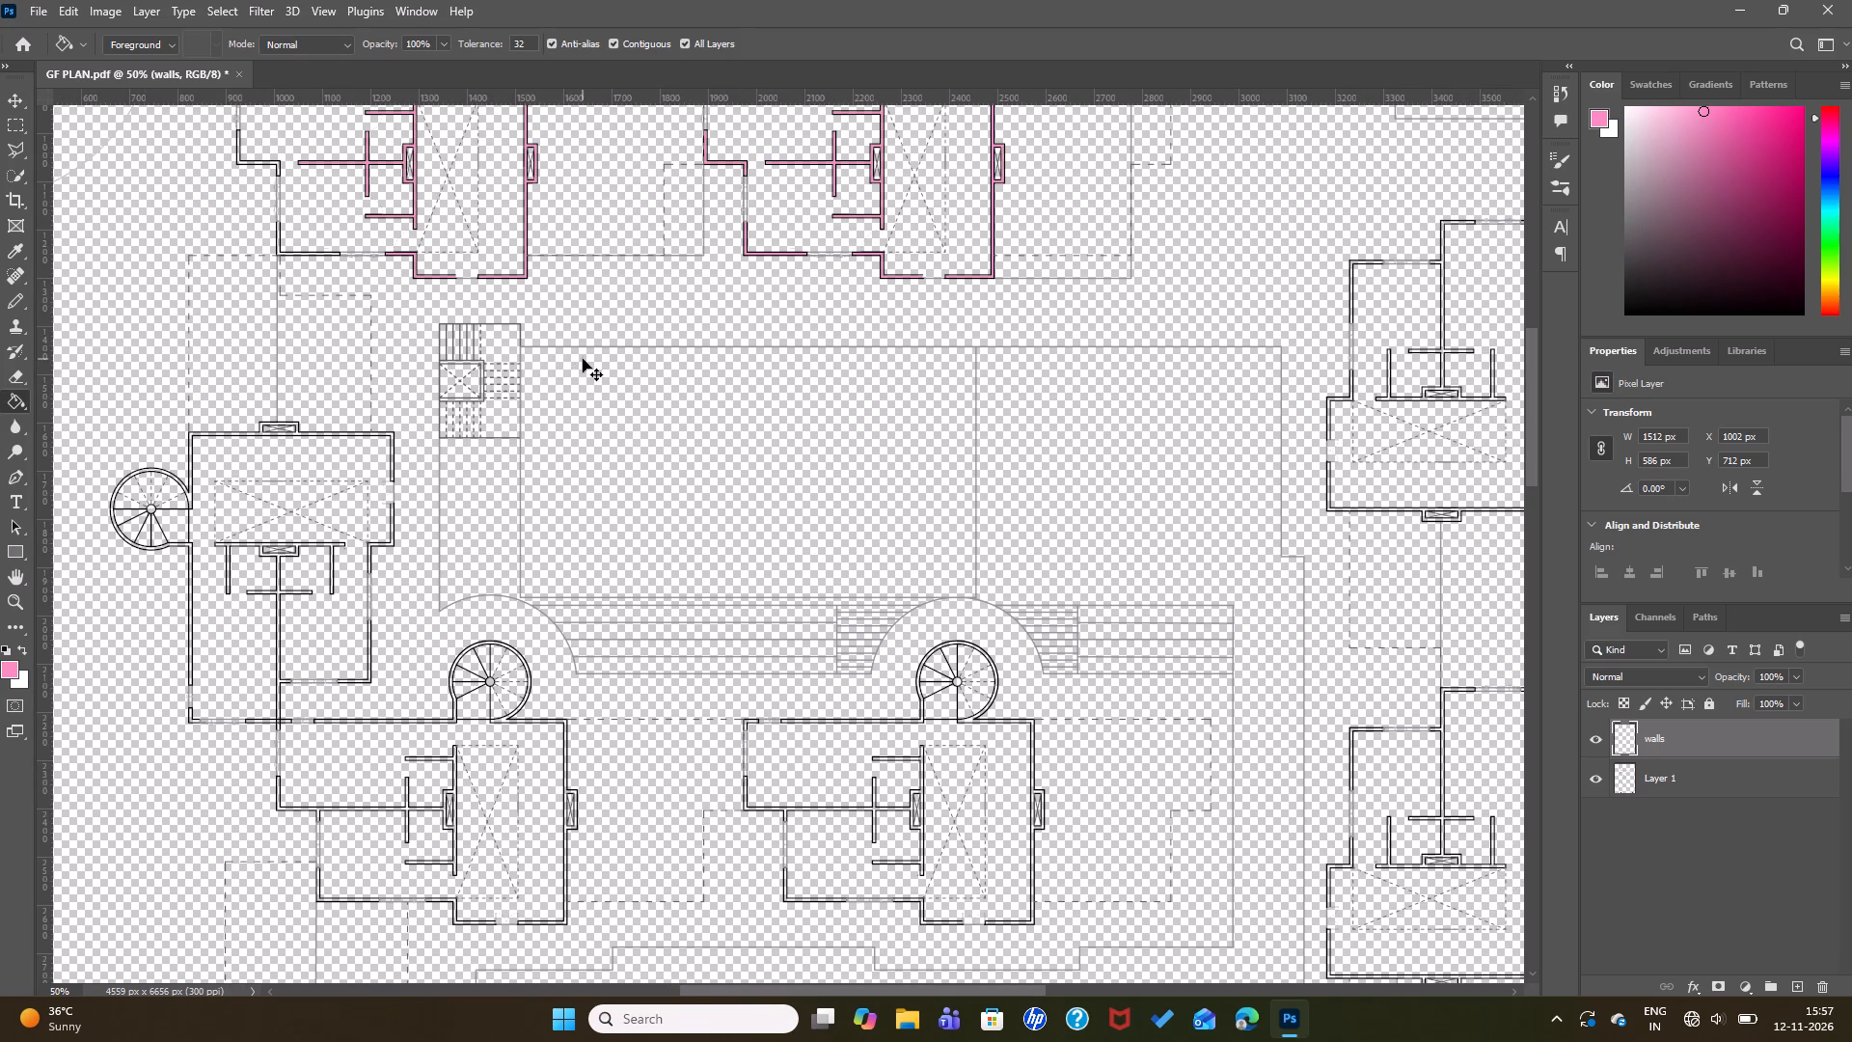
scroll(151, 446, "down", 2, "ctrl")
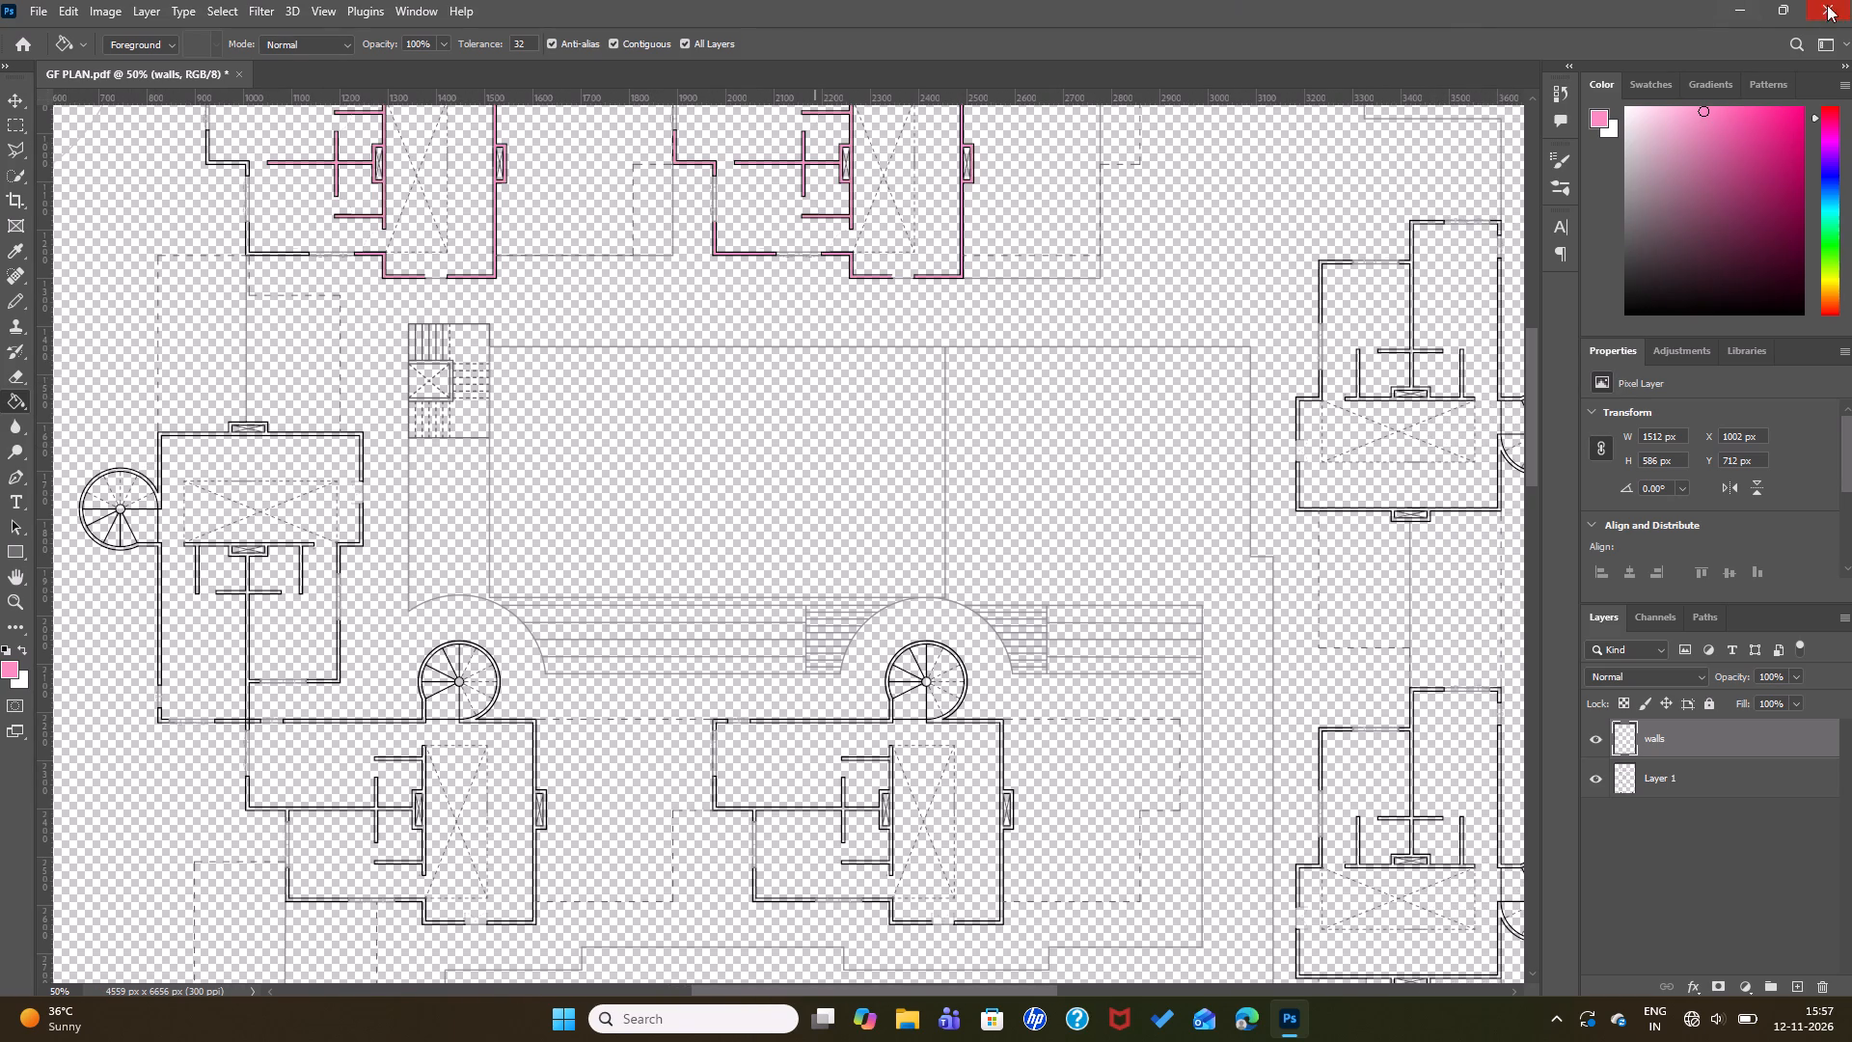
Minimise Photoshop to show the desktop.
left_click(1725, 14)
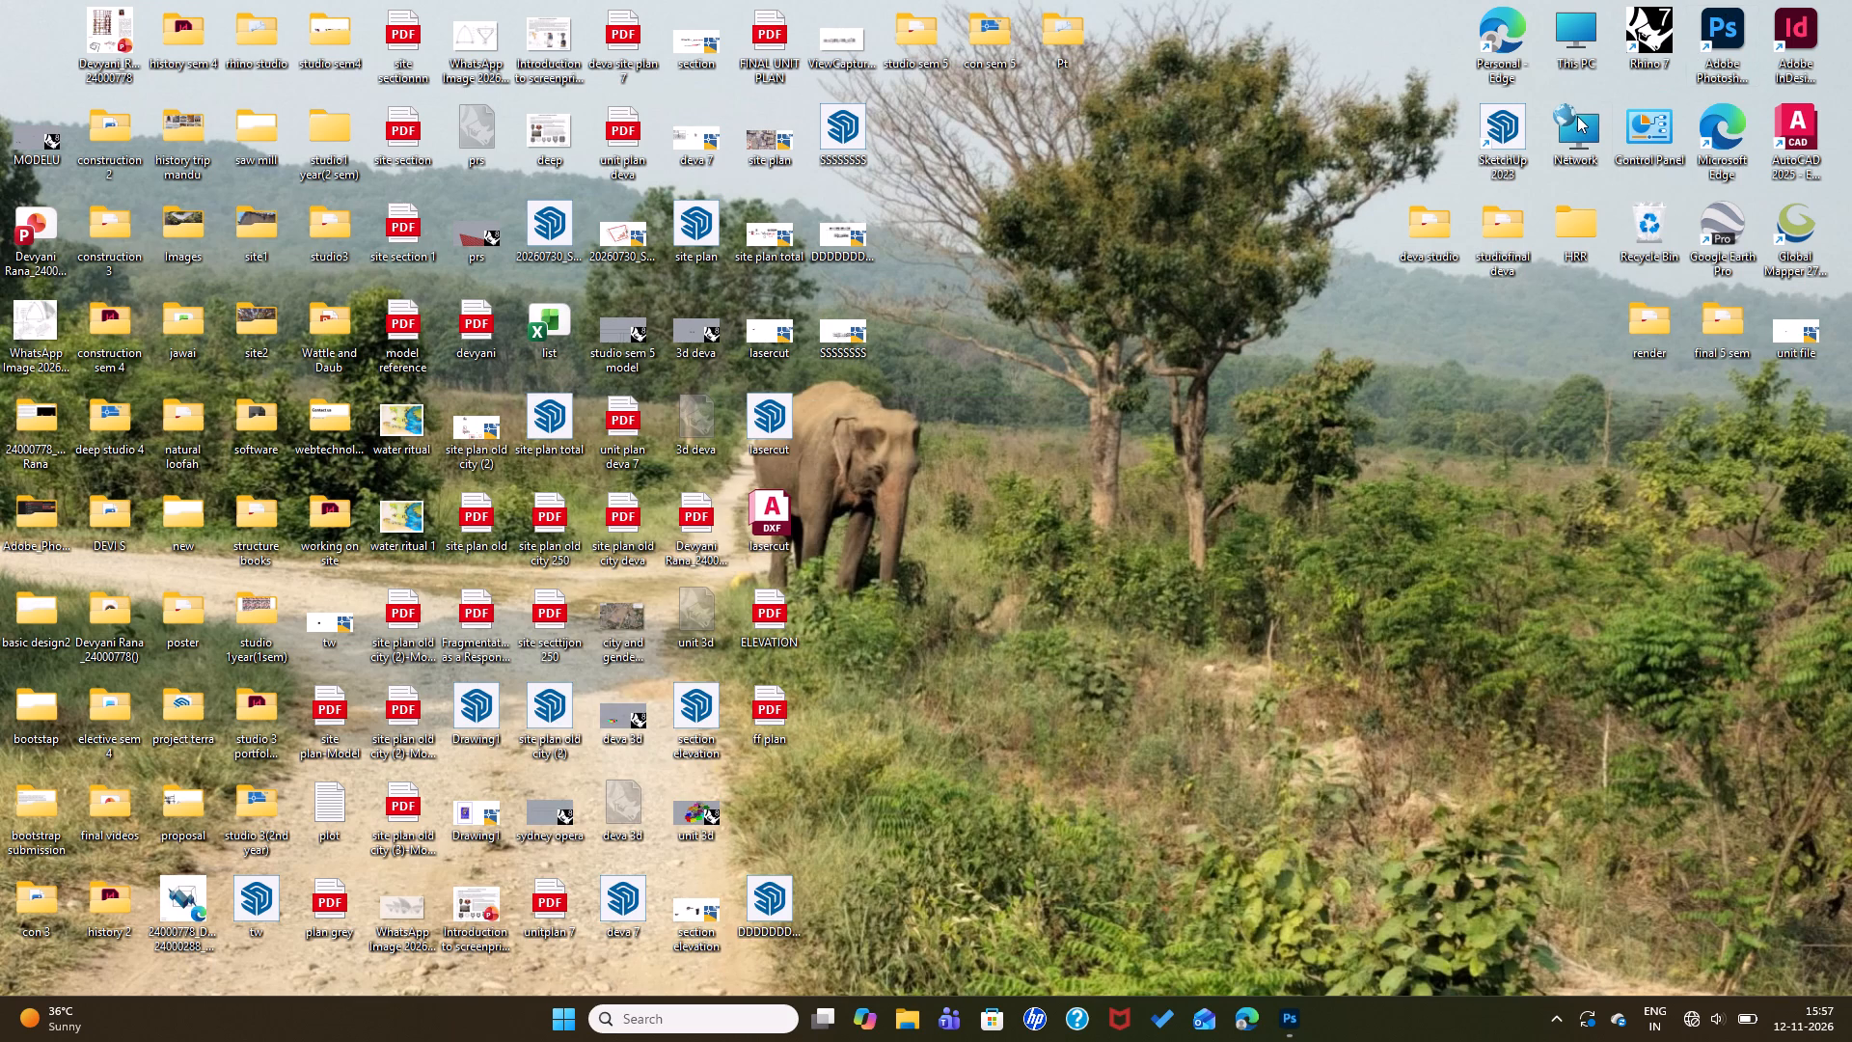
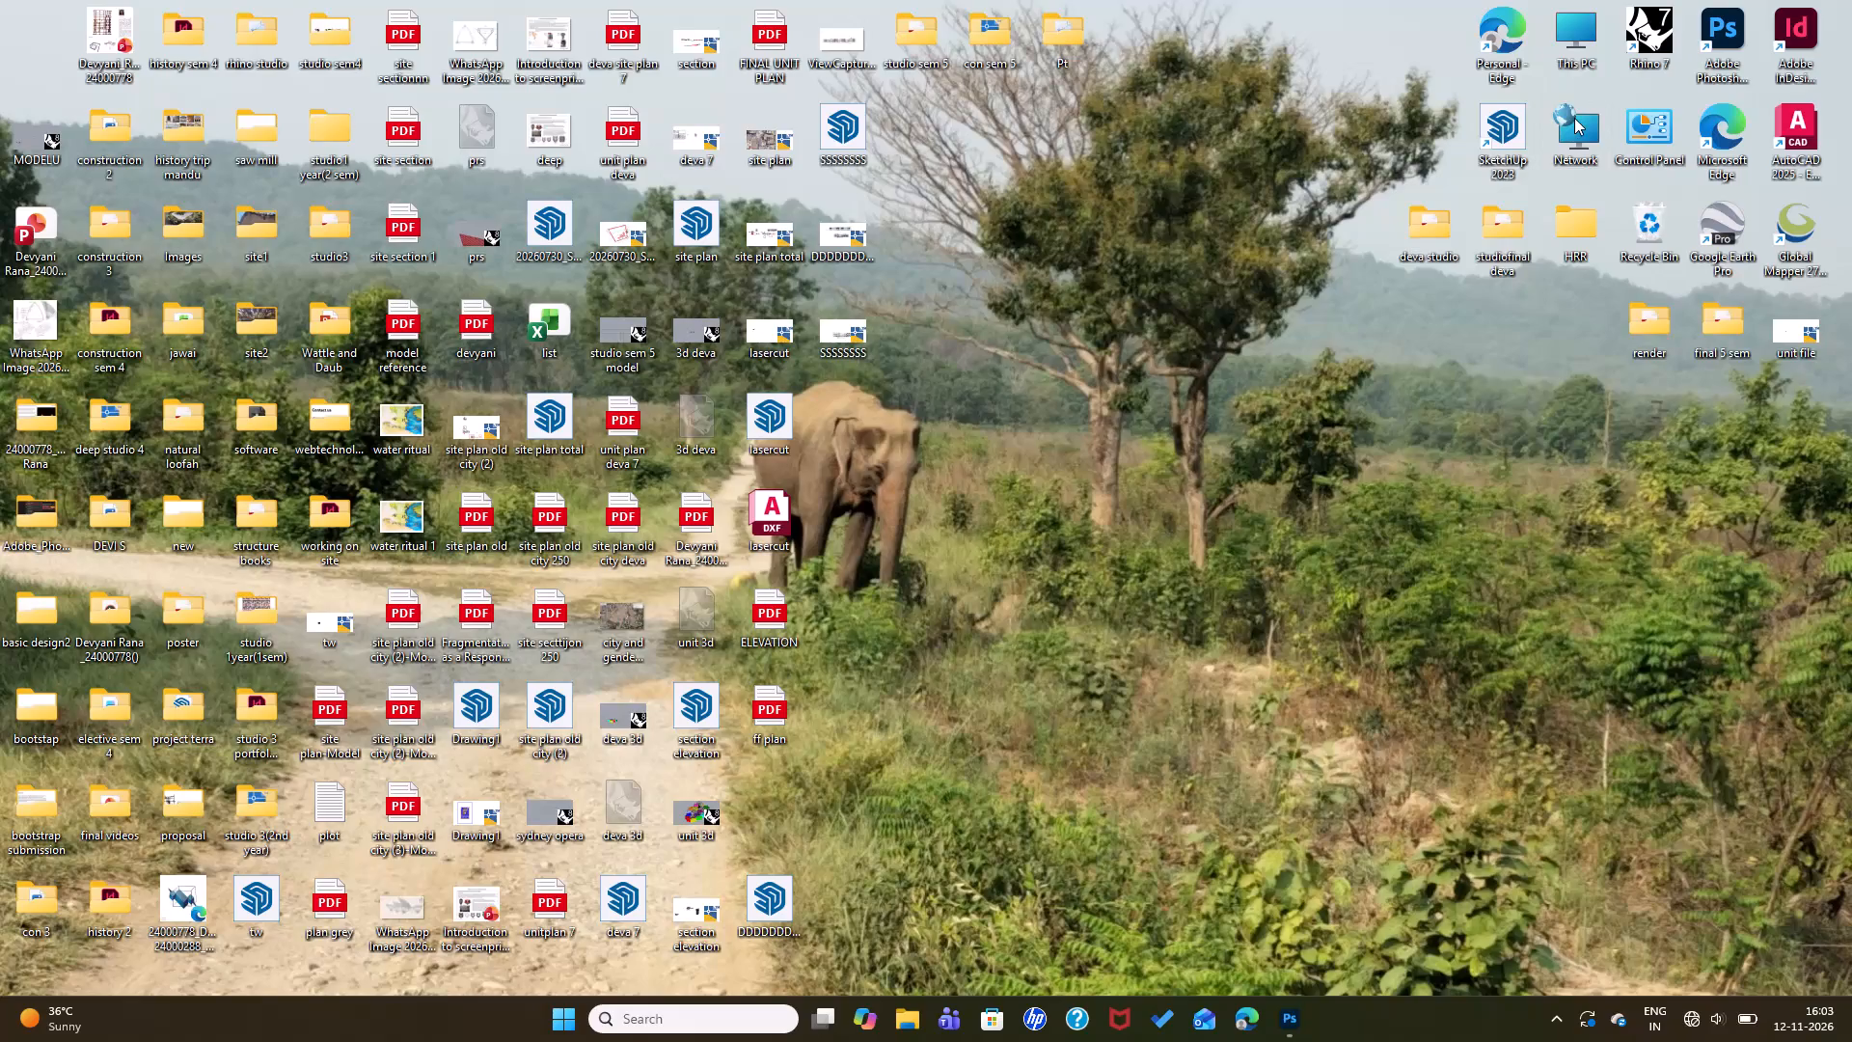
Return to Photoshop and quit it without saving the changes to GF PLAN.pdf.
left_click(1279, 1014)
scroll(933, 368, "down", 5)
scroll(933, 368, "up", 1)
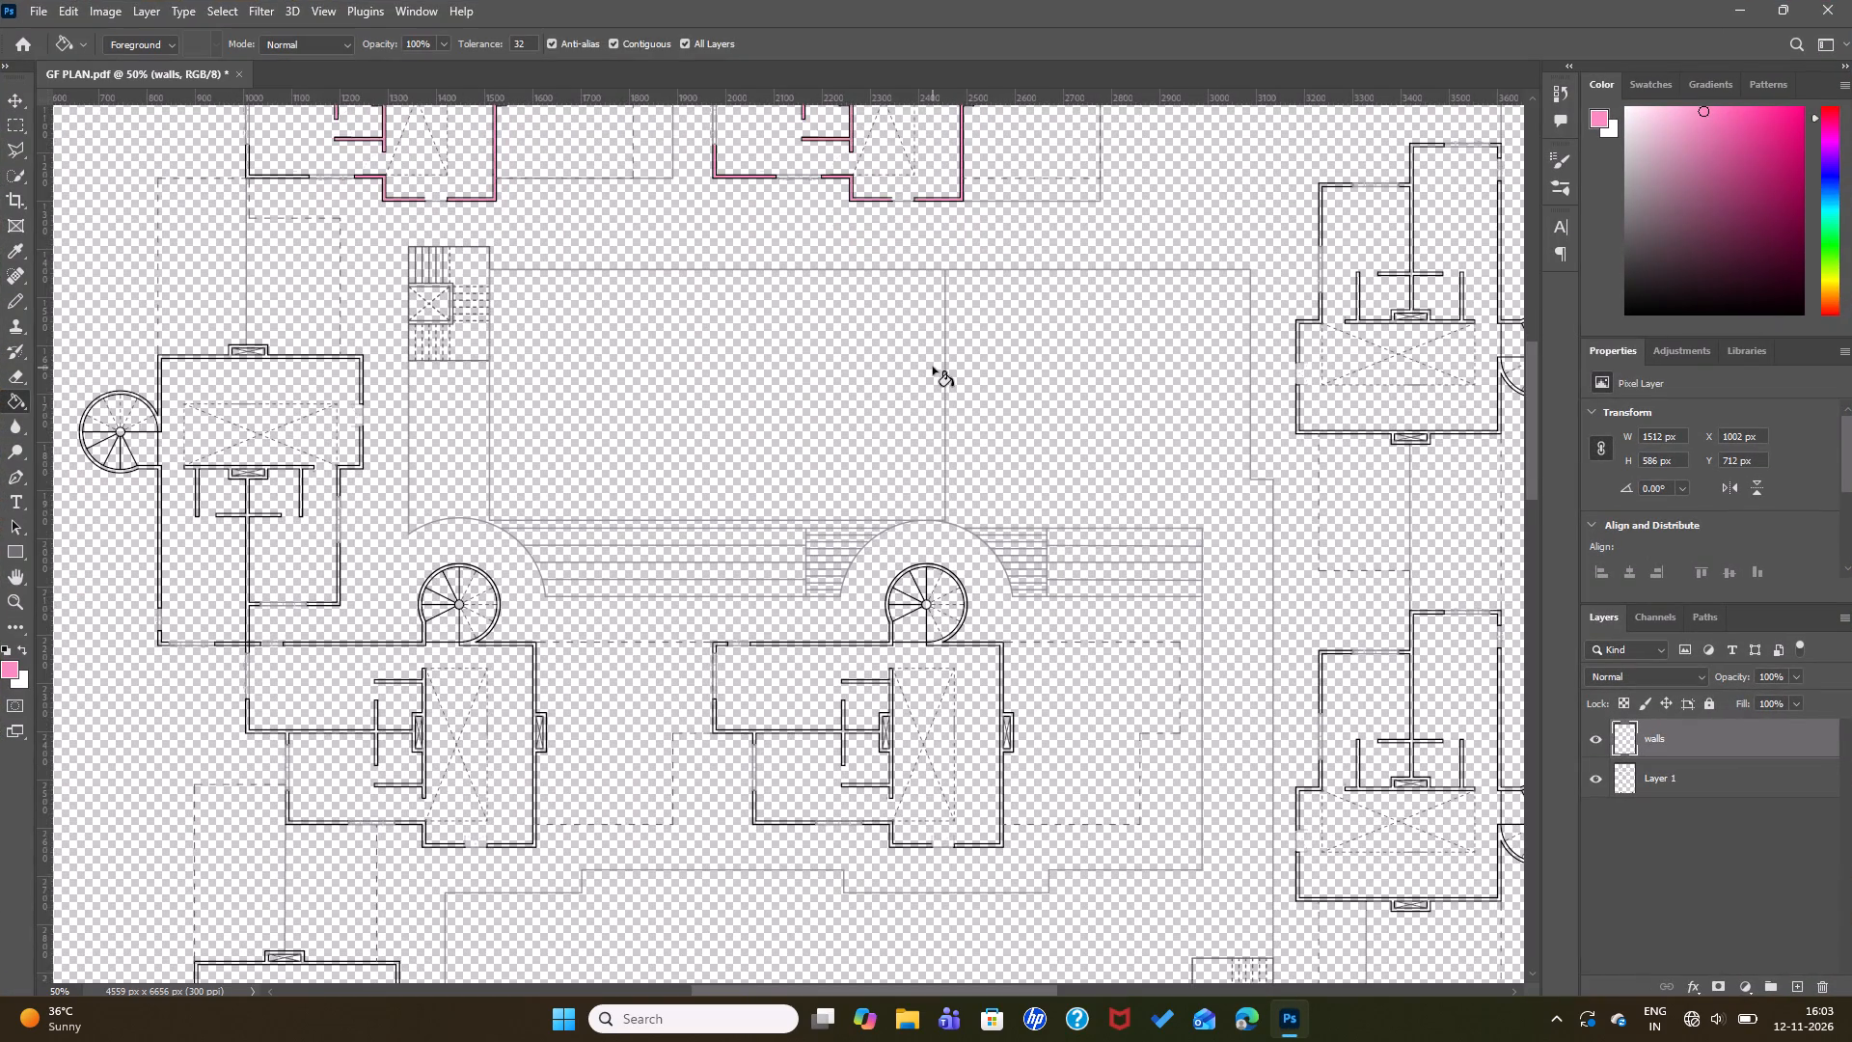
scroll(933, 367, "up", 12)
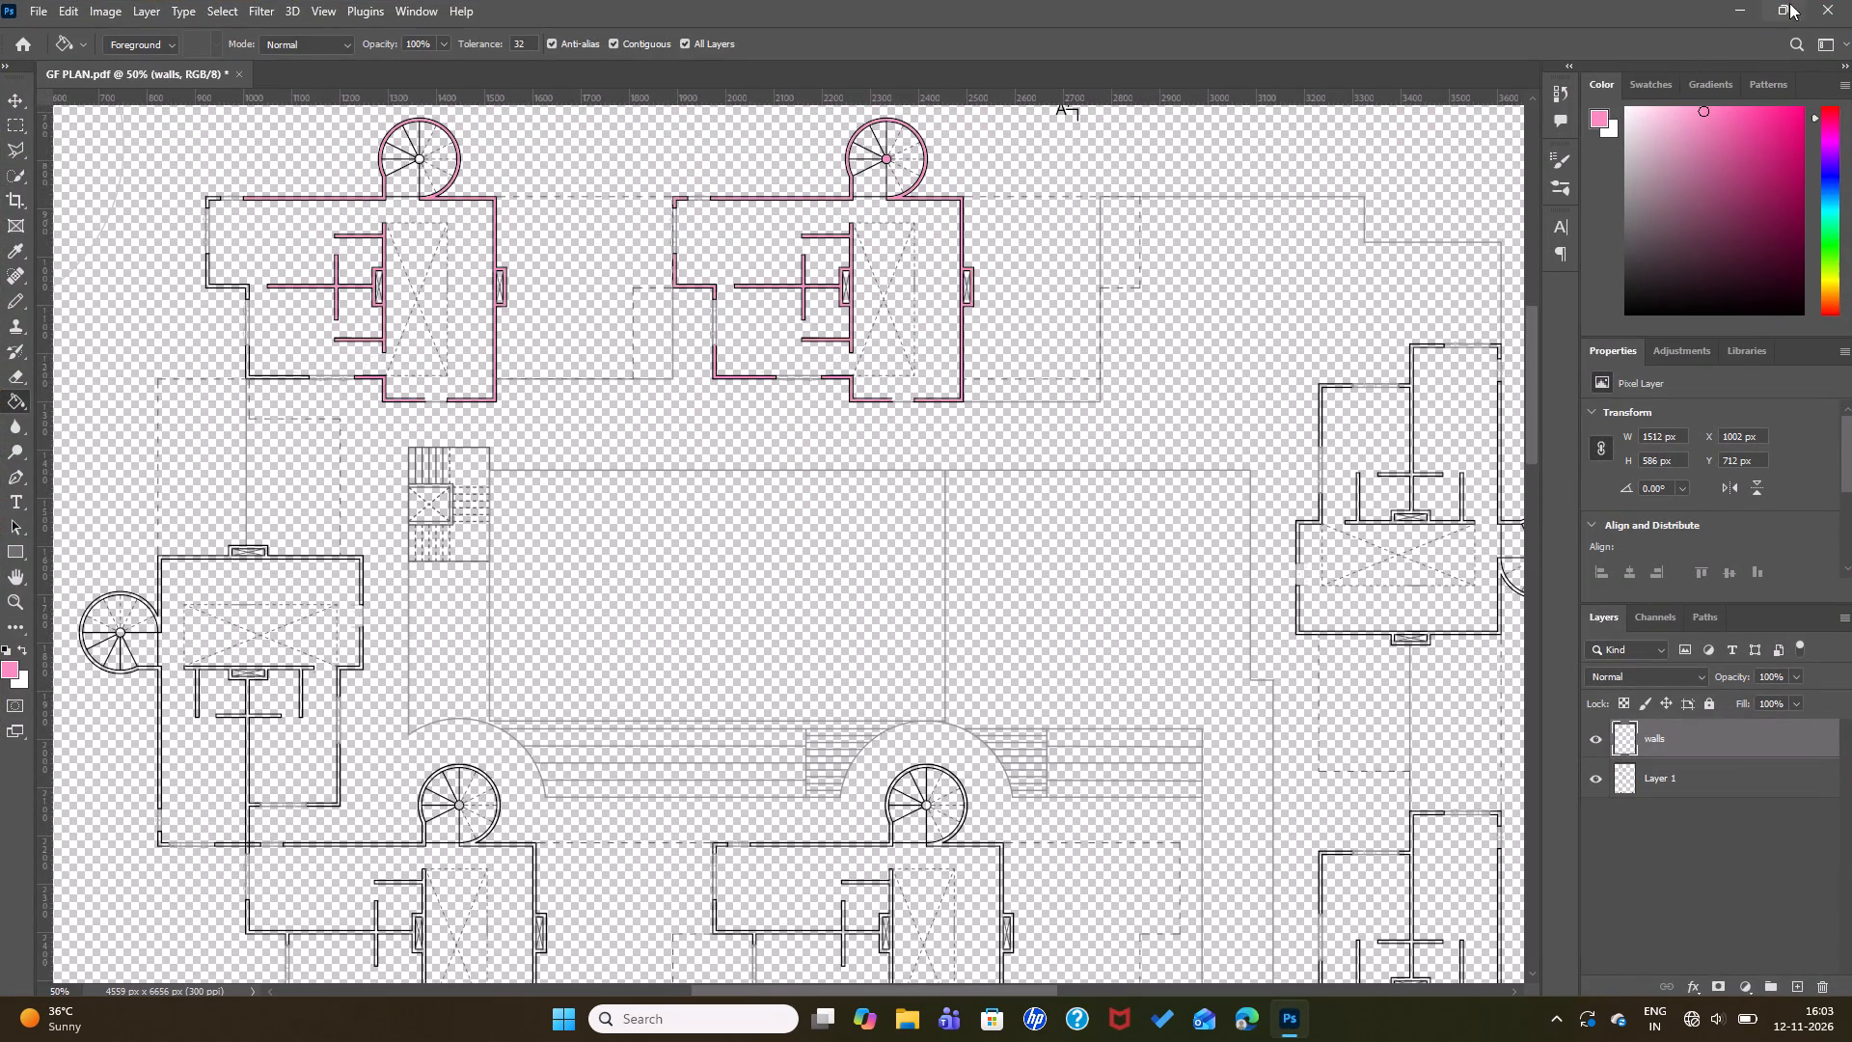
left_click(1824, 0)
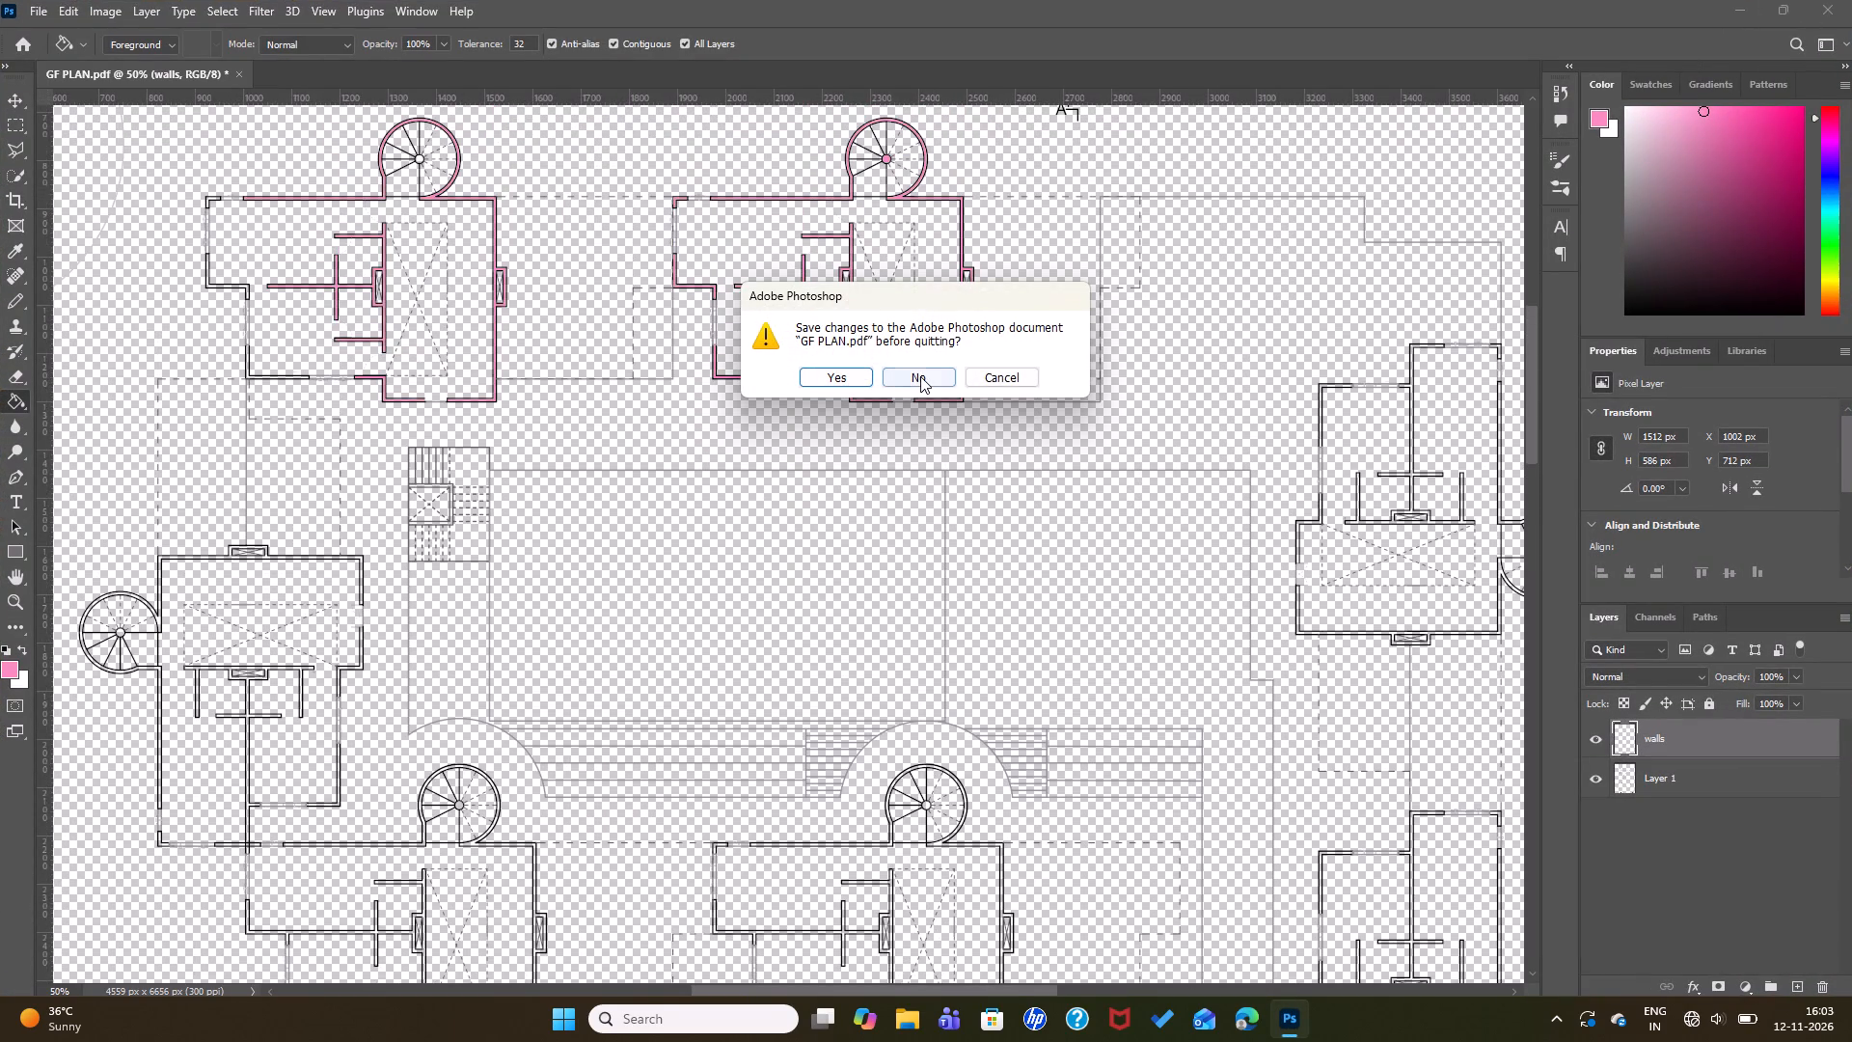
left_click(920, 376)
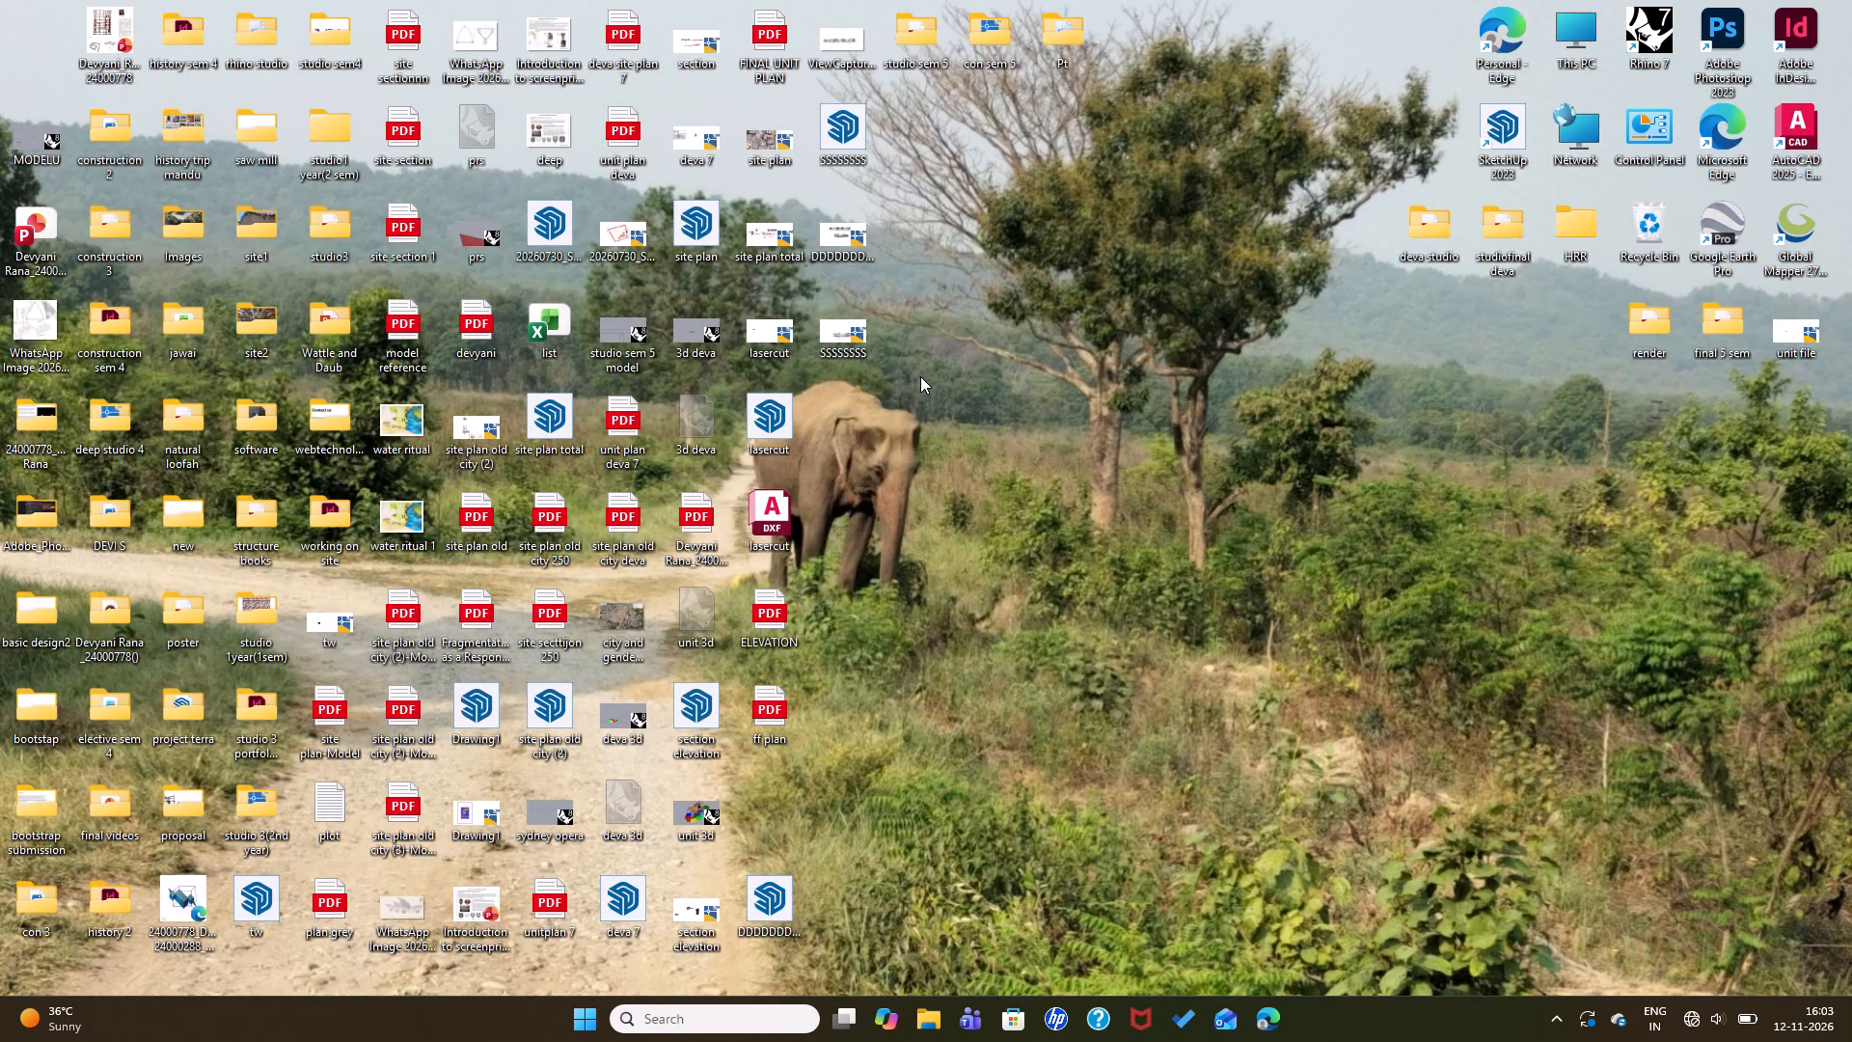